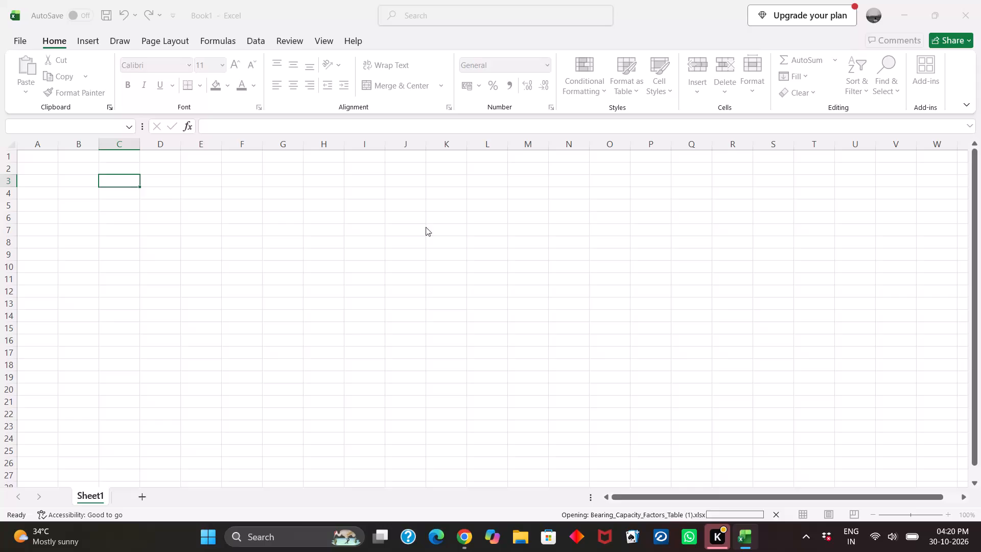
# Examine the Bearing Capacity Factors table, reviewing the Nc, Nq and Nγ columns across the listed ϕ angles.
pyautogui.click(208, 389)
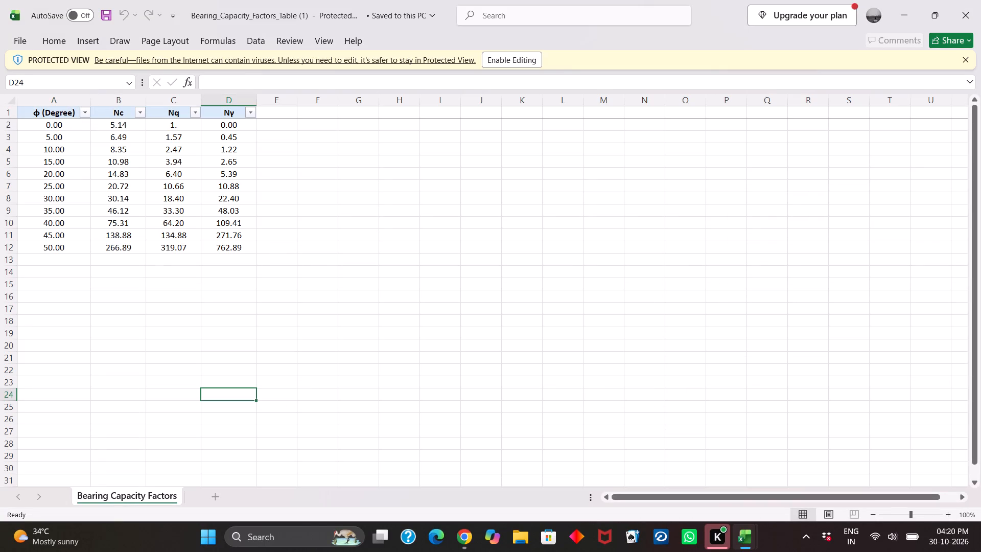
pyautogui.hscroll(1, 45, 129)
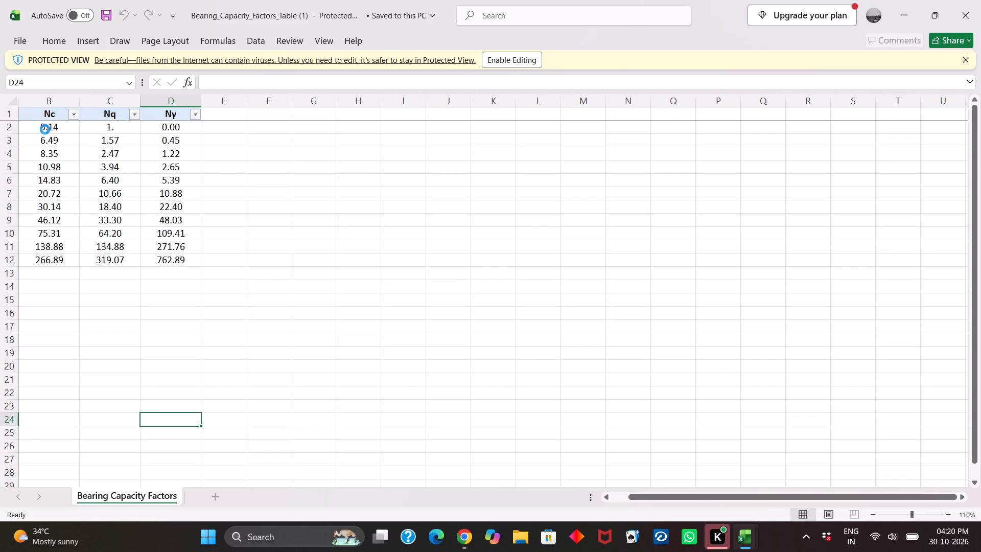
pyautogui.hscroll(1, 45, 129)
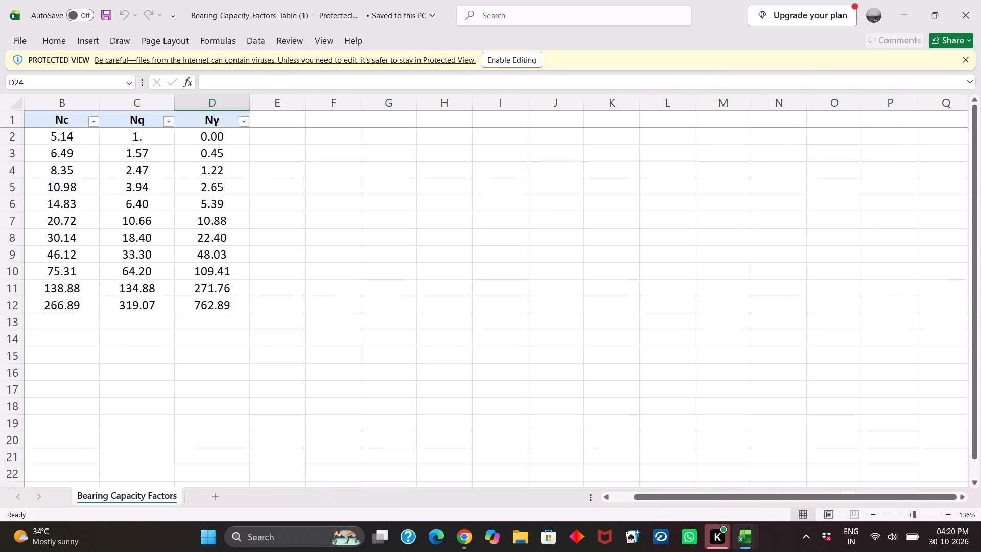
pyautogui.hscroll(6, 225, 293)
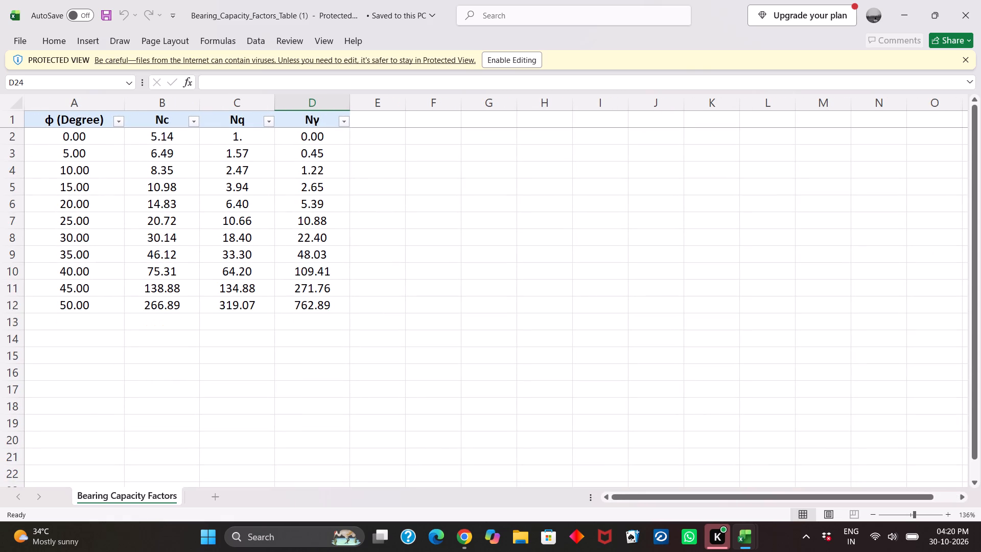
pyautogui.click(163, 148)
pyautogui.click(224, 149)
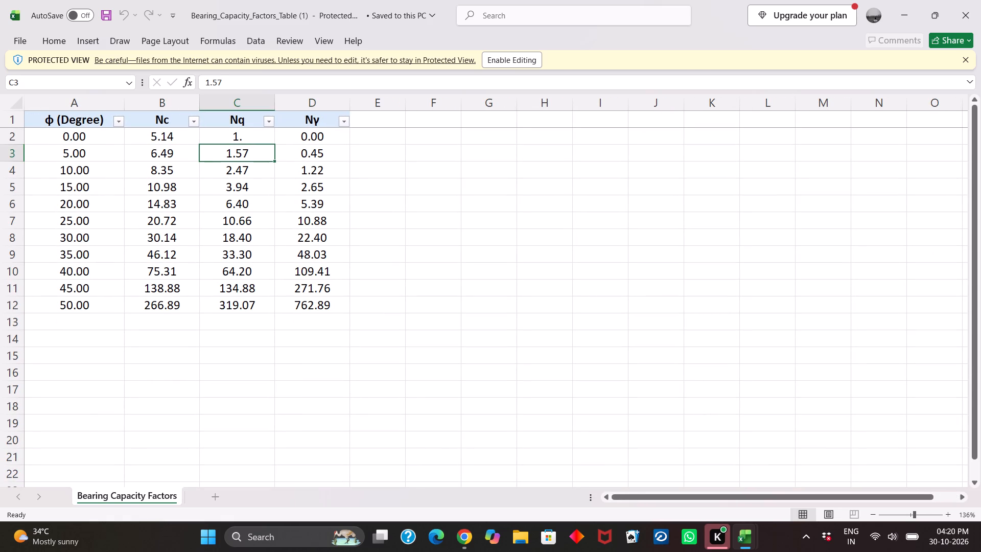
pyautogui.click(315, 270)
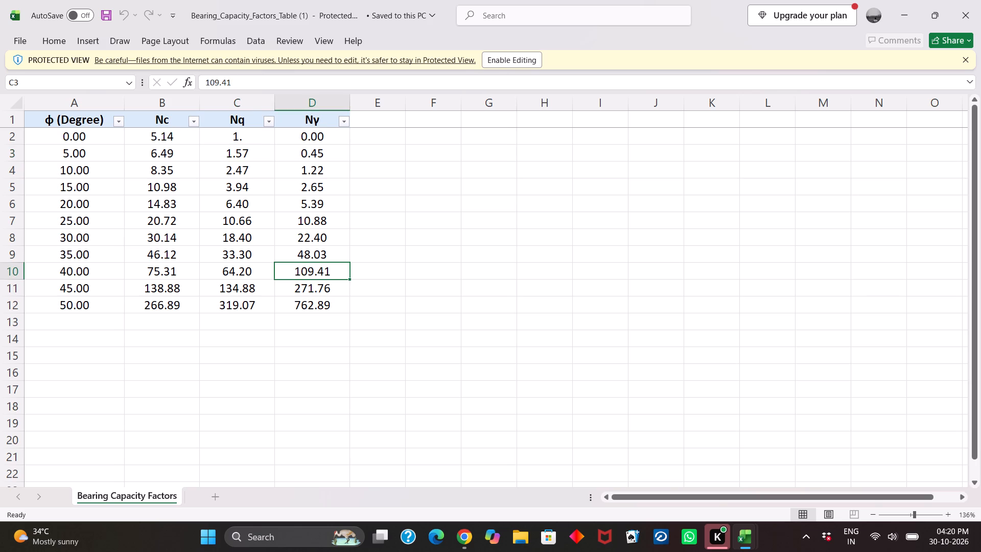
pyautogui.click(308, 315)
pyautogui.click(221, 303)
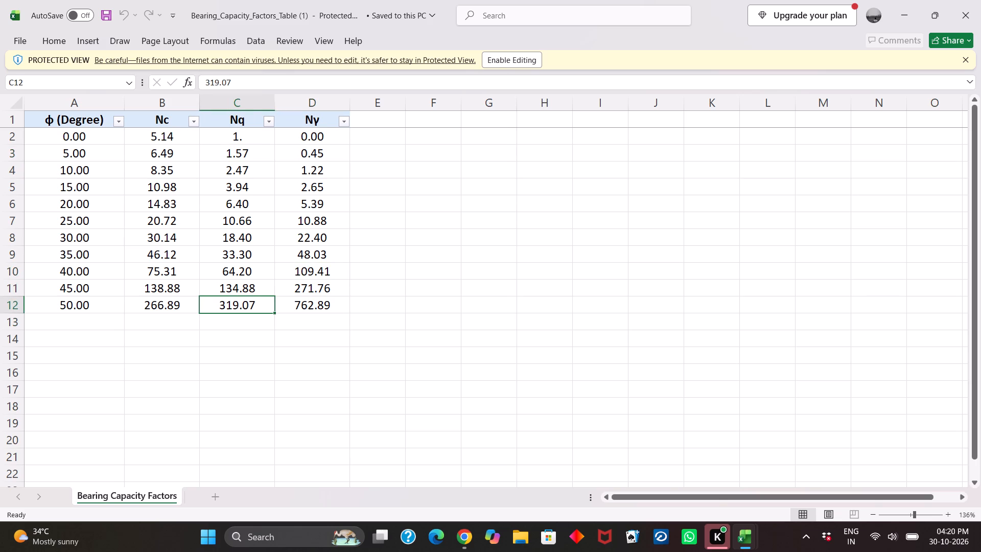
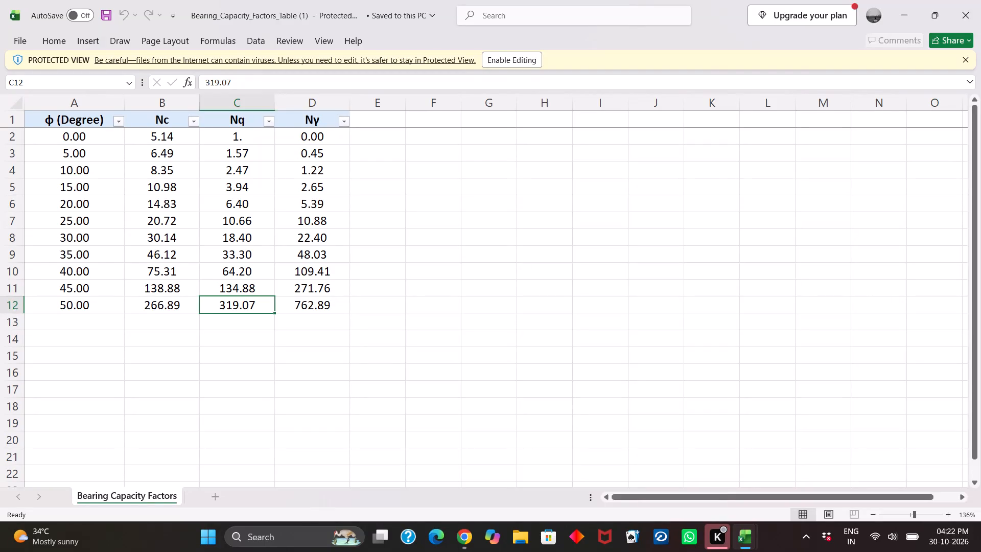
# Check the Nγ value for the 50° ϕ row in the bearing capacity factors table.
pyautogui.click(300, 304)
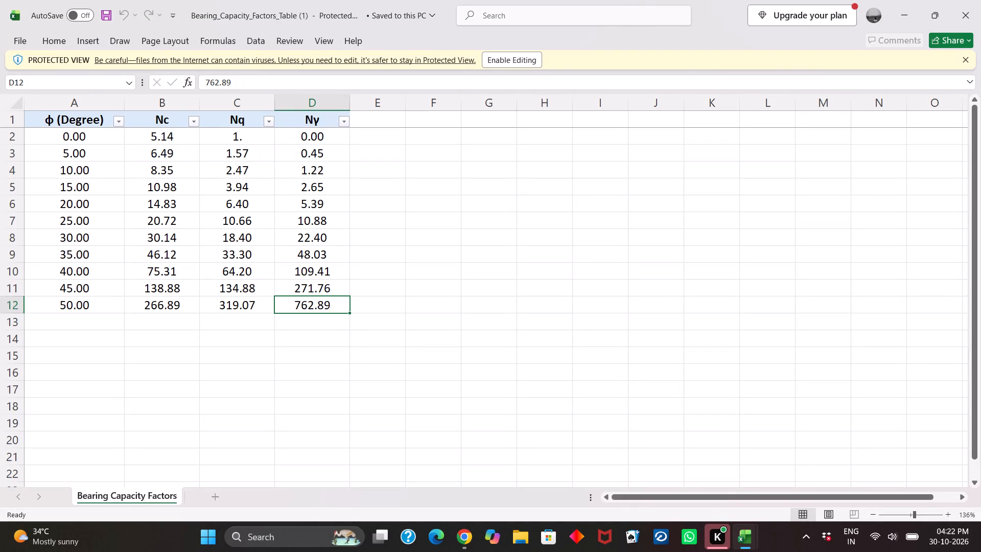
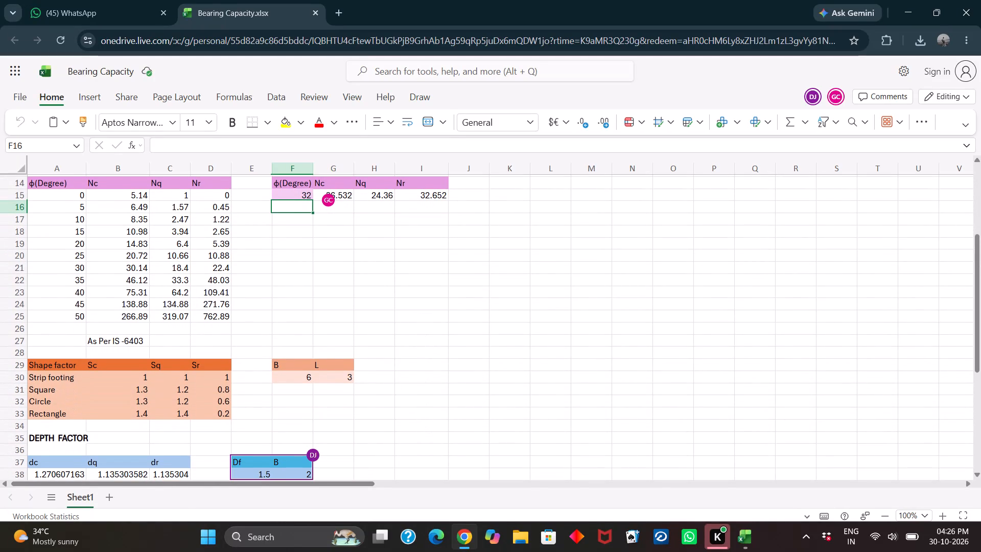
# Examine the depth factor, inclination factor and w' sections below the bearing capacity tables in the shared Bearing Capacity sheet.
pyautogui.scroll(-2, 419, 449)
pyautogui.hscroll(1, 419, 449)
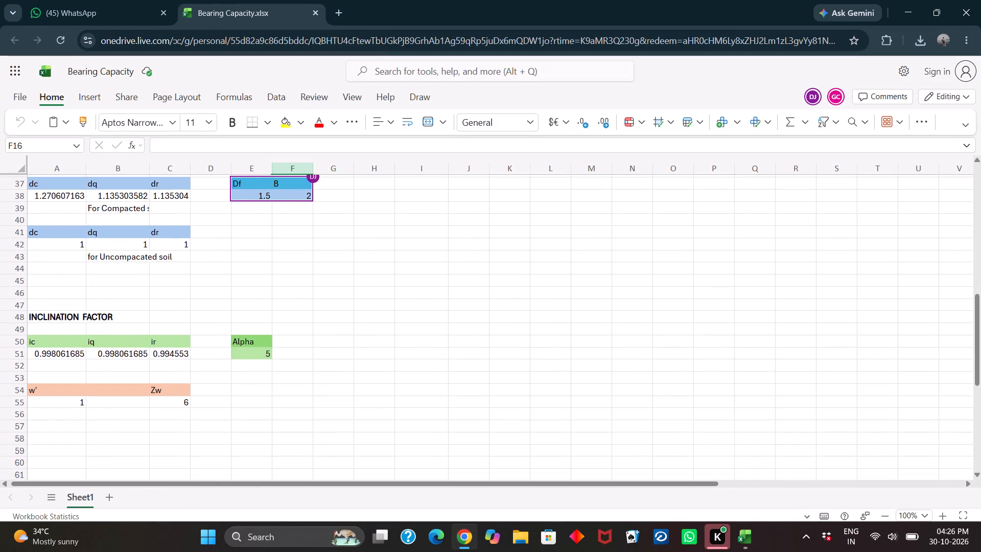
pyautogui.hscroll(1, 419, 449)
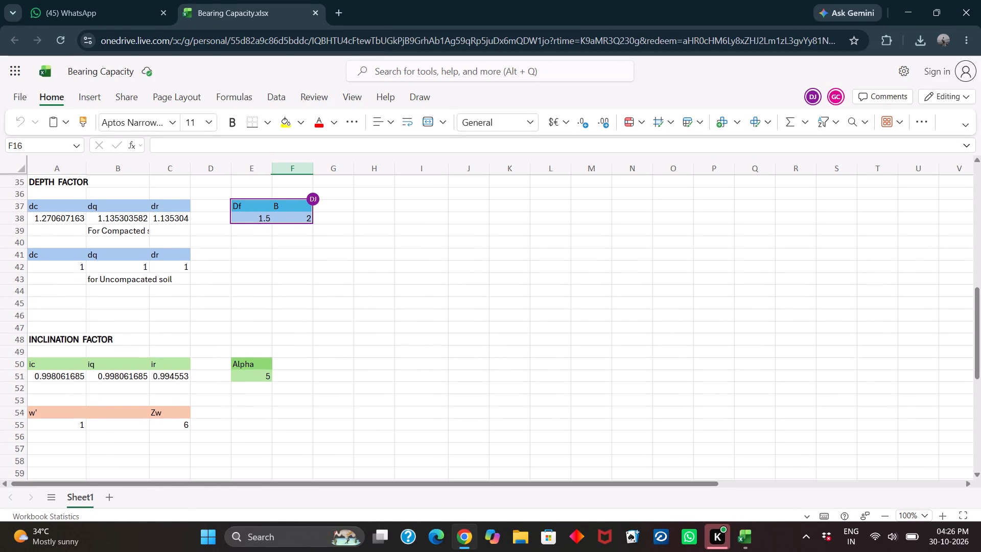
pyautogui.hscroll(1, 419, 449)
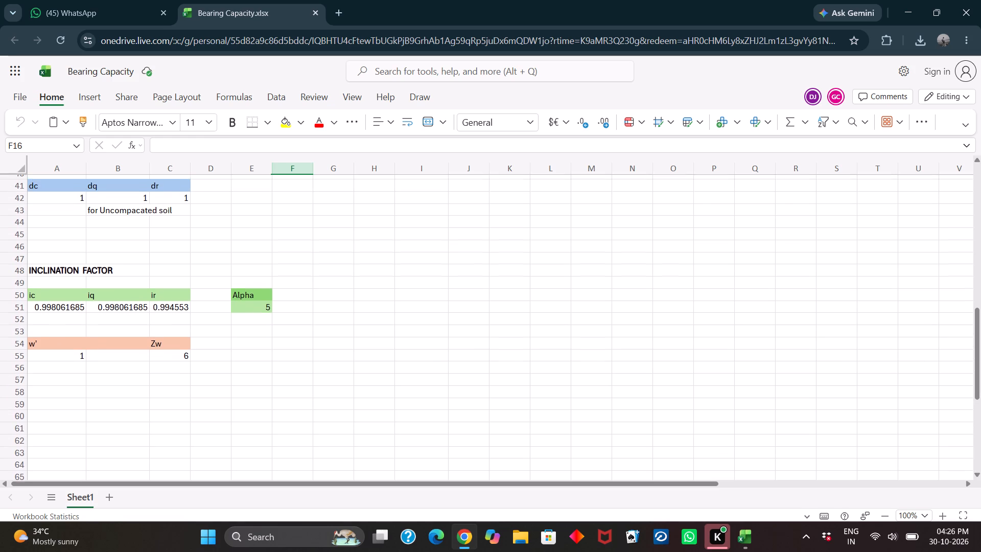
pyautogui.hscroll(1, 419, 449)
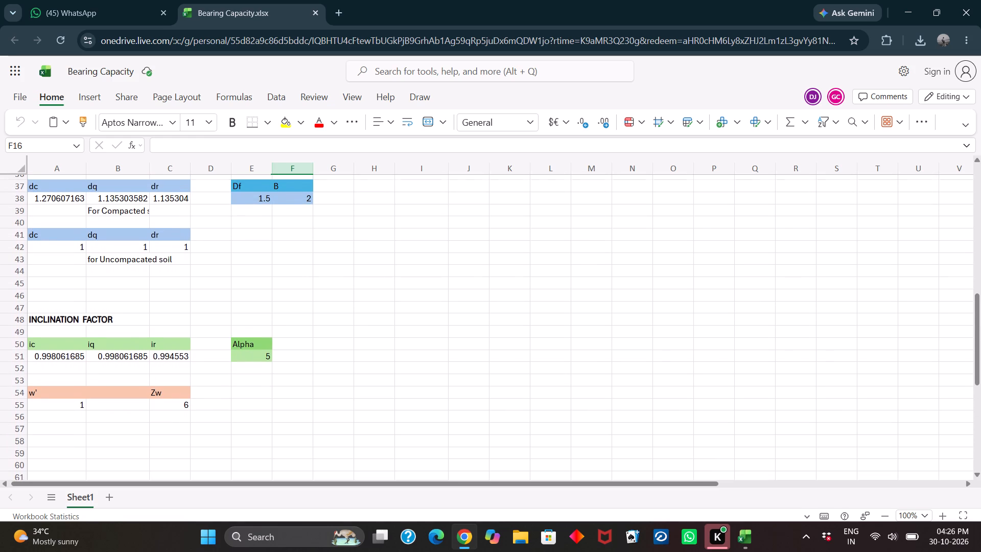
pyautogui.hscroll(1, 419, 449)
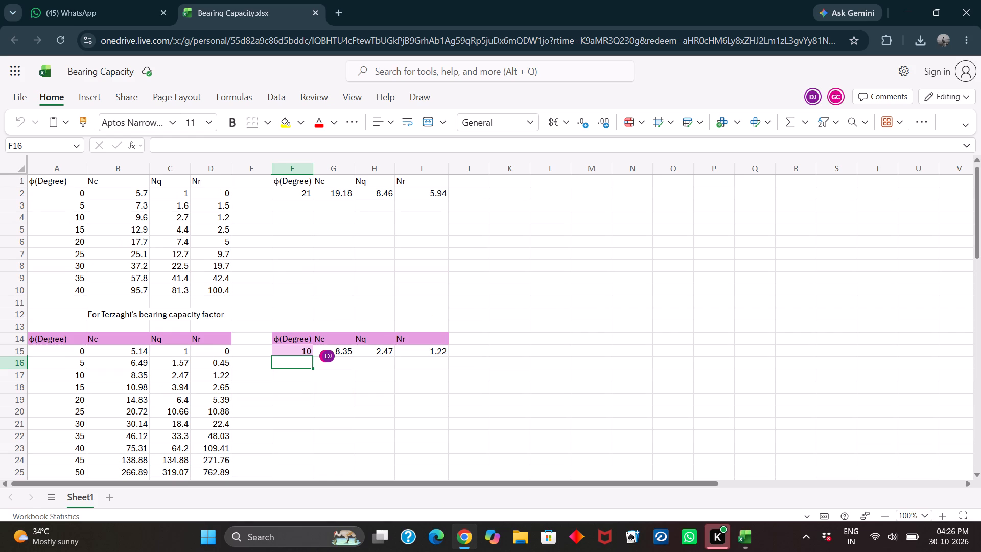
# Inspect the interpolation formulas behind Nc and Nq in the IS-6403 lookup row and Nq in the Terzaghi lookup row.
pyautogui.click(346, 354)
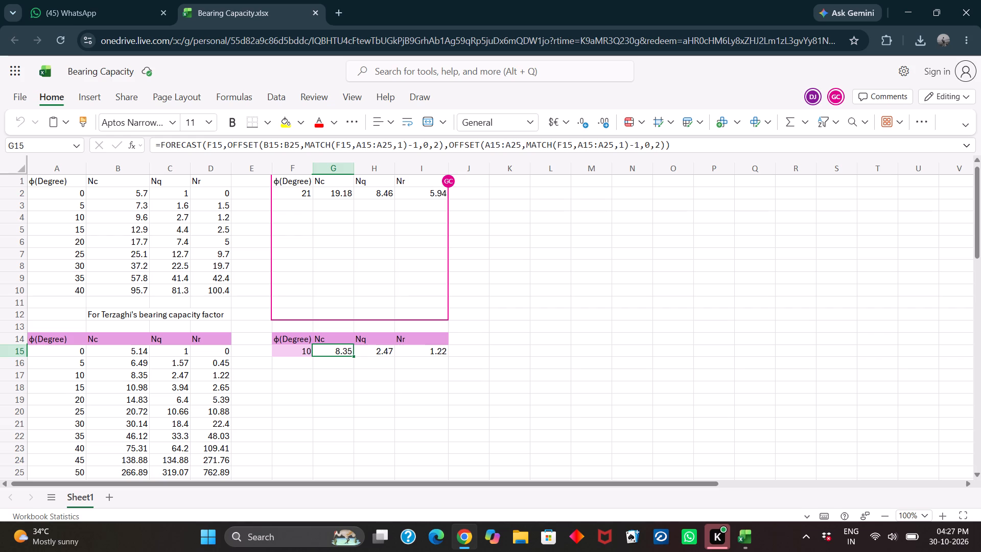
pyautogui.click(202, 404)
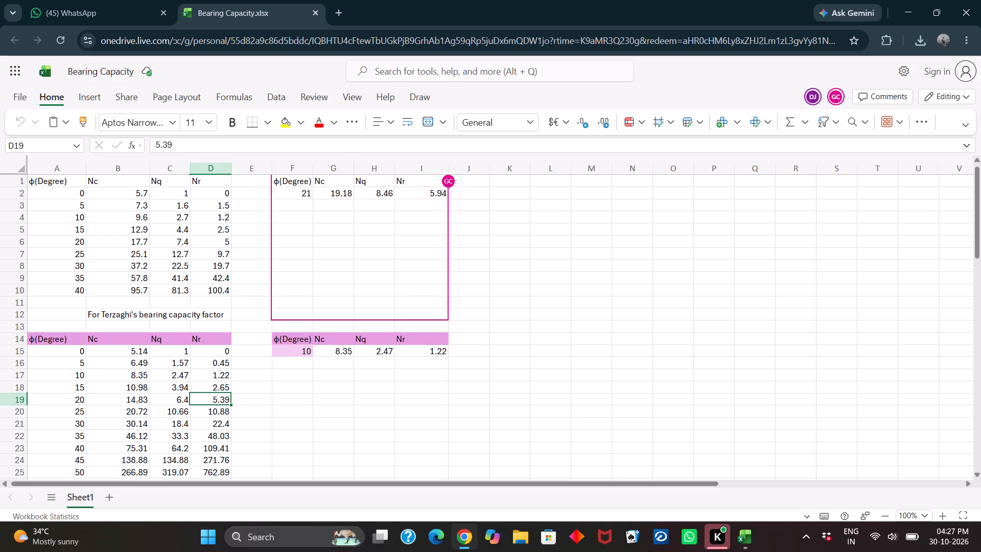
pyautogui.click(168, 360)
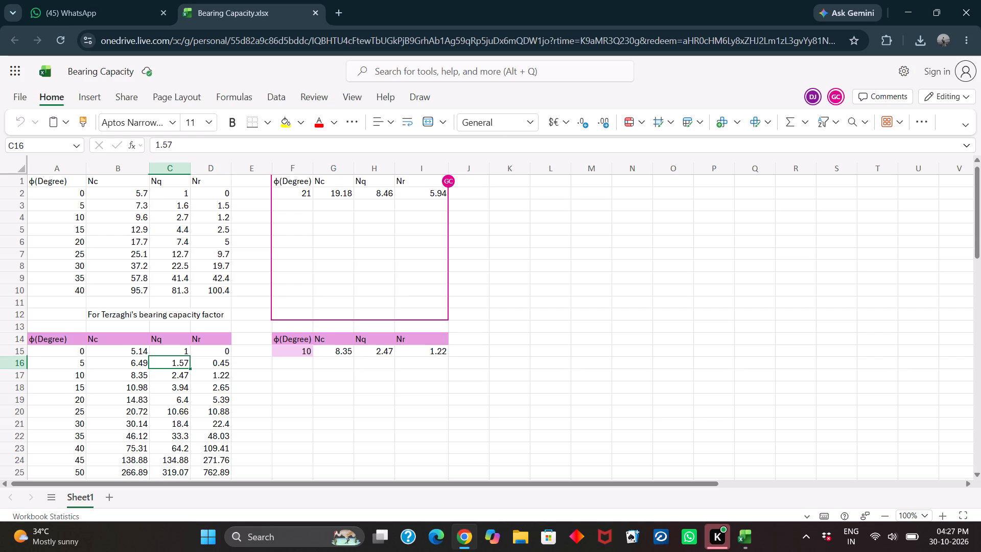
pyautogui.click(336, 351)
pyautogui.moveTo(336, 351); pyautogui.dragTo(281, 319)
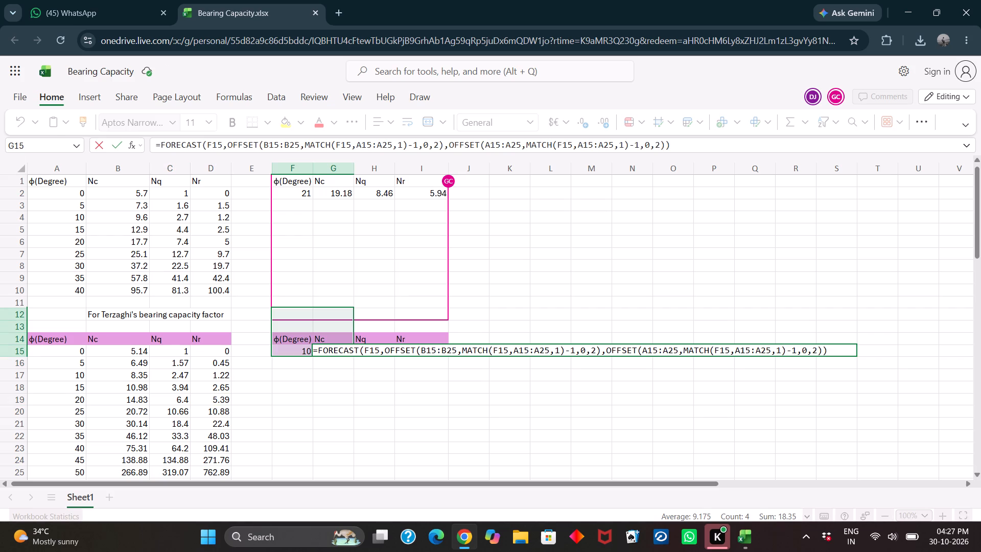
pyautogui.click(358, 400)
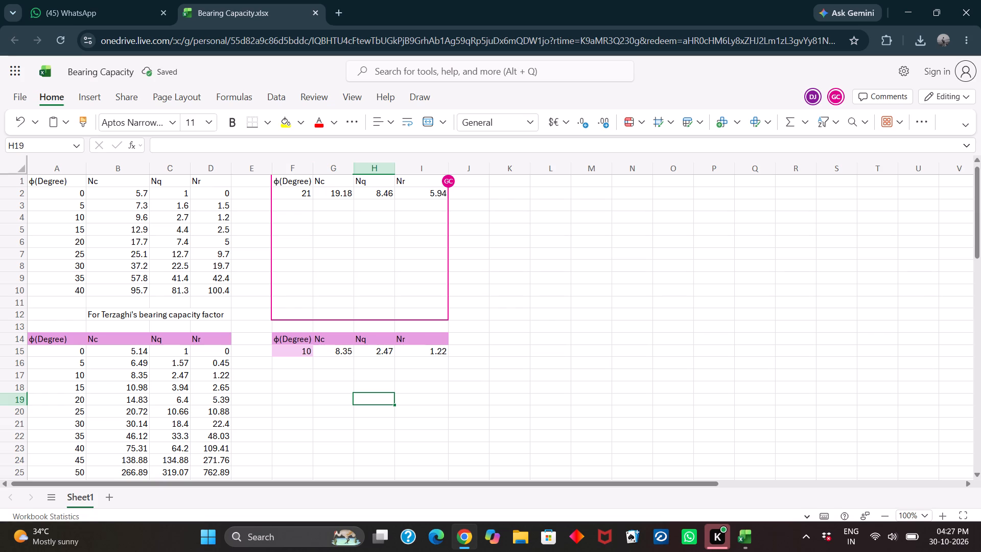
pyautogui.click(367, 354)
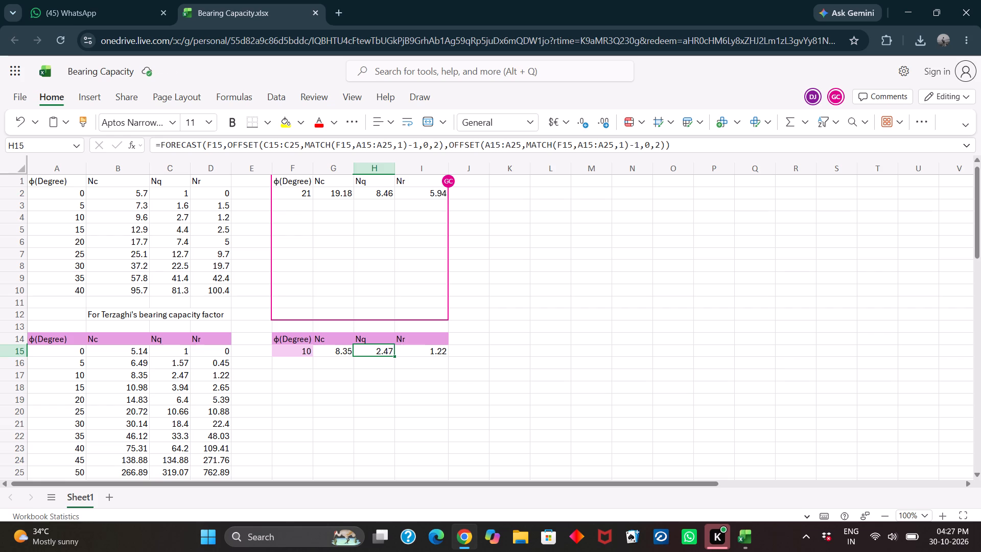
pyautogui.scroll(2, 367, 354)
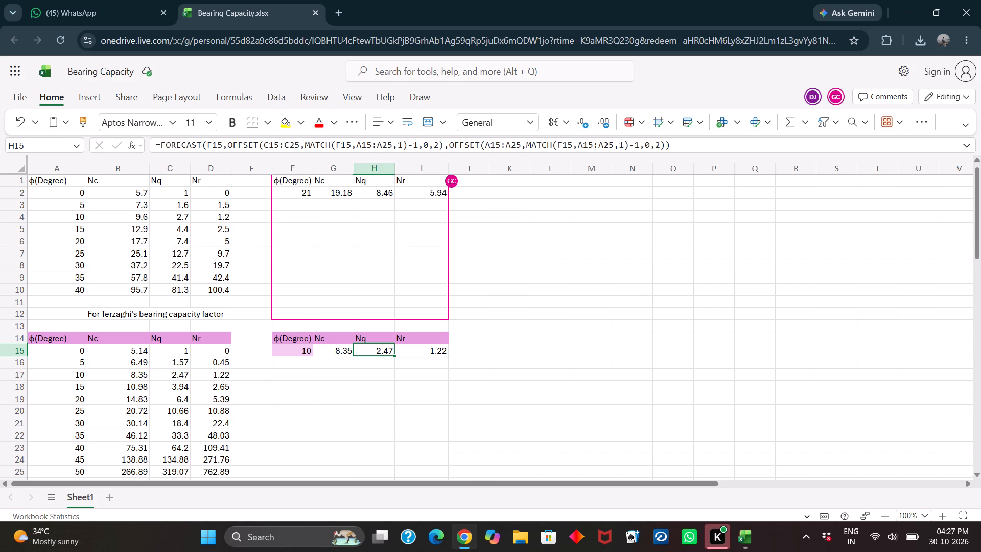
pyautogui.click(381, 195)
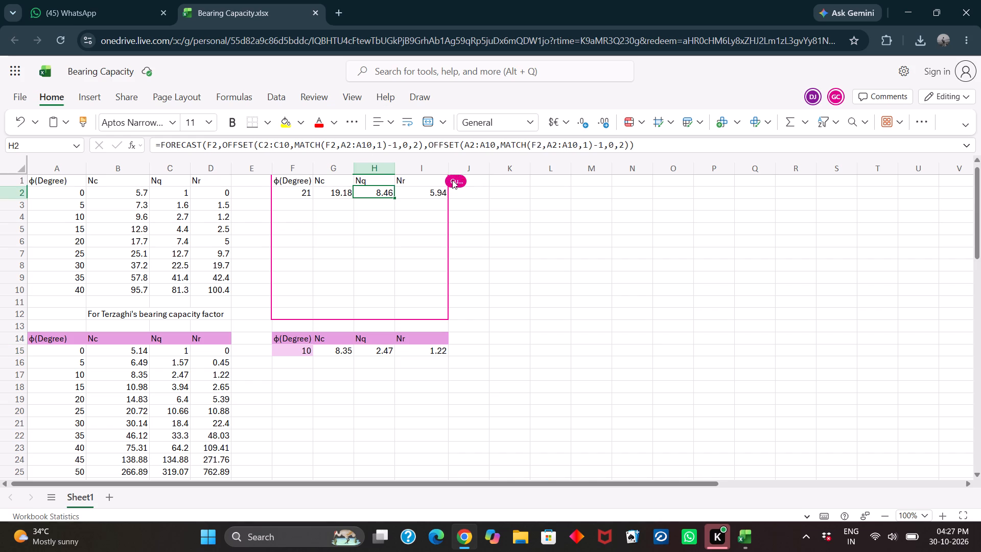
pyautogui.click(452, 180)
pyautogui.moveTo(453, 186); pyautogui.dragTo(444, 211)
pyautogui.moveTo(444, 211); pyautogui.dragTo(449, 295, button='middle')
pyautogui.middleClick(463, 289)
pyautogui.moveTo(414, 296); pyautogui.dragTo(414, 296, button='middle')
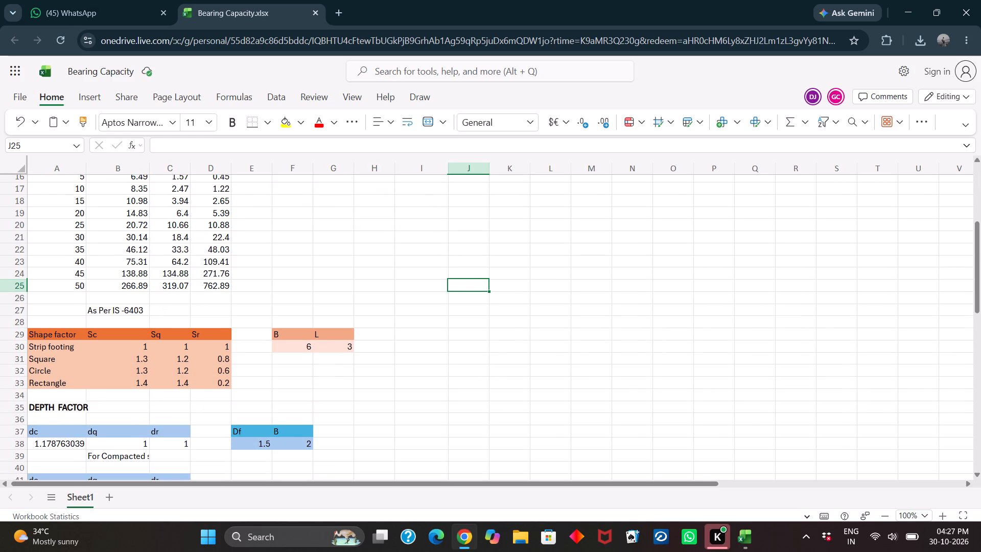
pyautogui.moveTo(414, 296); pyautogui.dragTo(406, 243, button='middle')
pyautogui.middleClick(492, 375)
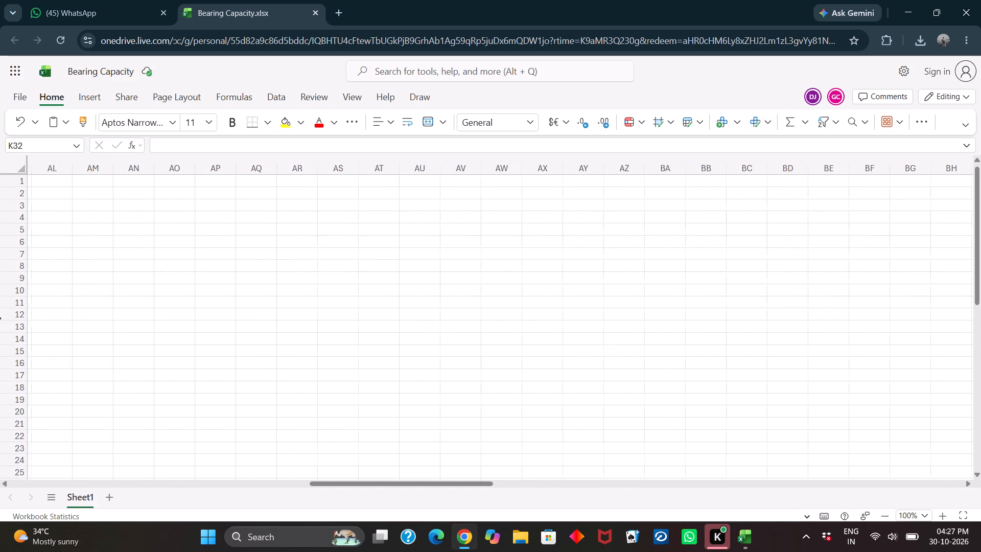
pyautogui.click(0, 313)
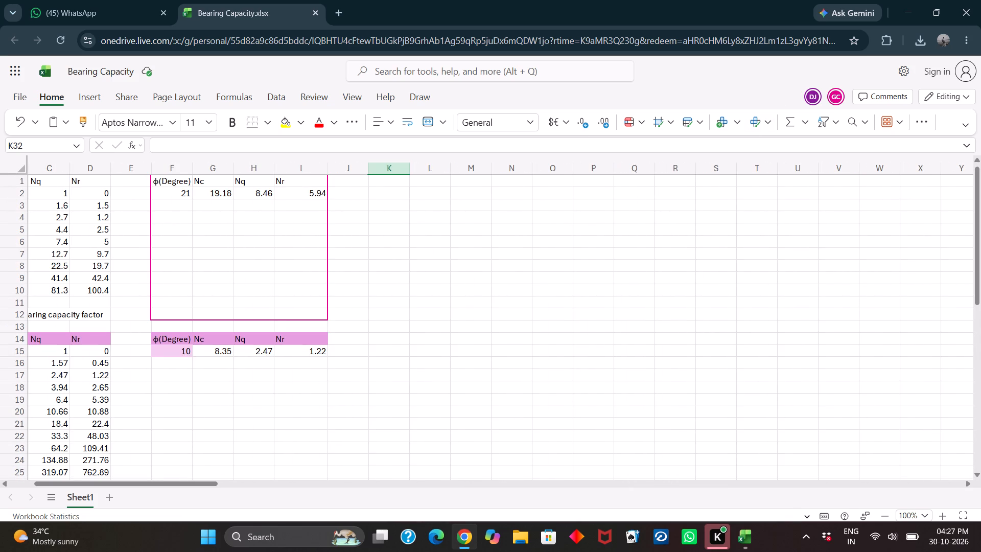
# Check which cell ranges the two other collaborators are editing in the workbook.
pyautogui.click(809, 97)
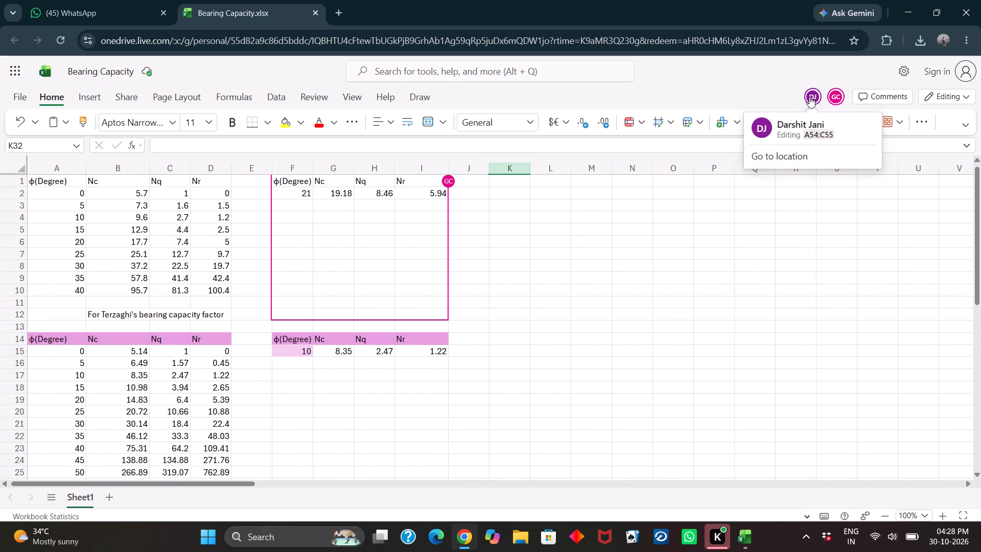
pyautogui.click(809, 97)
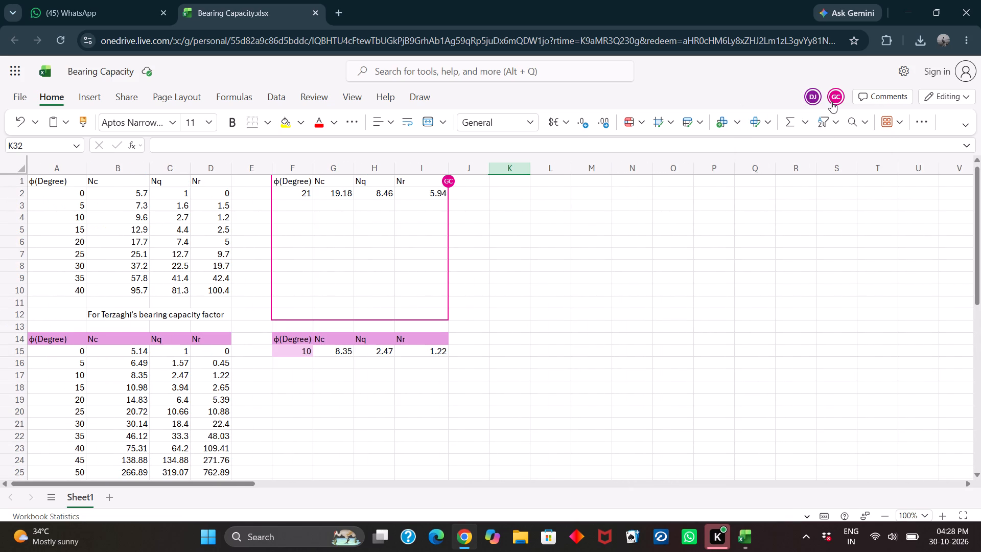
pyautogui.click(831, 101)
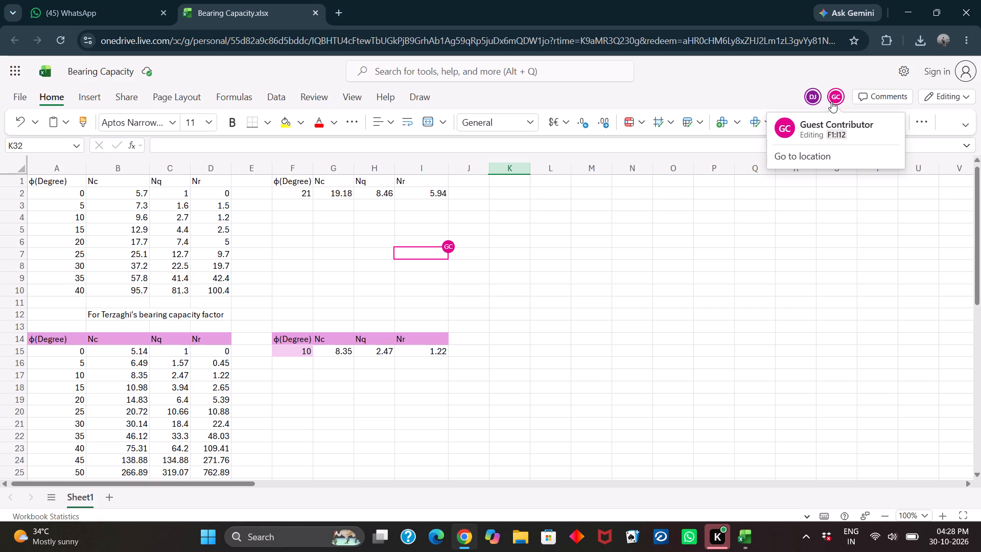
pyautogui.click(831, 101)
pyautogui.click(831, 101)
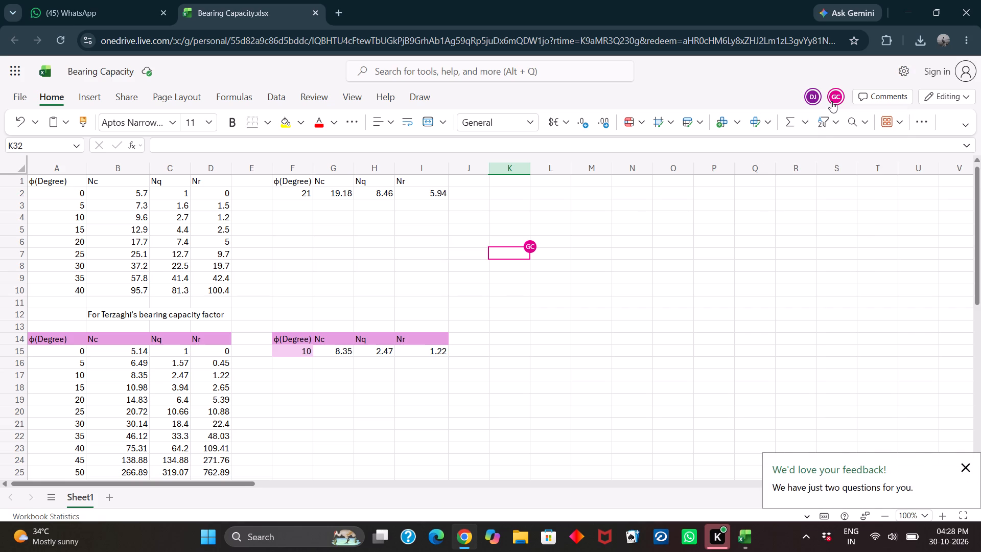
pyautogui.click(821, 143)
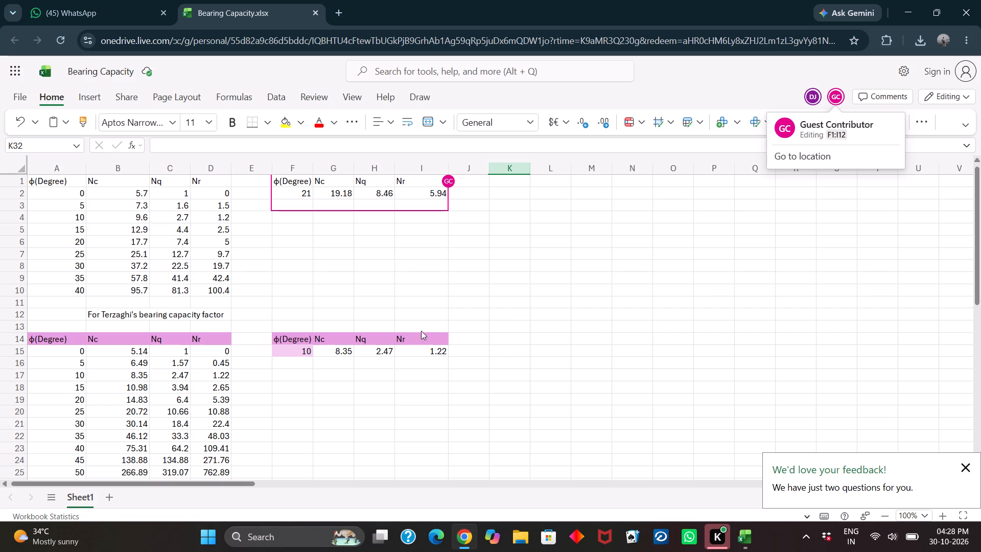
pyautogui.click(418, 314)
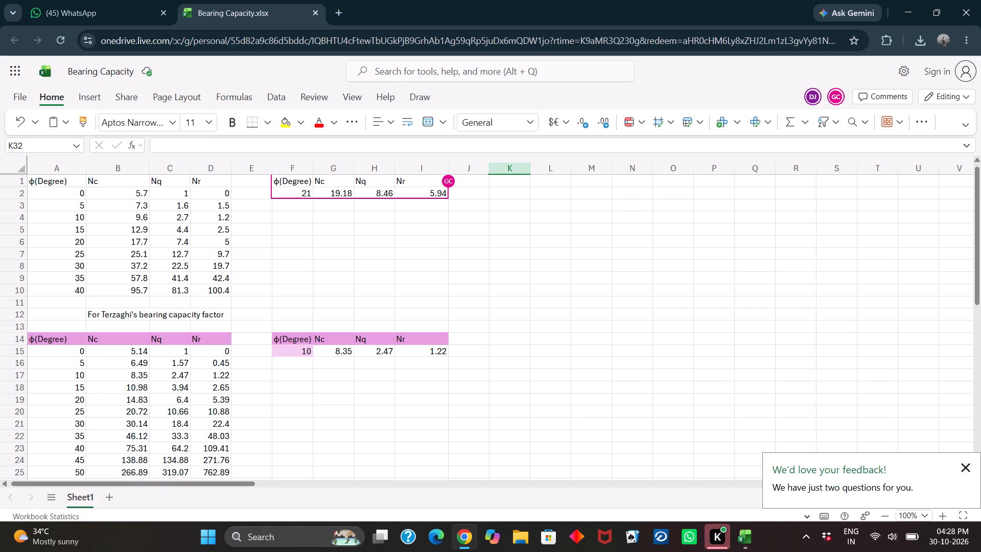
# Examine the shape factor and depth factor tables and return to the bearing capacity factor tables at the start of the sheet.
pyautogui.scroll(1, 418, 312)
pyautogui.hscroll(2, 418, 312)
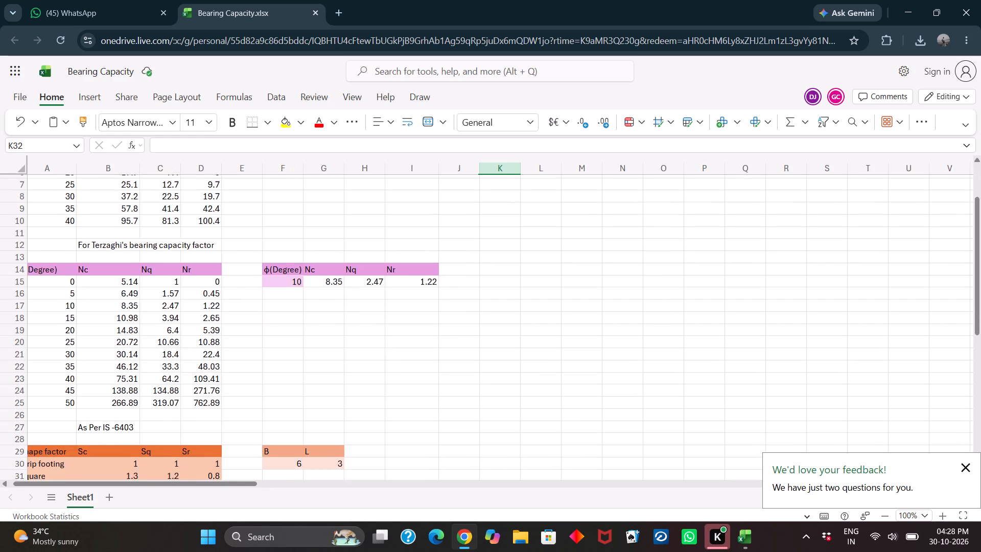
pyautogui.hscroll(5, 418, 312)
pyautogui.scroll(-6, 418, 312)
pyautogui.scroll(1, 418, 312)
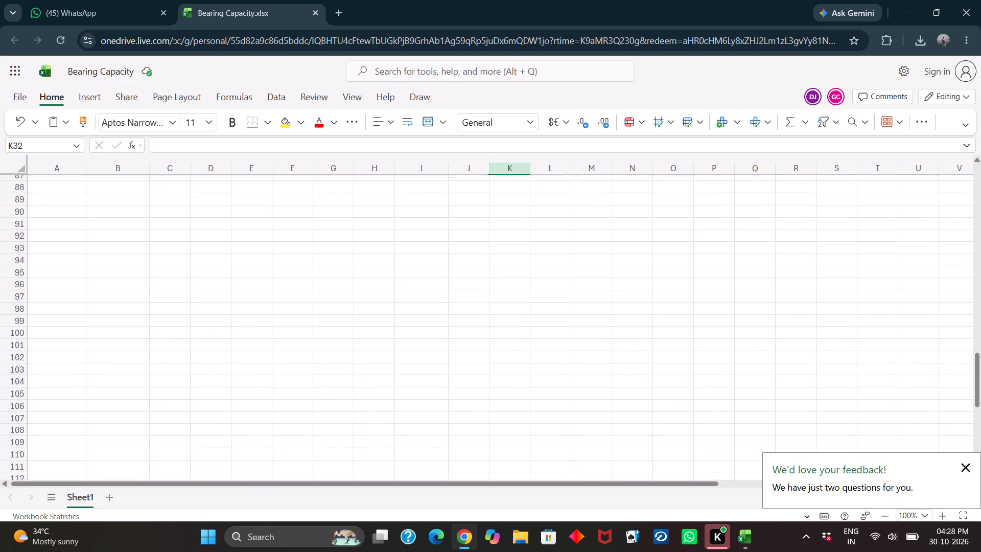
pyautogui.scroll(2, 418, 312)
pyautogui.scroll(-3, 418, 312)
pyautogui.hscroll(1, 418, 312)
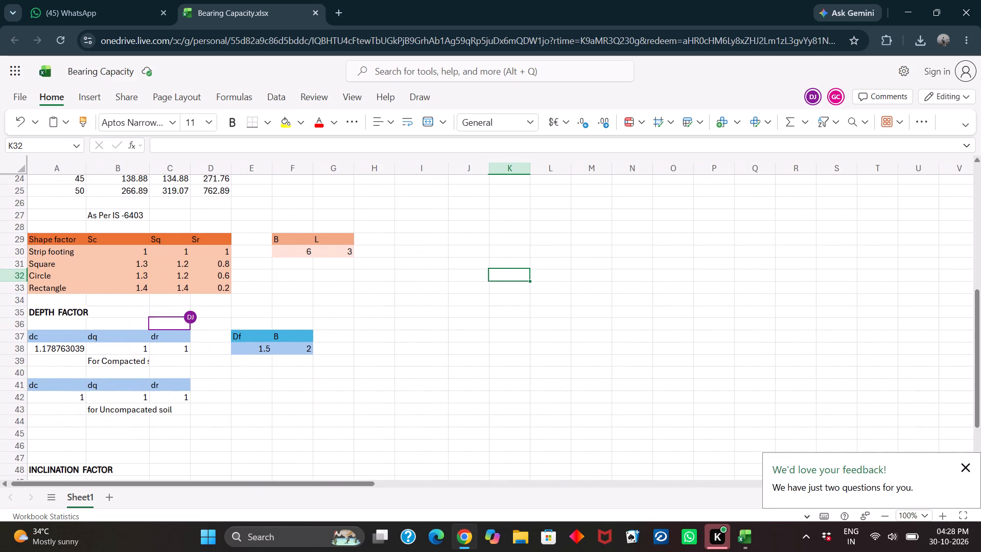
pyautogui.hscroll(1, 418, 312)
pyautogui.scroll(2, 418, 312)
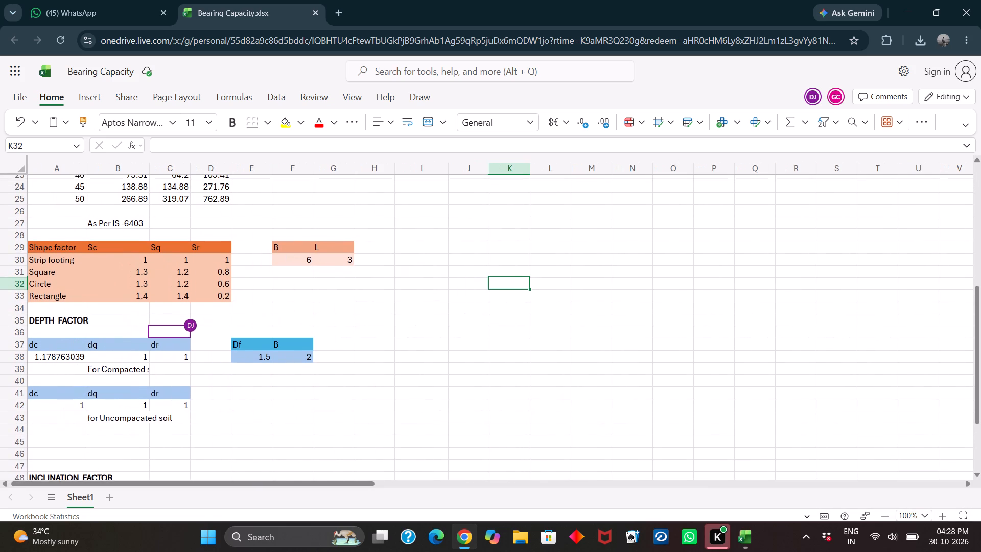
pyautogui.scroll(4, 418, 312)
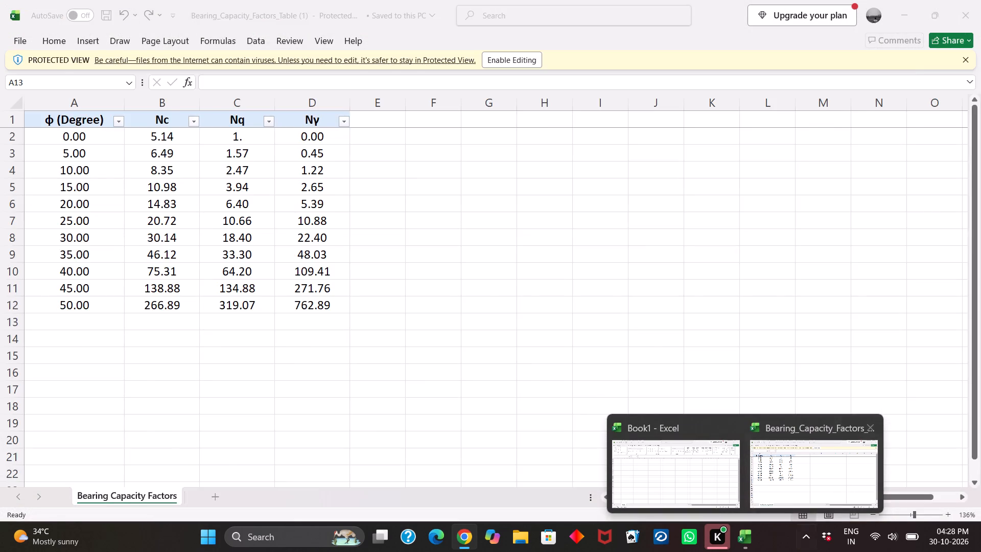
pyautogui.scroll(2, 439, 409)
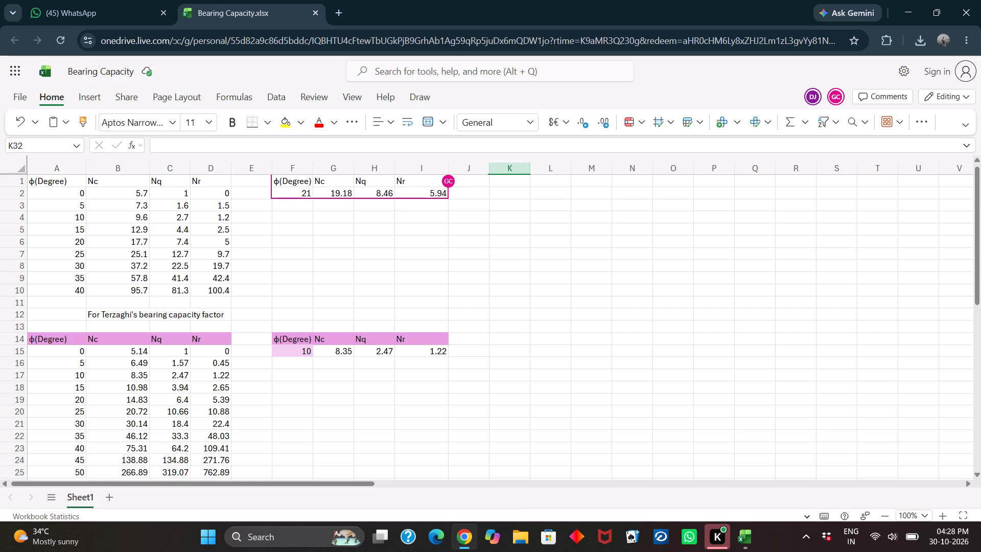
pyautogui.scroll(3, 439, 409)
# Review the Terzaghi and IS-6403 bearing capacity factor tables, starting from the 0° ϕ row.
pyautogui.click(55, 186)
pyautogui.click(52, 196)
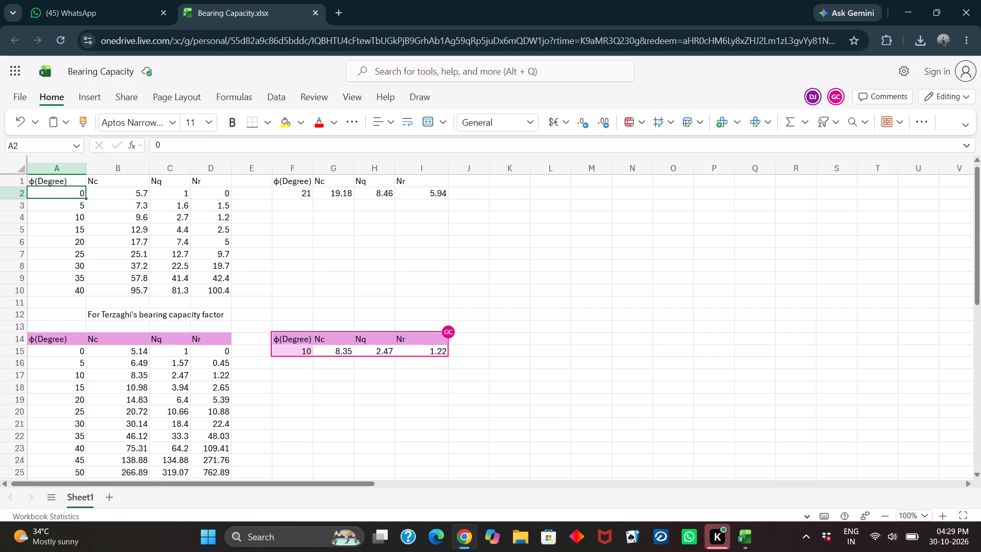
pyautogui.scroll(-1, 108, 358)
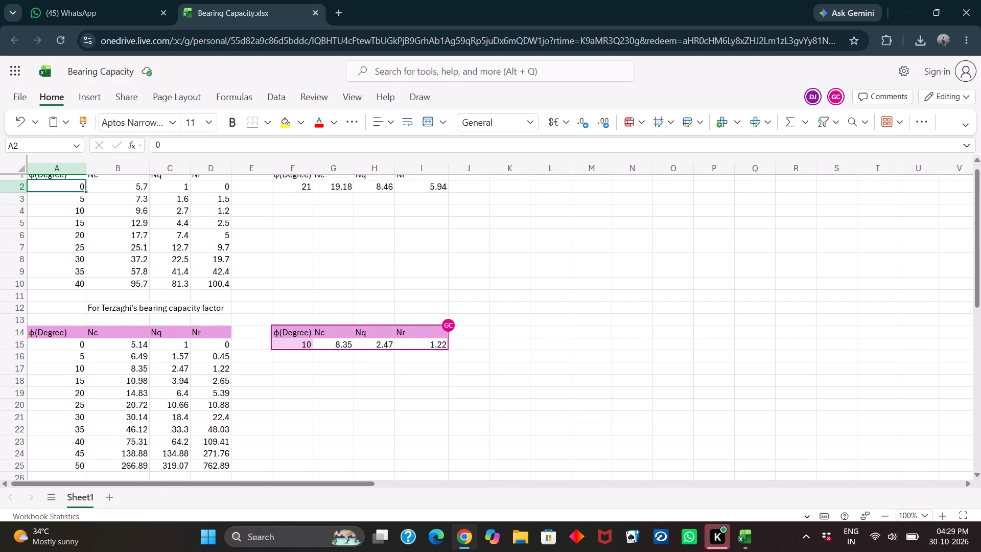
pyautogui.scroll(-1, 108, 358)
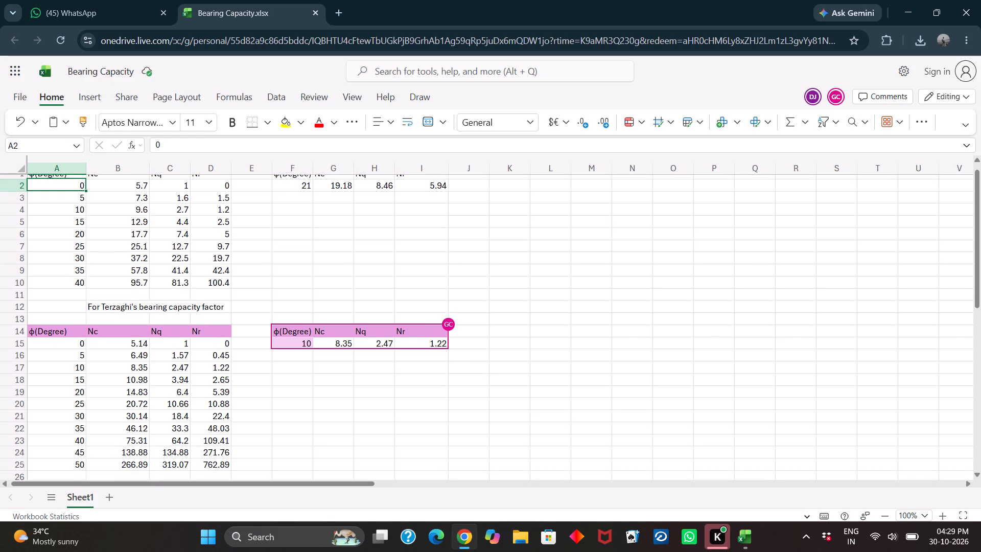
pyautogui.scroll(-1, 108, 358)
pyautogui.scroll(1, 108, 358)
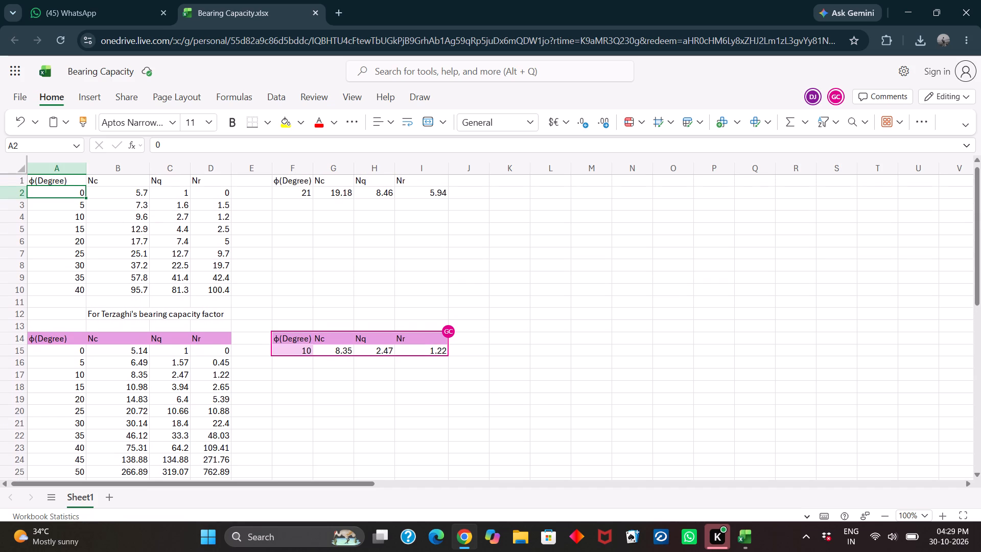
pyautogui.scroll(1, 108, 358)
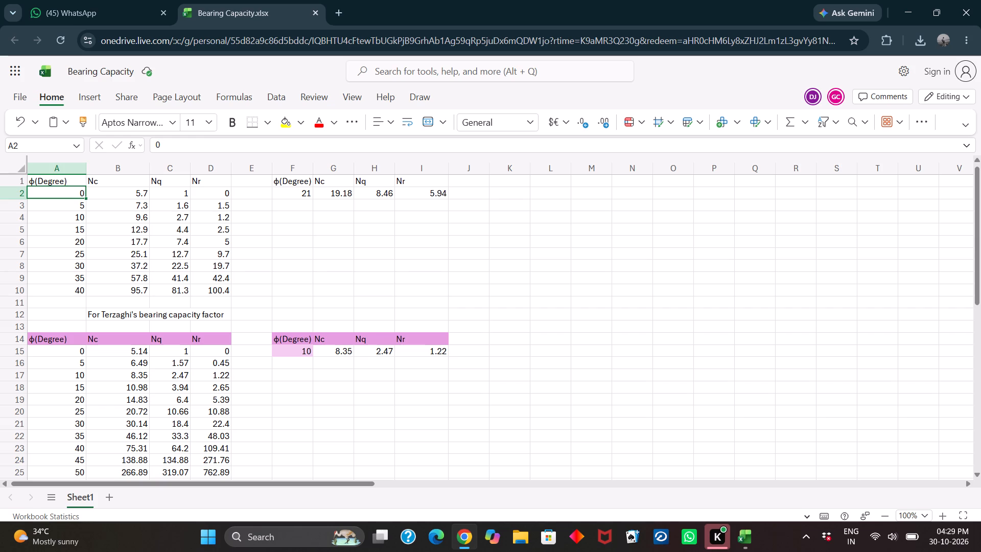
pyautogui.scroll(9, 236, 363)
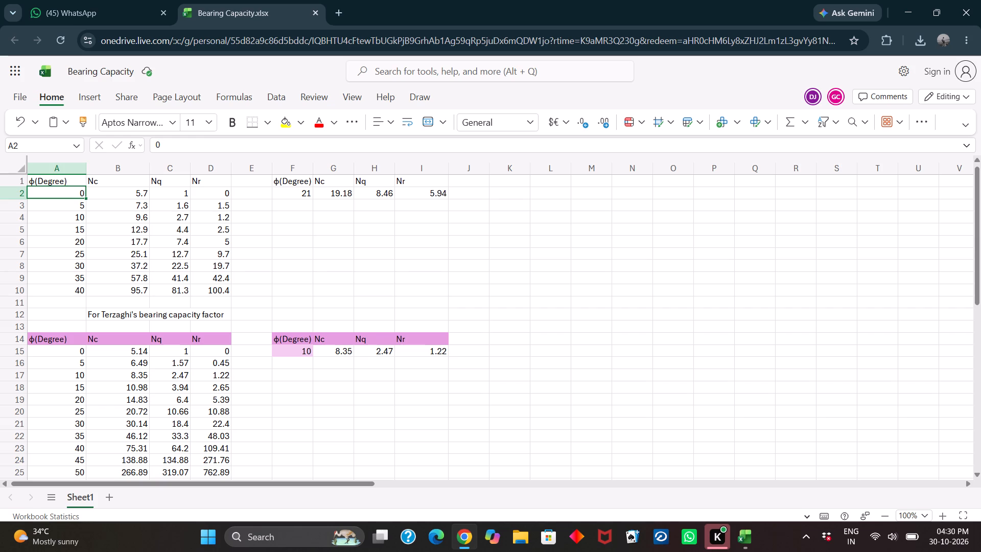
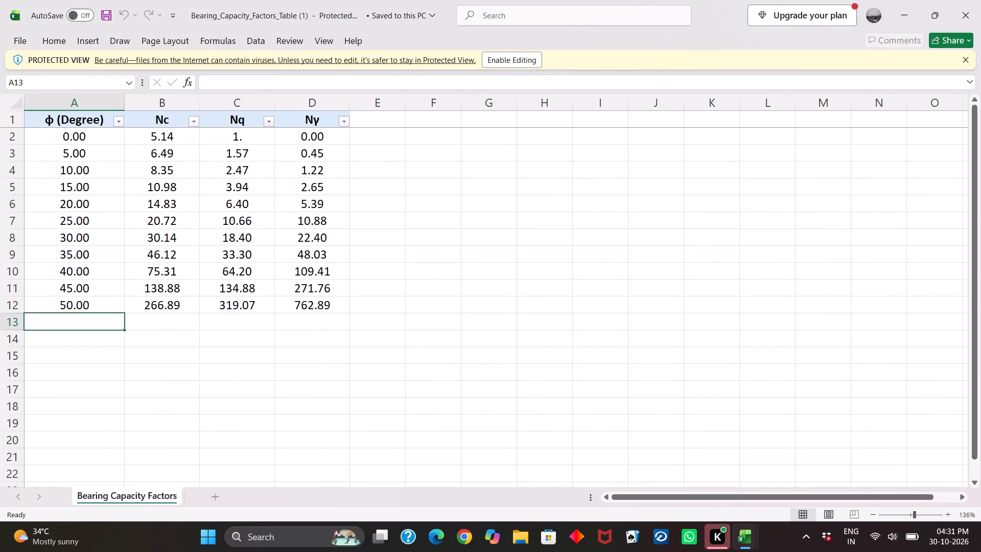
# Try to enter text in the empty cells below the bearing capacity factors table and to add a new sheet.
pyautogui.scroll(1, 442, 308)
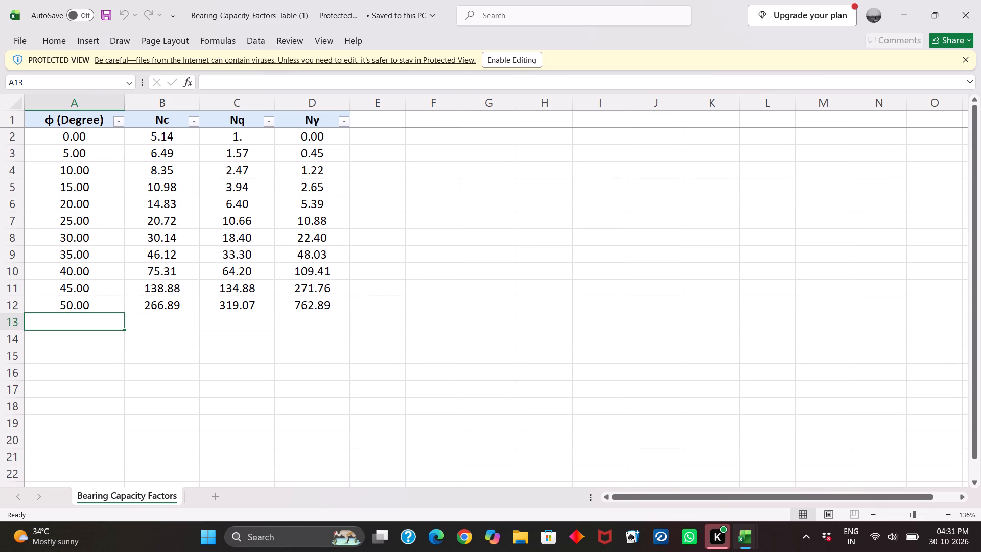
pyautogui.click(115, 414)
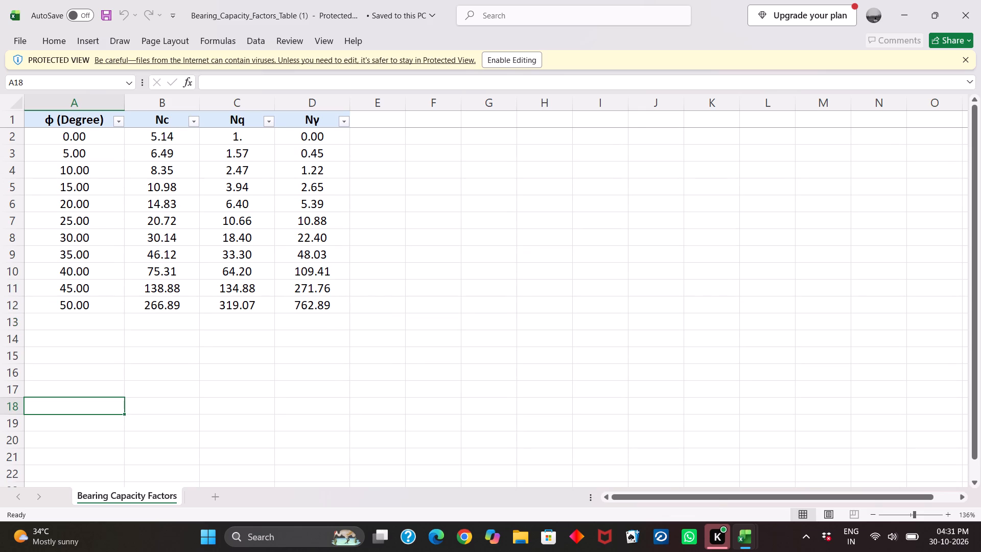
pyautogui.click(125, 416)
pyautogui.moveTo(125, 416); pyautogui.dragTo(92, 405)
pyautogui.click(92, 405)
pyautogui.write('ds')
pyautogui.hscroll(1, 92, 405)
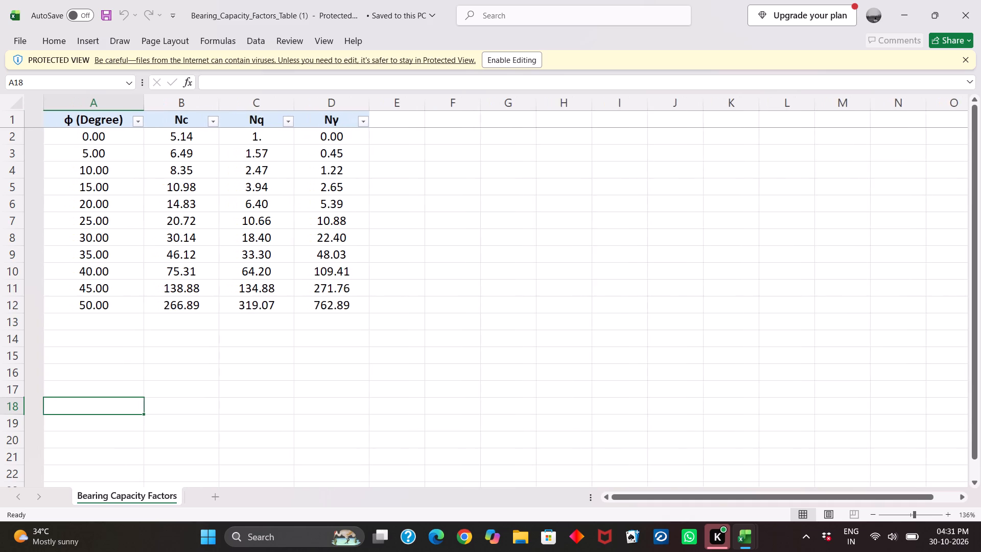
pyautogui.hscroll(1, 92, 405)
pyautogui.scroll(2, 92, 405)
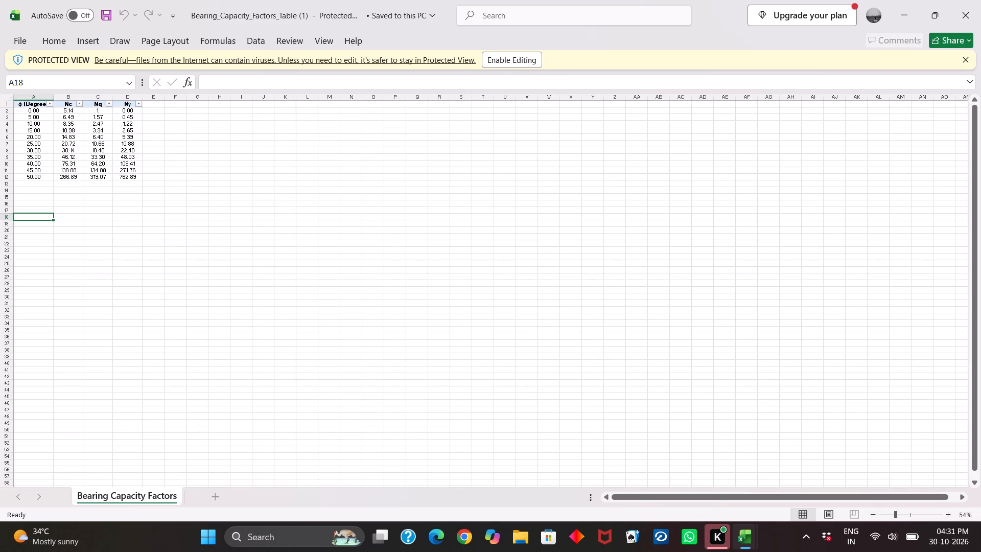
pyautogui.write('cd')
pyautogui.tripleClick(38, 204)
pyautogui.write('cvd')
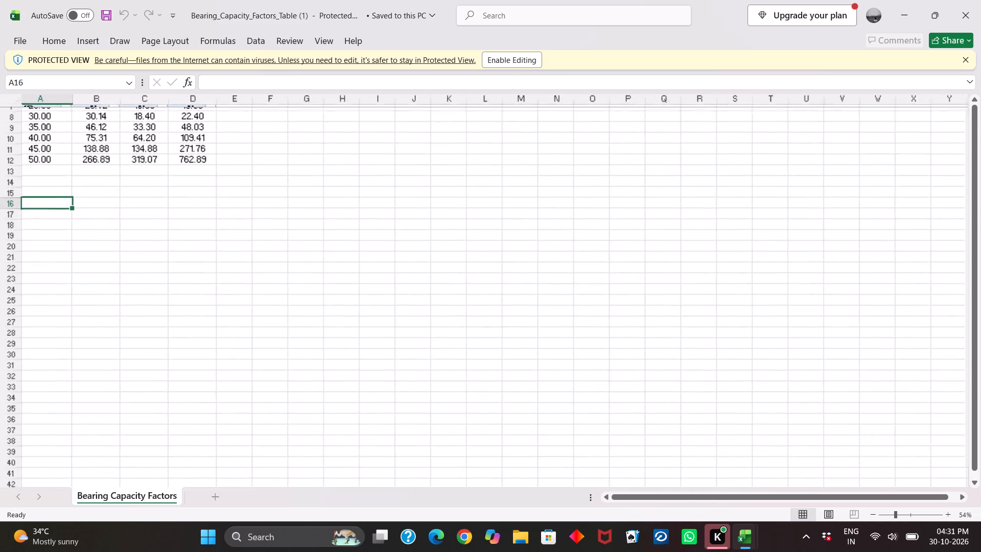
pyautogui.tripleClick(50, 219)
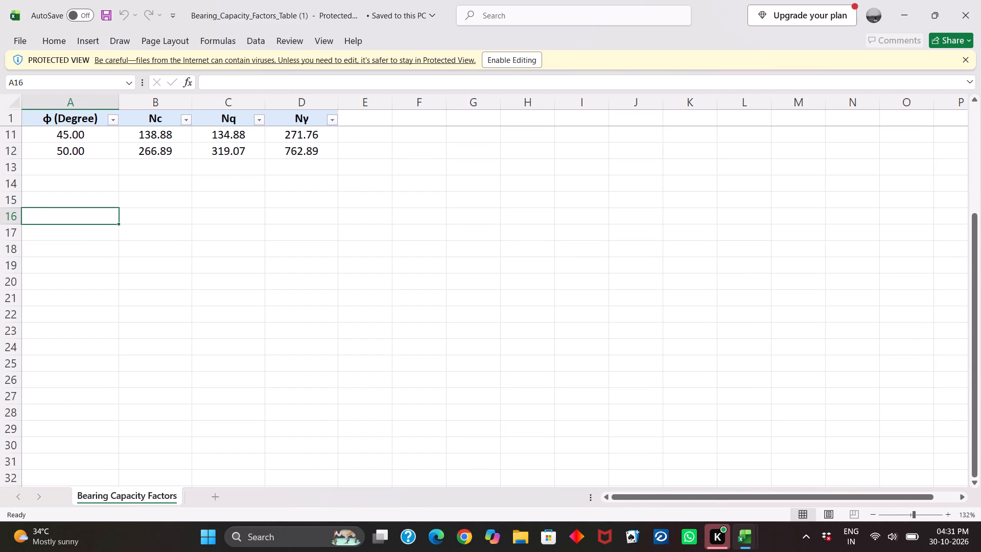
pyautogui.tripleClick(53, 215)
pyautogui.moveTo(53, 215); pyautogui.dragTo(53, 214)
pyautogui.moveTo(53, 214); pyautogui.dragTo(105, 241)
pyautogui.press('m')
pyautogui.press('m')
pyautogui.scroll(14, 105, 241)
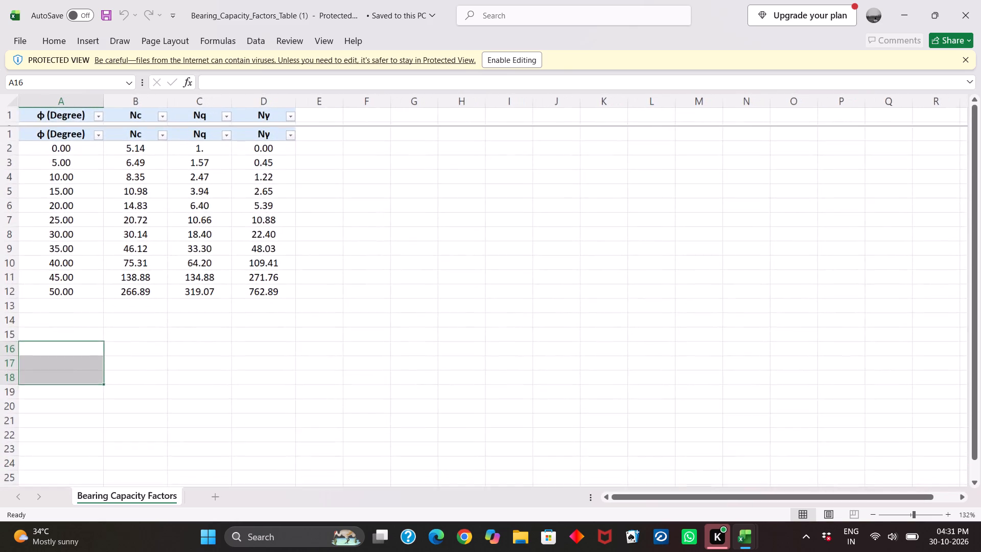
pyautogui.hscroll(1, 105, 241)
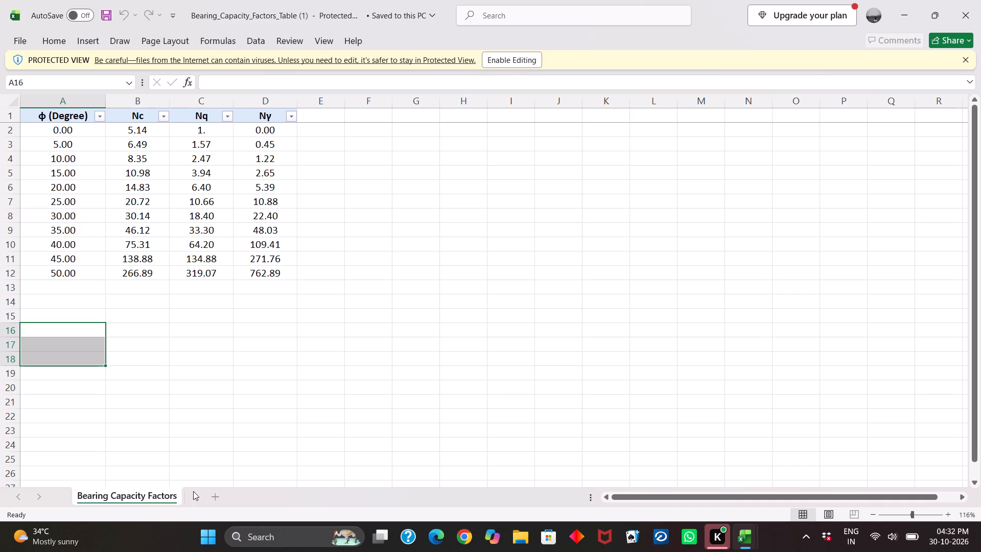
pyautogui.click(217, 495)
# Close the protected Bearing_Capacity_Factors_Table workbook and return to the blank Book1.
pyautogui.click(980, 0)
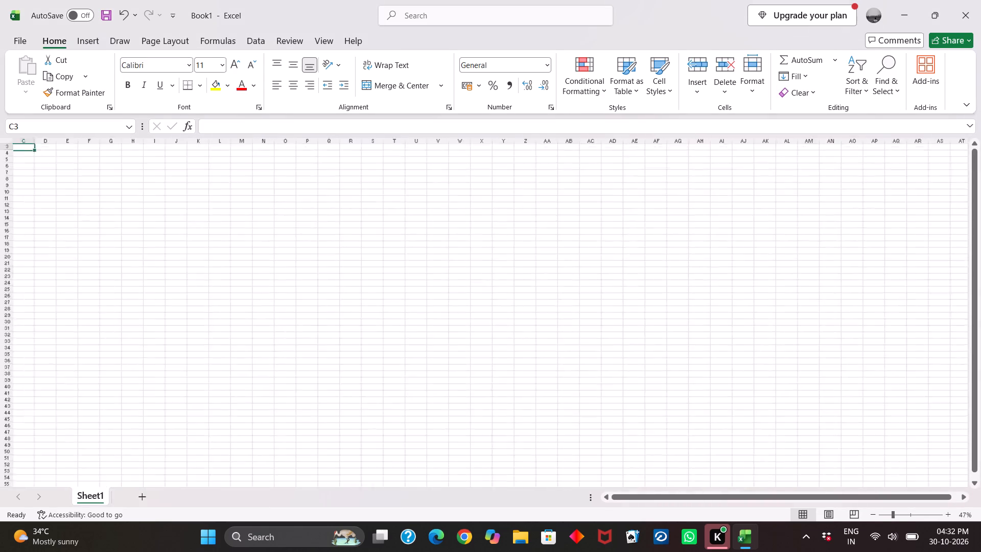
# Enter the column heading "shape" in cell A11 of Sheet1.
pyautogui.hscroll(15, 299, 228)
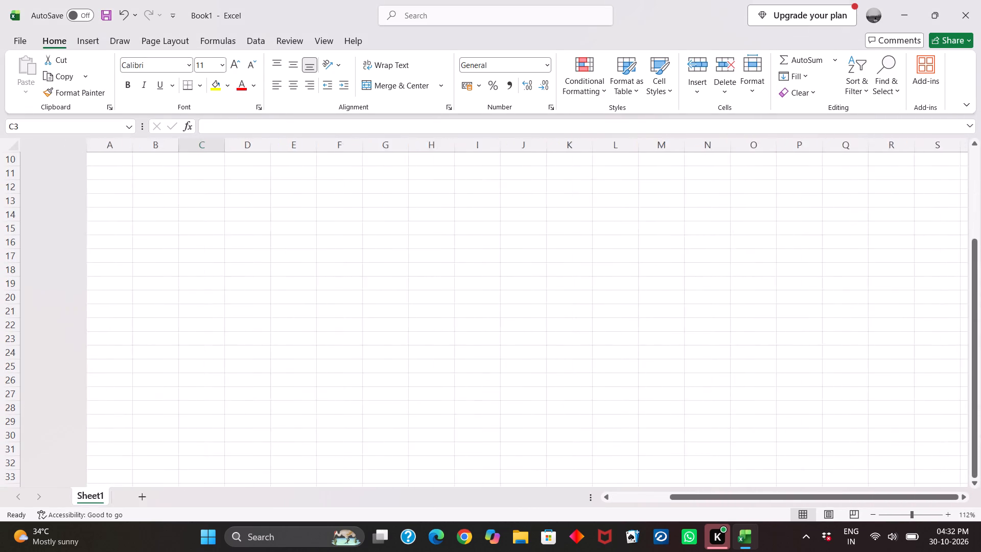
pyautogui.click(29, 169)
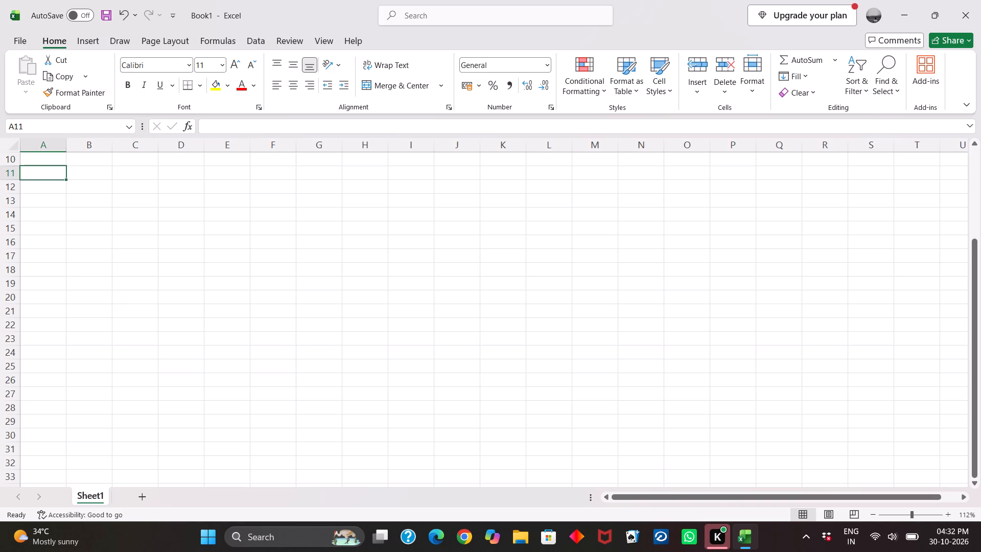
pyautogui.write('cbv')
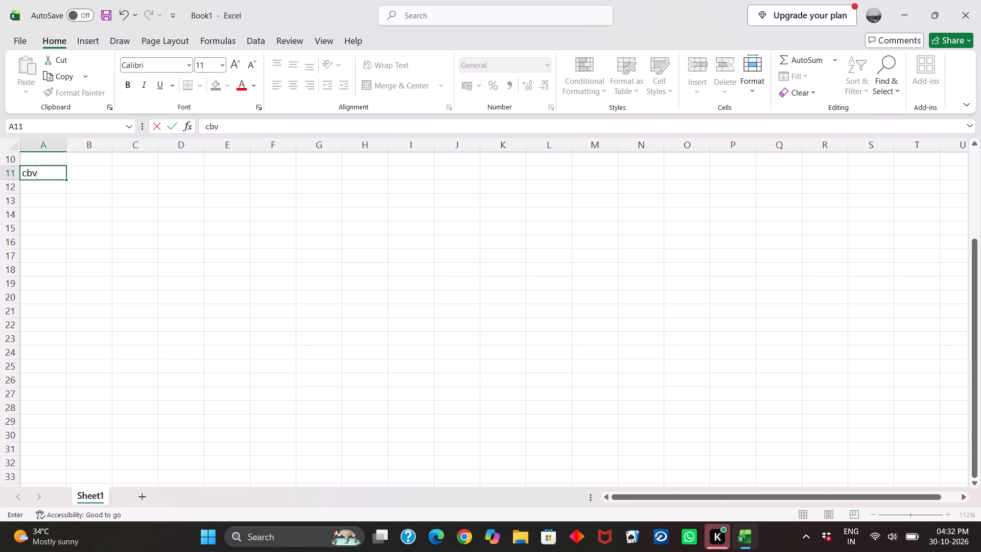
pyautogui.press('BackSpace')
pyautogui.press('BackSpace')
pyautogui.press('BackSpace')
pyautogui.press('BackSpace')
pyautogui.press('BackSpace')
pyautogui.write('shape')
pyautogui.press('space')
pyautogui.press('Tab')
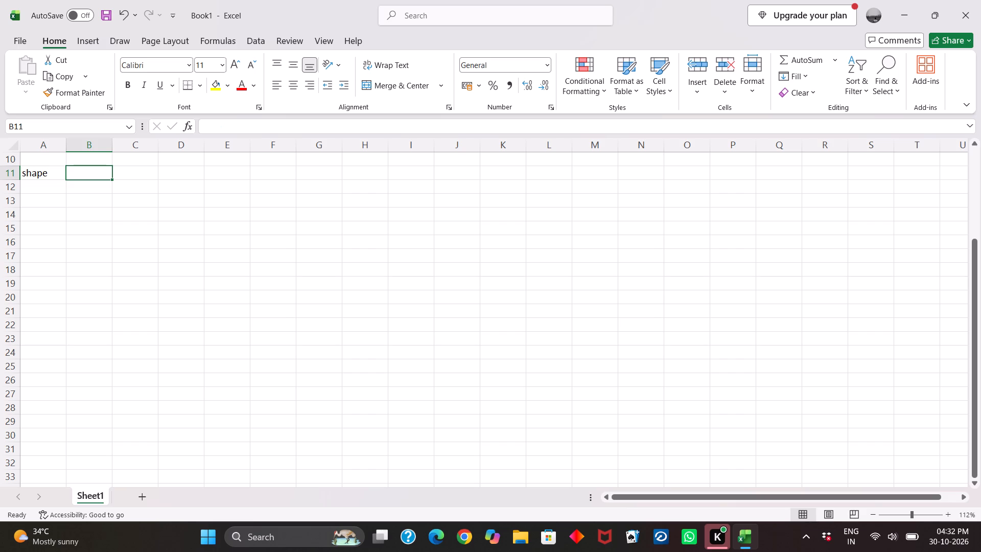
# Continue the heading row with B in cell B11, D in C11 and l in D11.
pyautogui.press('b')
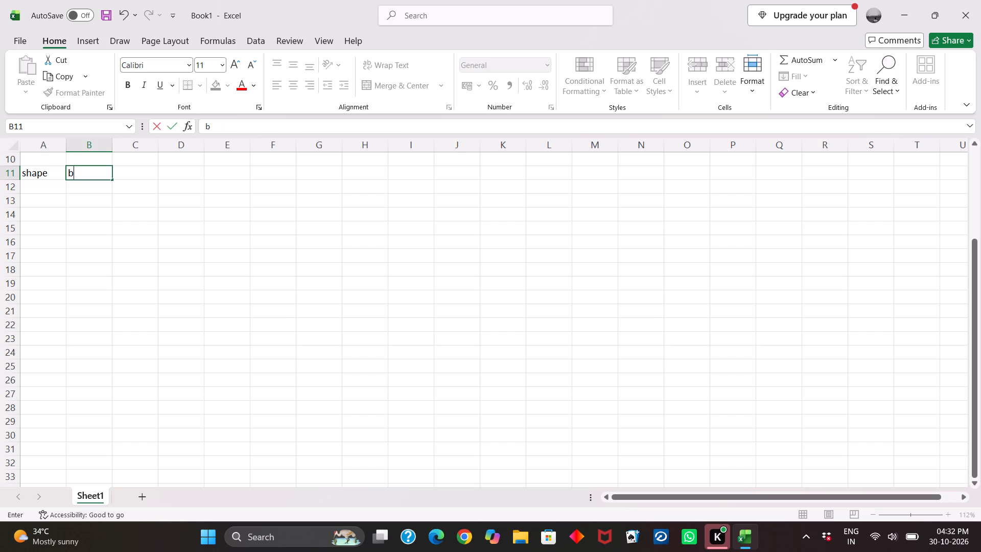
pyautogui.press('BackSpace')
pyautogui.hotkey('shift', 'b')
pyautogui.press('Tab')
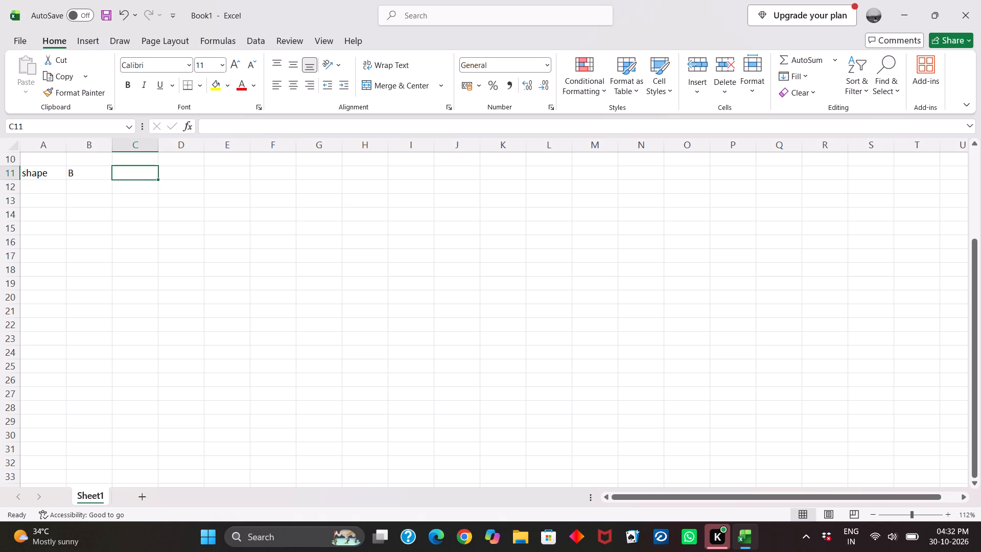
pyautogui.press('d')
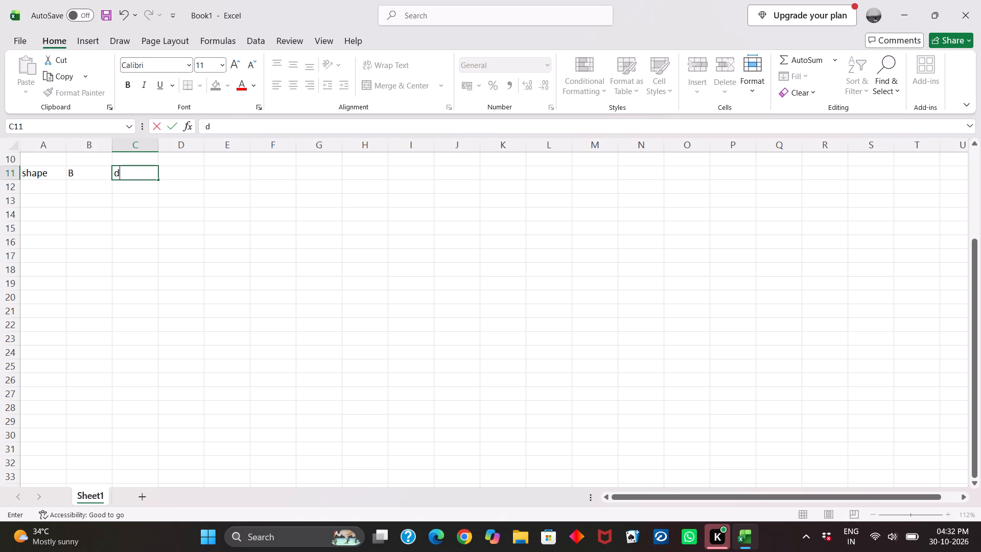
pyautogui.press('BackSpace')
pyautogui.press('d')
pyautogui.press('Tab')
pyautogui.press('l')
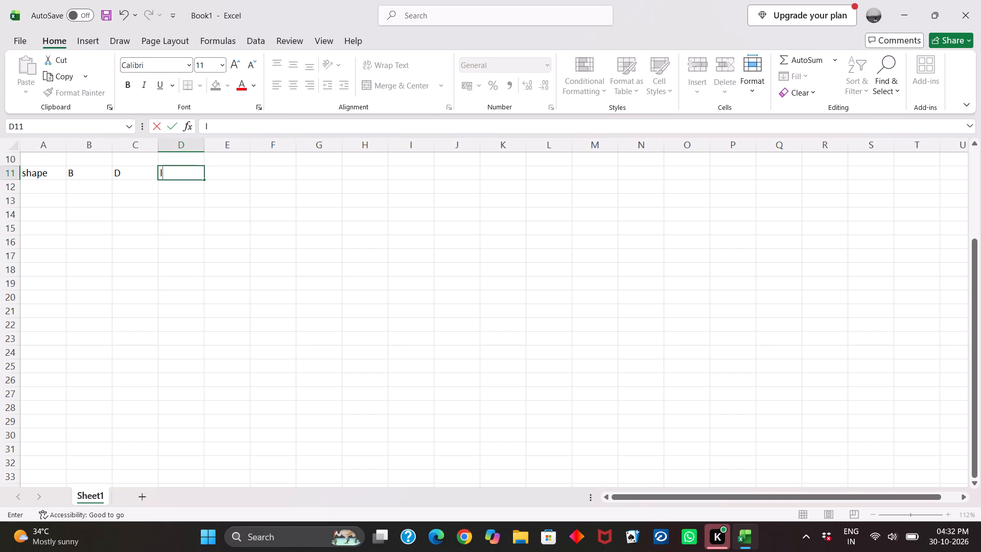
pyautogui.press('Tab')
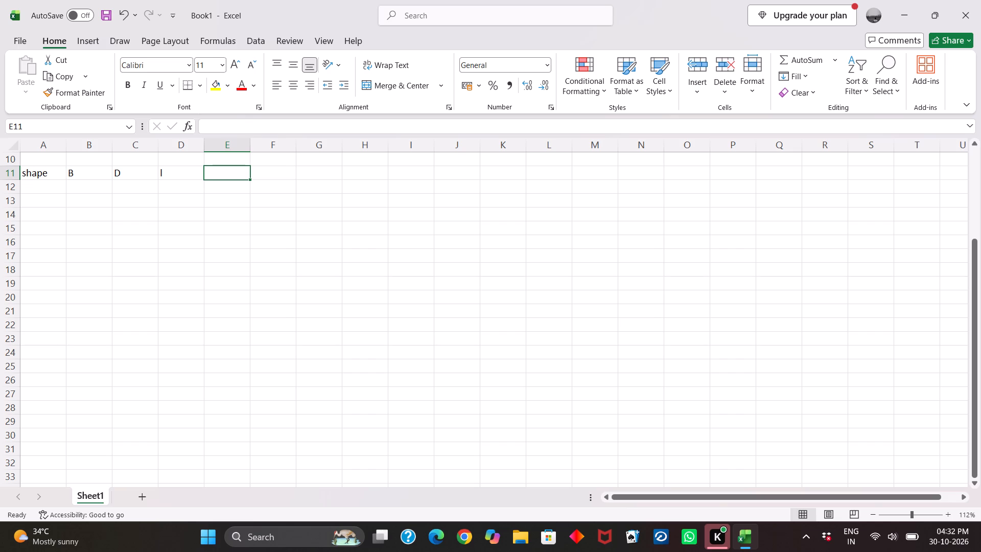
# Add the factor headings ic in cell E11, Sc in F11 and dc in G11.
pyautogui.press('i')
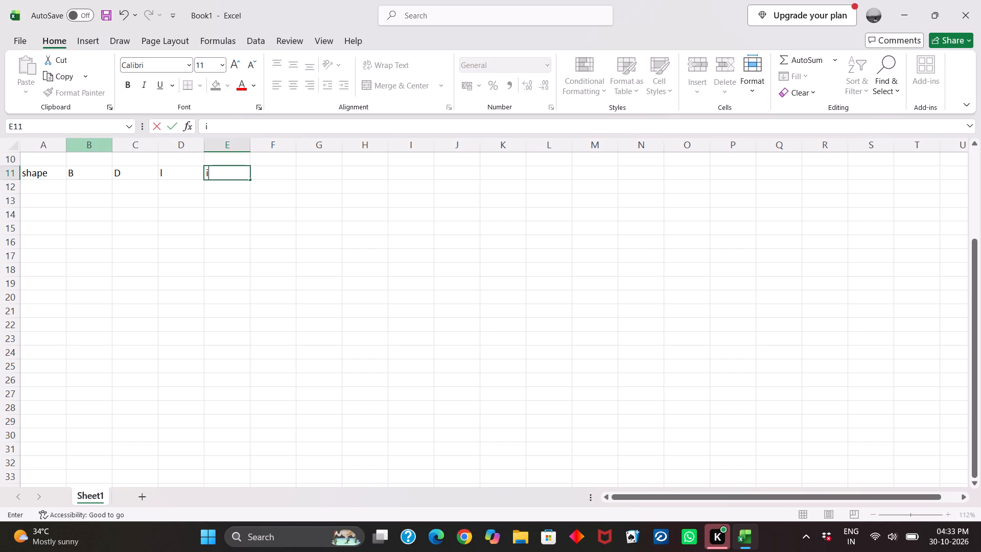
pyautogui.press('c')
pyautogui.press('Tab')
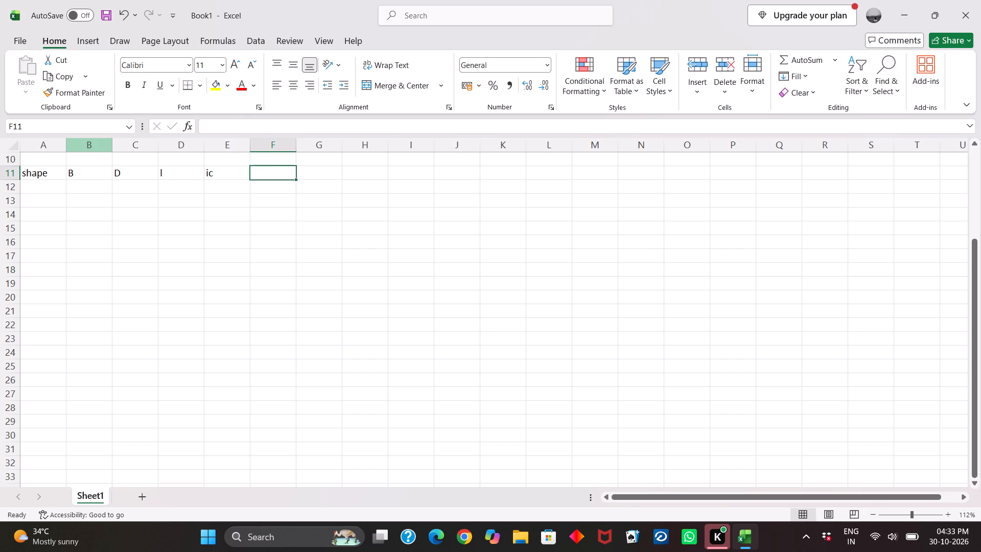
pyautogui.hotkey('shift', 's')
pyautogui.press('c')
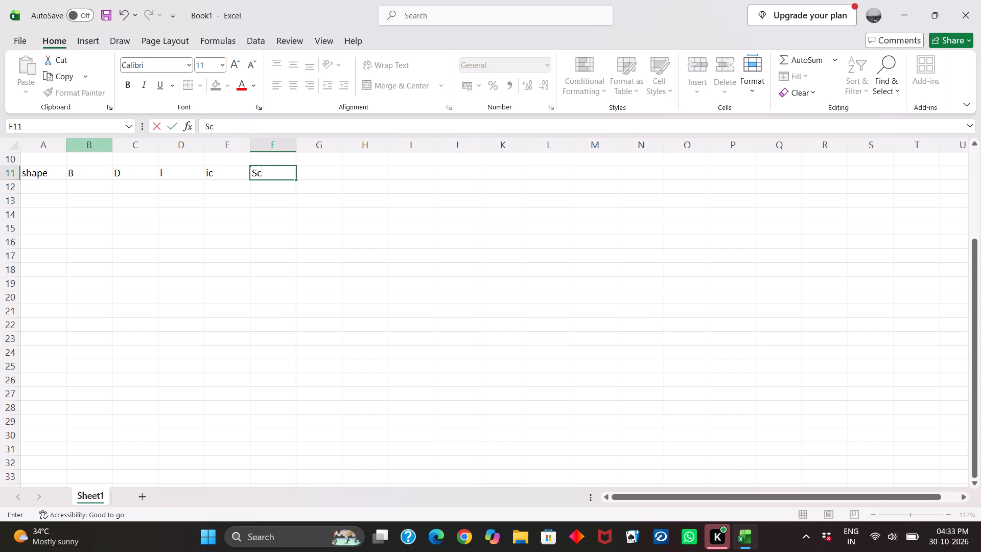
pyautogui.press('space')
pyautogui.press('Tab')
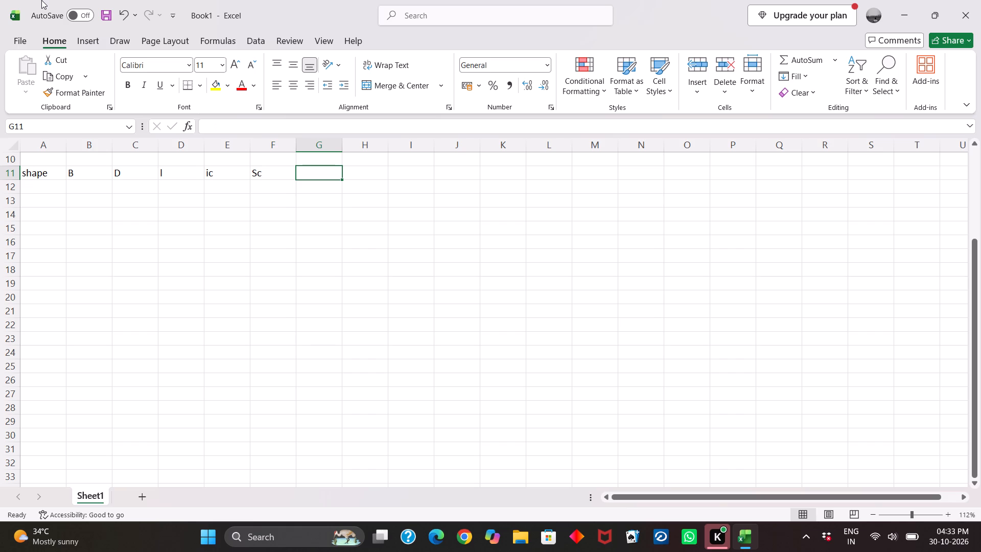
pyautogui.write('Dc')
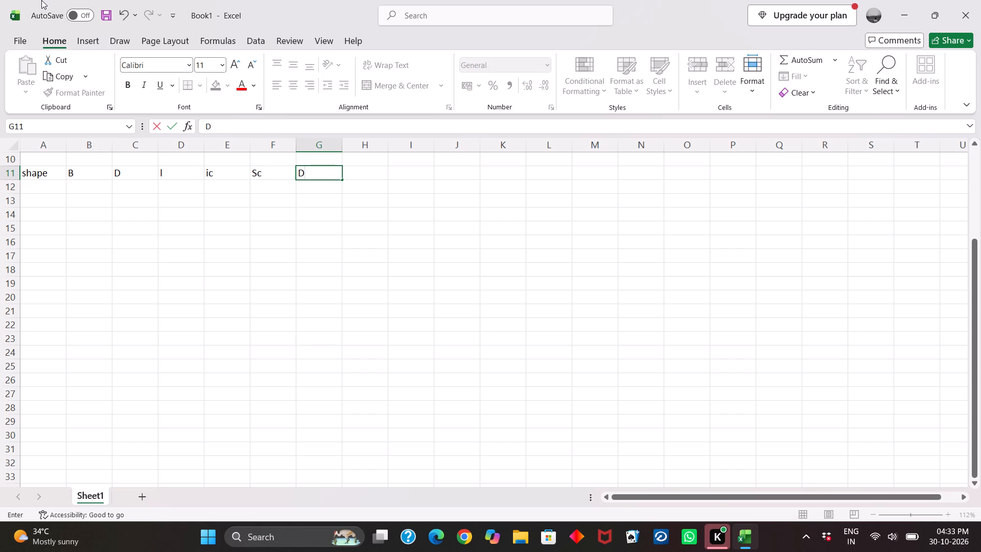
pyautogui.press('BackSpace')
pyautogui.press('BackSpace')
pyautogui.write('dc')
pyautogui.moveTo(980, 551); pyautogui.dragTo(952, 551, button='right')
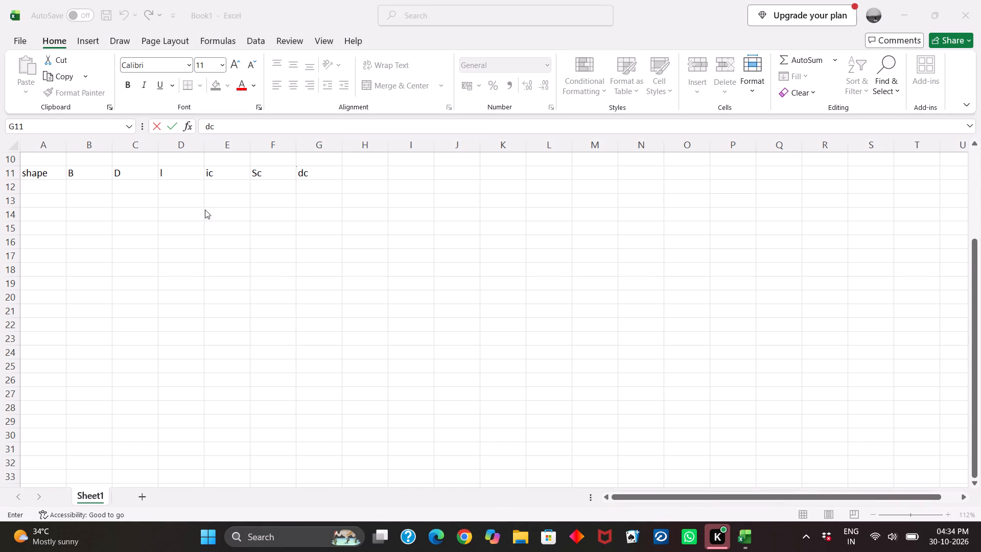
pyautogui.click(356, 175)
pyautogui.click(358, 174)
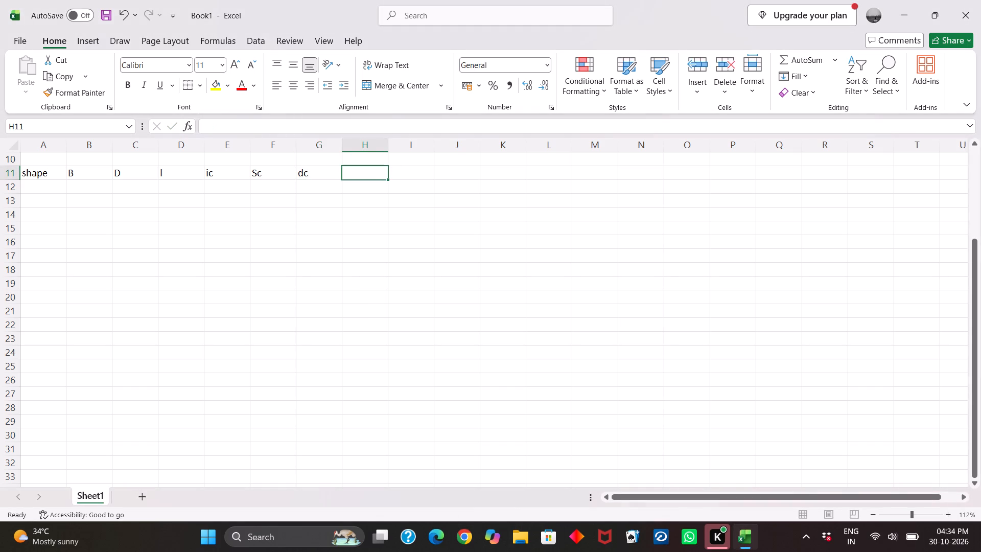
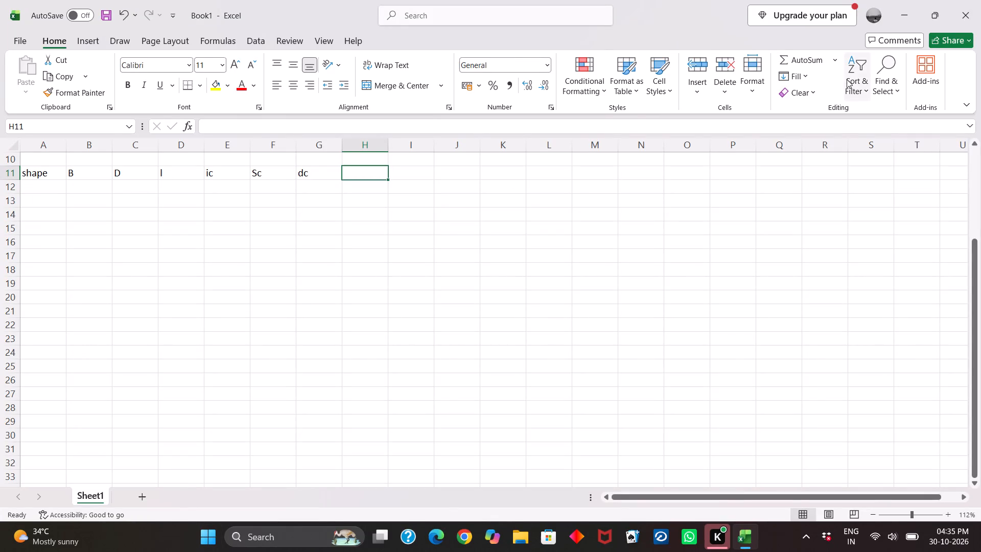
# Browse the Symbol character set in the Sans Serif Collection font for a heading symbol for cell H11, then close it without inserting.
pyautogui.click(293, 42)
pyautogui.click(259, 36)
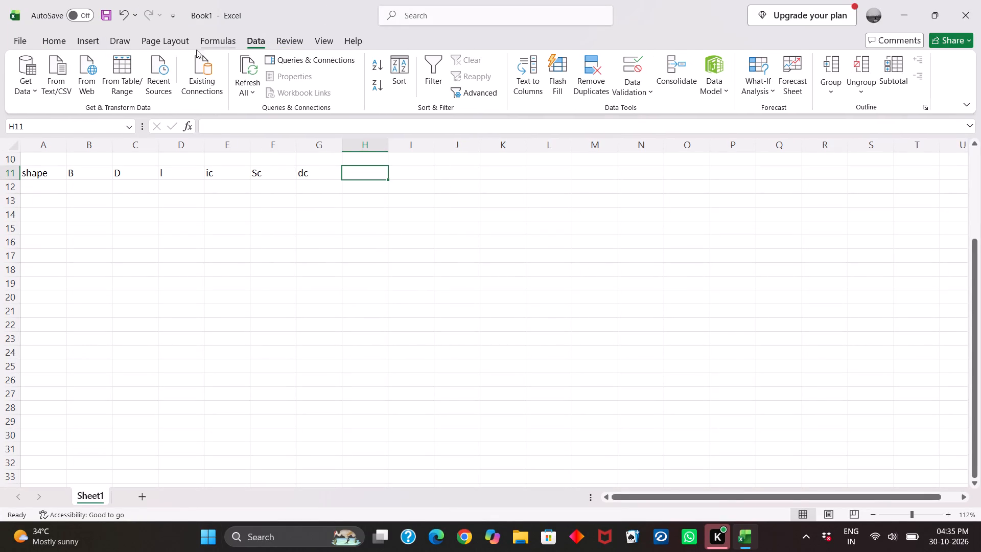
pyautogui.click(40, 40)
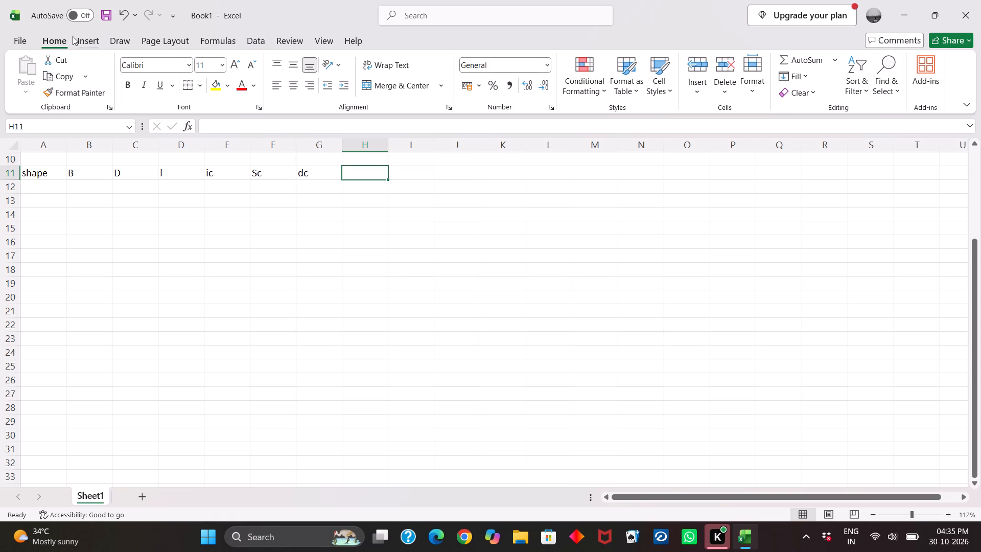
pyautogui.click(86, 41)
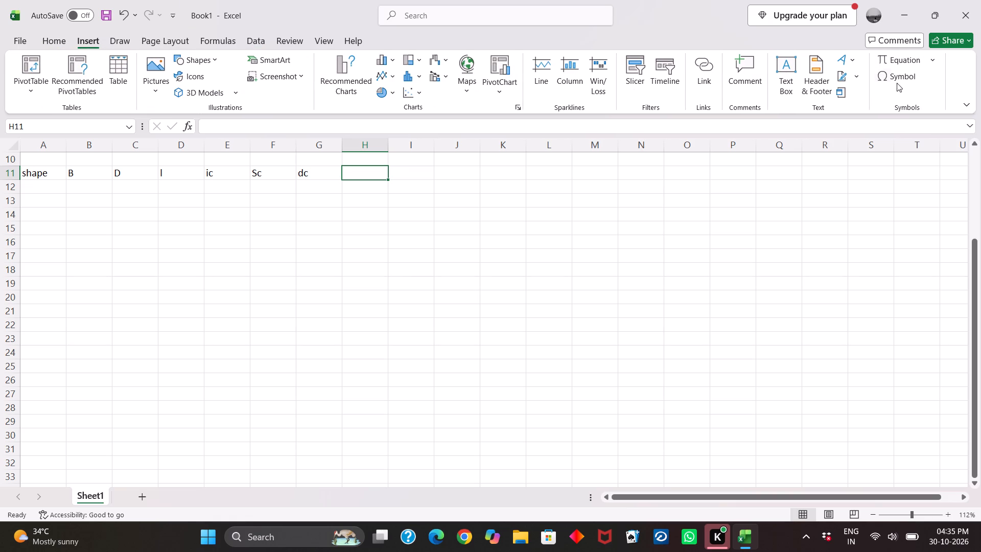
pyautogui.click(893, 78)
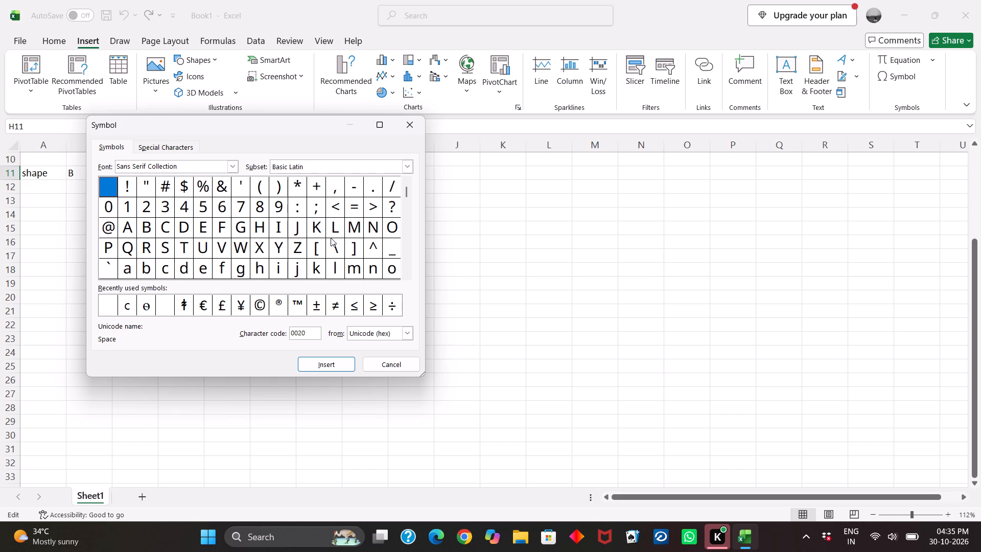
pyautogui.click(408, 188)
pyautogui.moveTo(408, 188); pyautogui.dragTo(408, 197)
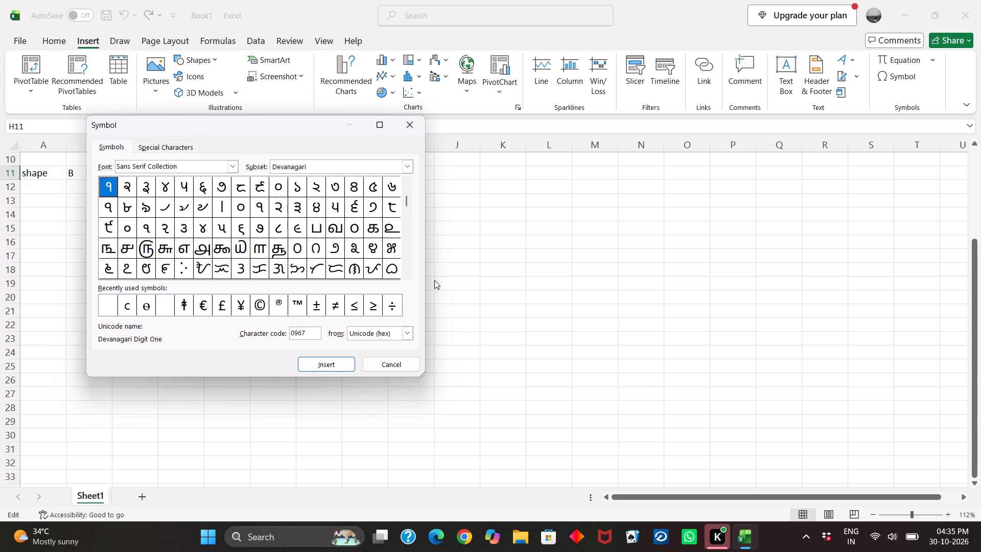
pyautogui.click(405, 209)
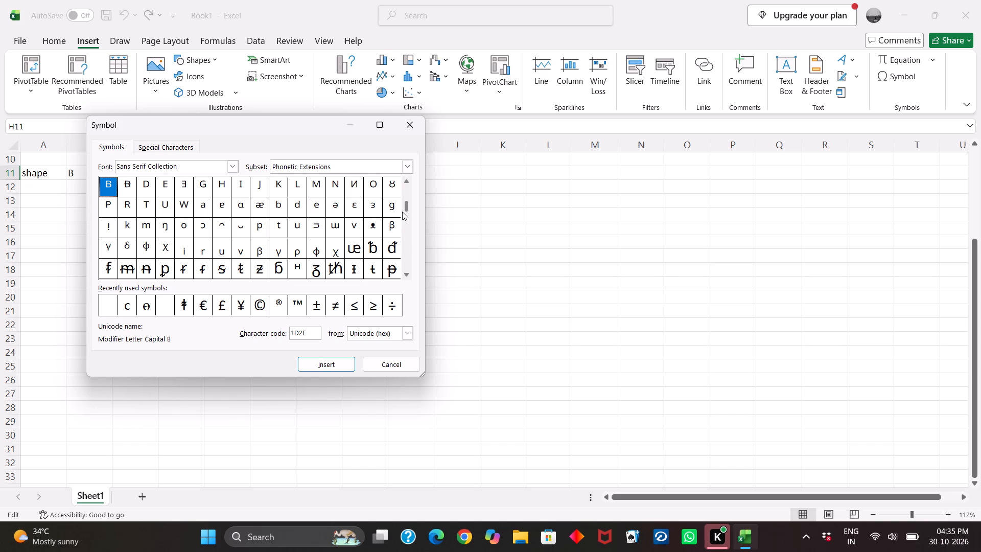
pyautogui.moveTo(402, 212); pyautogui.dragTo(401, 216)
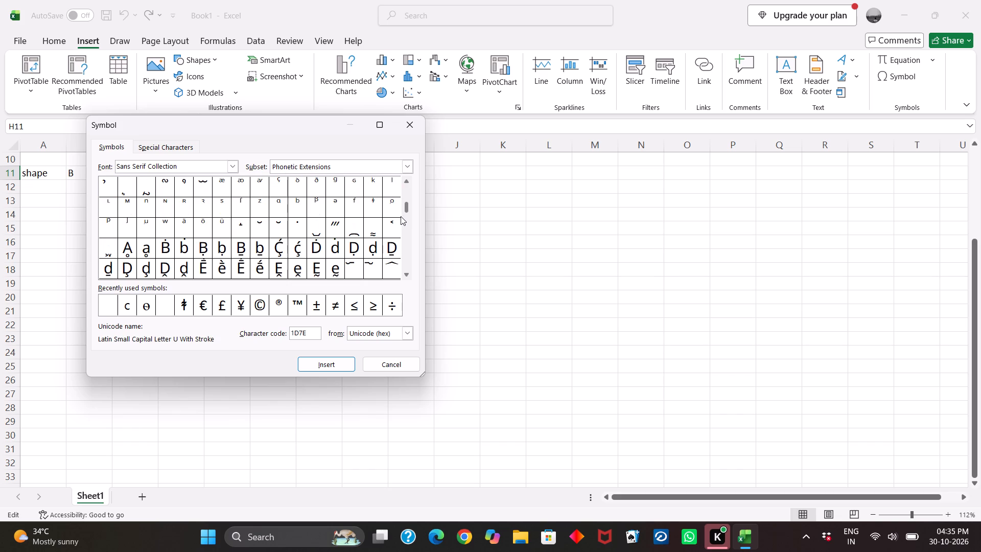
pyautogui.moveTo(401, 216); pyautogui.dragTo(399, 225)
pyautogui.moveTo(407, 201); pyautogui.dragTo(404, 213)
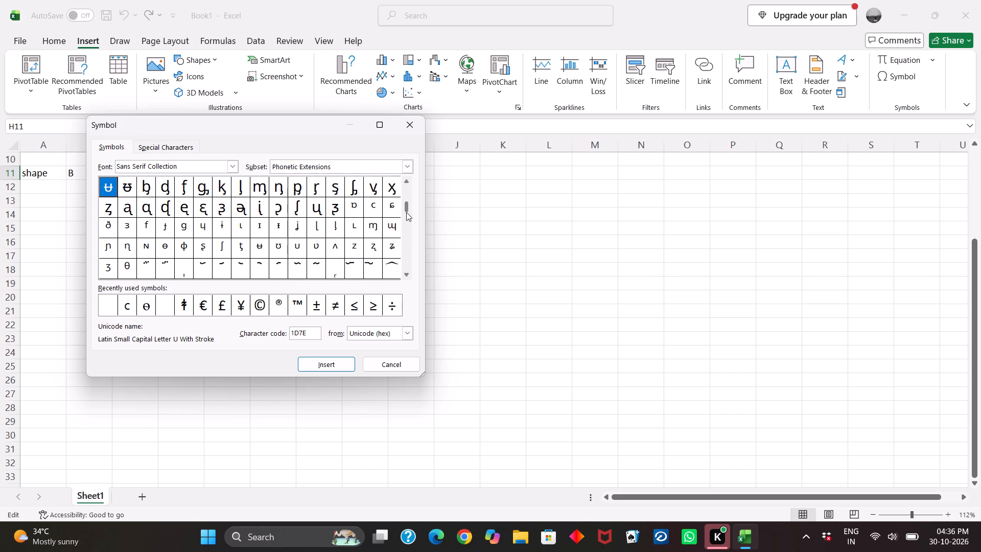
pyautogui.press('Down')
pyautogui.press('Down')
pyautogui.press('Down')
pyautogui.press('Down')
pyautogui.press('Down')
pyautogui.press('Down')
pyautogui.press('Down')
pyautogui.press('Down')
pyautogui.press('Down')
pyautogui.press('Down')
pyautogui.press('Down')
pyautogui.press('Down')
pyautogui.press('Down')
pyautogui.press('Down')
pyautogui.press('Down')
pyautogui.press('Down')
pyautogui.press('Down')
pyautogui.press('Down')
pyautogui.press('Down')
pyautogui.press('Down')
pyautogui.click(411, 194)
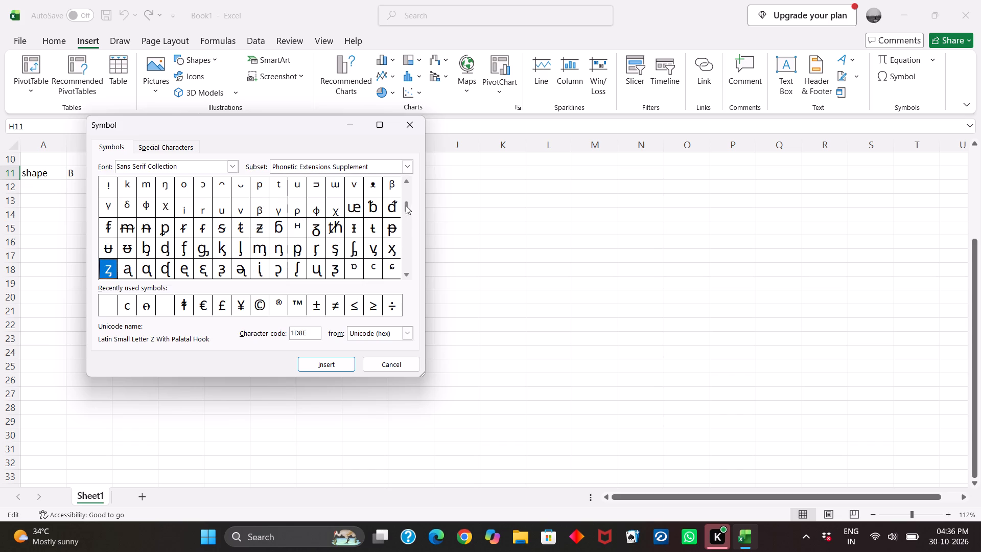
pyautogui.press('Up')
pyautogui.press('Up')
pyautogui.press('Up')
pyautogui.press('Up')
pyautogui.press('Up')
pyautogui.press('Up')
pyautogui.press('Up')
pyautogui.press('Up')
pyautogui.press('Up')
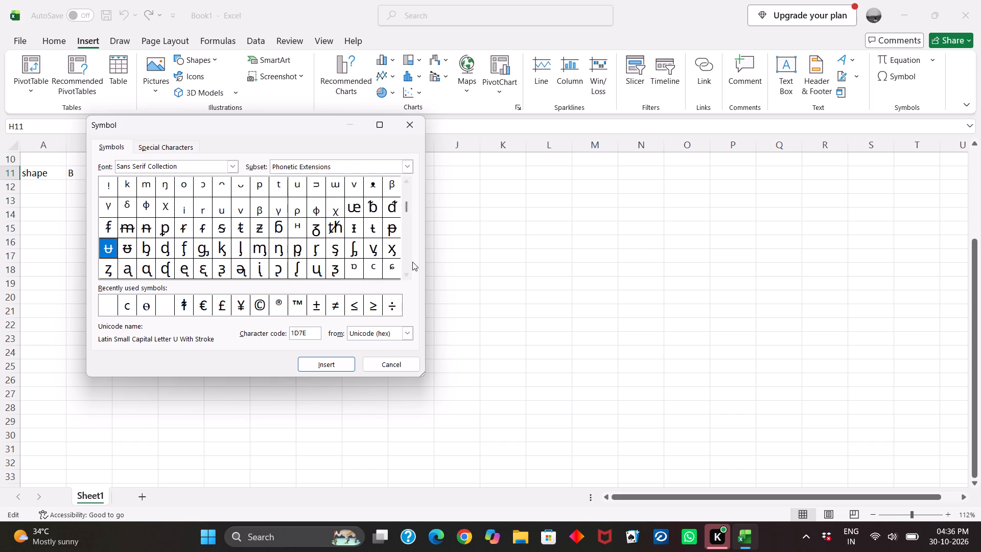
pyautogui.press('Up')
pyautogui.press('Up')
pyautogui.press('Up')
pyautogui.press('Up')
pyautogui.press('Up')
pyautogui.press('Up')
pyautogui.press('Up')
pyautogui.press('Up')
pyautogui.press('Up')
pyautogui.press('Up')
pyautogui.press('Up')
pyautogui.press('Up')
pyautogui.press('Up')
pyautogui.press('Up')
pyautogui.press('Up')
pyautogui.press('Up')
pyautogui.press('Up')
pyautogui.press('Up')
pyautogui.press('Up')
pyautogui.press('Up')
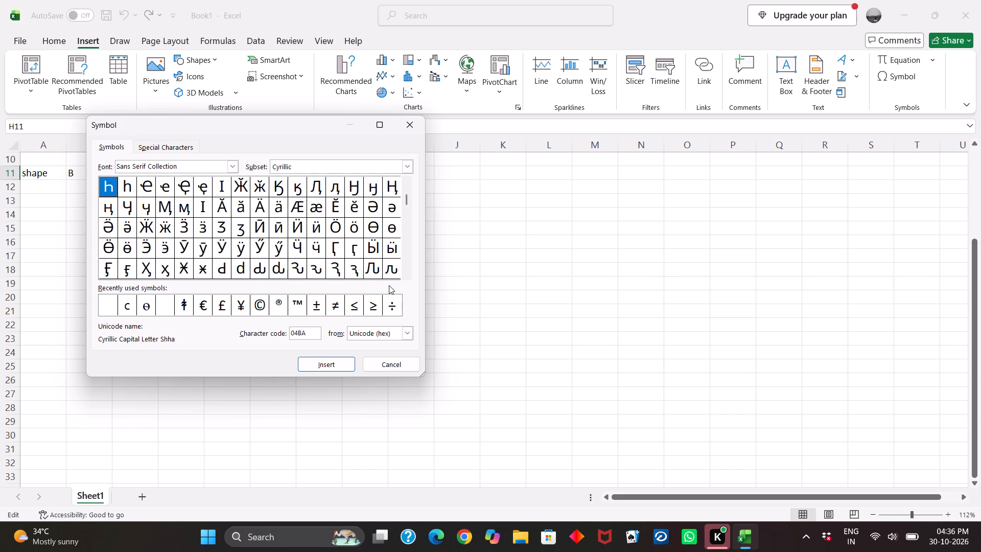
pyautogui.press('Up')
pyautogui.press('Up')
pyautogui.press('Up')
pyautogui.press('Up')
pyautogui.press('Up')
pyautogui.press('Up')
pyautogui.press('Up')
pyautogui.press('Up')
pyautogui.press('Up')
pyautogui.press('Up')
pyautogui.press('Up')
pyautogui.press('Up')
pyautogui.press('Up')
pyautogui.press('Up')
pyautogui.press('Up')
pyautogui.press('Up')
pyautogui.press('Up')
pyautogui.press('Up')
pyautogui.press('Up')
pyautogui.press('Up')
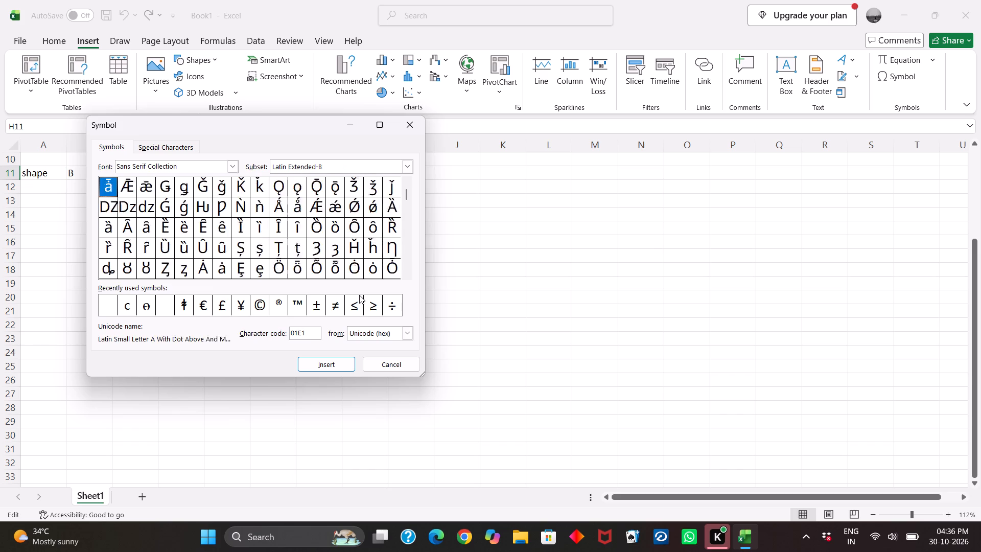
pyautogui.press('Up')
pyautogui.press('Up')
pyautogui.press('Up')
pyautogui.press('Up')
pyautogui.press('Up')
pyautogui.press('Up')
pyautogui.press('Up')
pyautogui.press('Up')
pyautogui.press('Up')
pyautogui.press('Up')
pyautogui.press('Up')
pyautogui.press('Up')
pyautogui.press('Up')
pyautogui.press('Up')
pyautogui.press('Up')
pyautogui.press('Up')
pyautogui.press('Up')
pyautogui.press('Up')
pyautogui.press('Up')
pyautogui.press('Up')
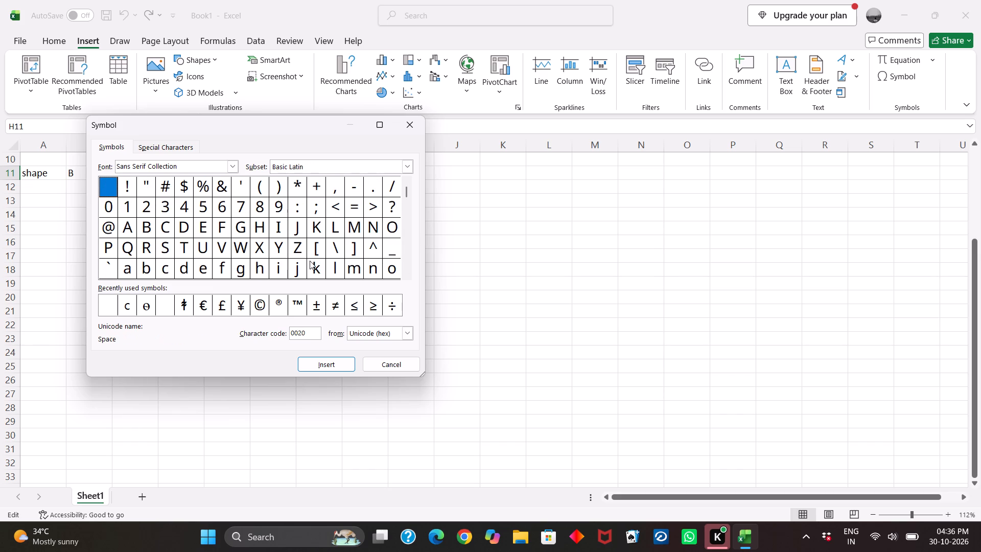
pyautogui.press('Down')
pyautogui.press('Down')
pyautogui.press('Down')
pyautogui.press('Down')
pyautogui.press('Down')
pyautogui.press('Down')
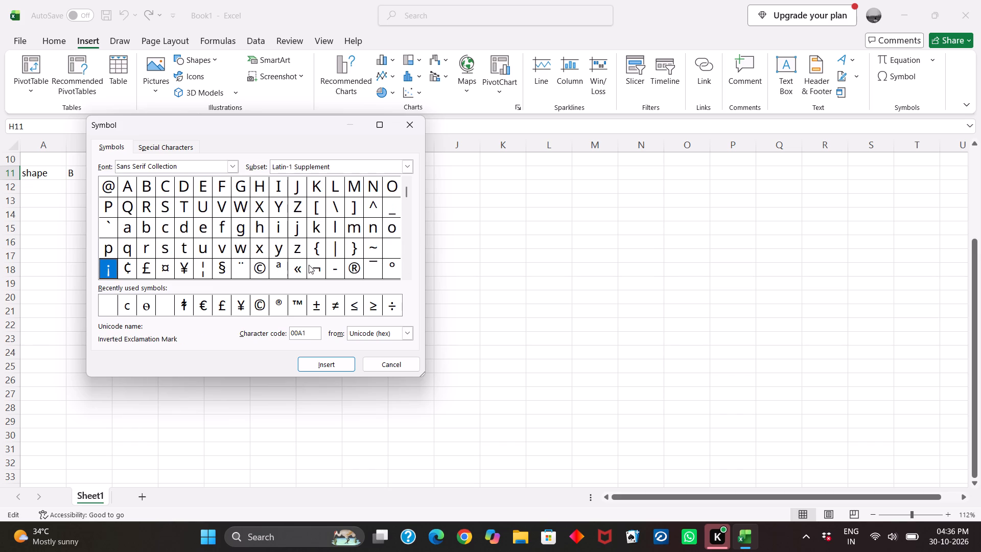
pyautogui.press('Down')
pyautogui.press('Down')
pyautogui.press('Down')
pyautogui.press('Down')
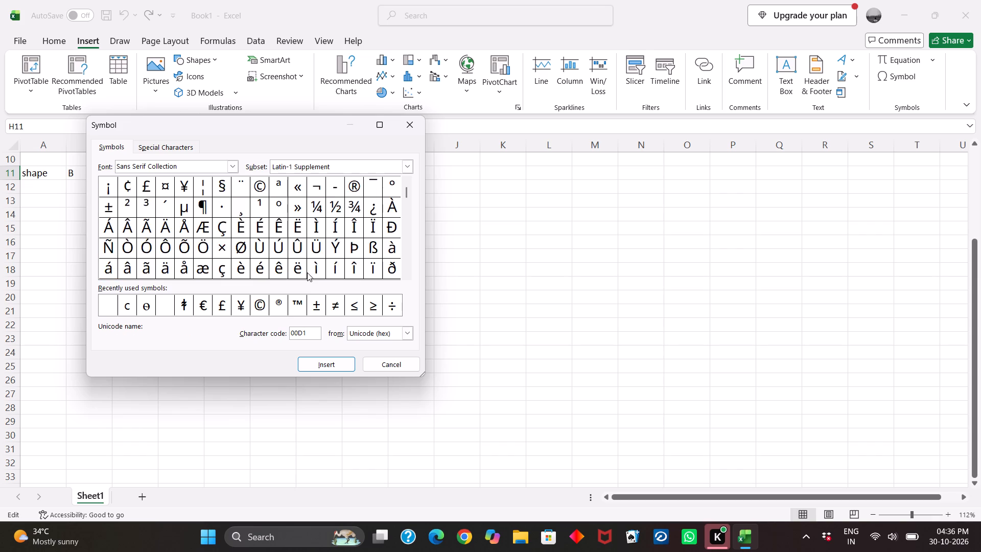
pyautogui.press('Down')
pyautogui.press('Down')
pyautogui.press('Down')
pyautogui.press('Down')
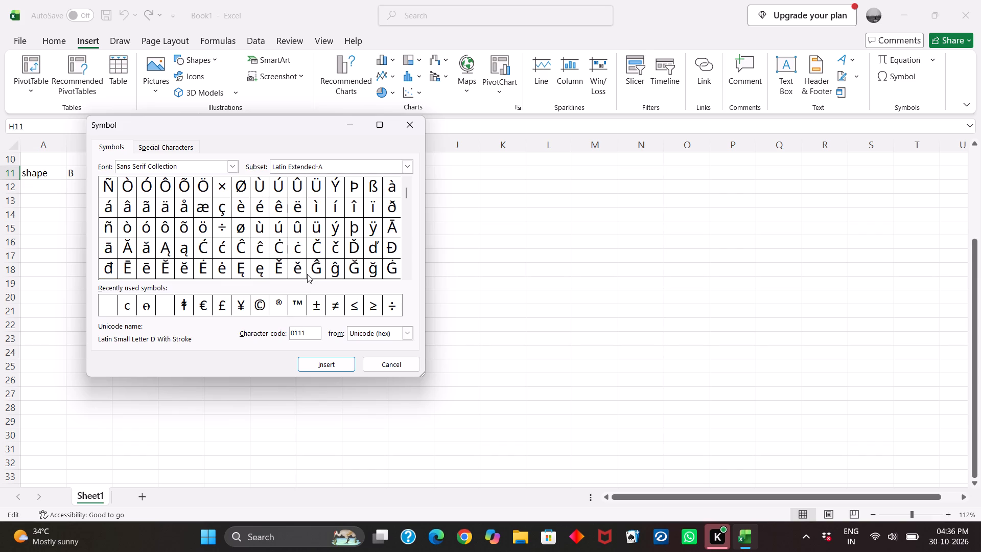
pyautogui.press('Down')
pyautogui.press('Down')
pyautogui.click(546, 374)
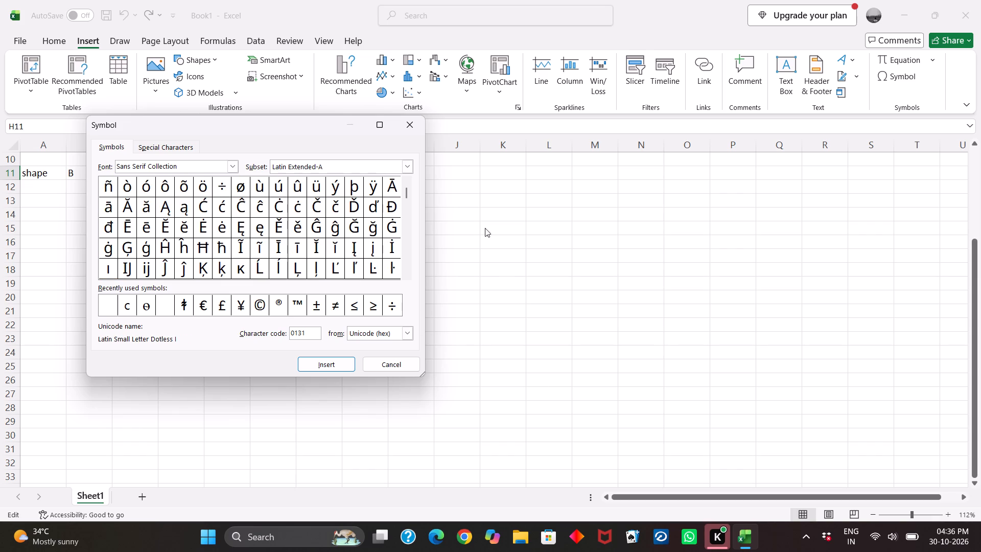
pyautogui.click(404, 125)
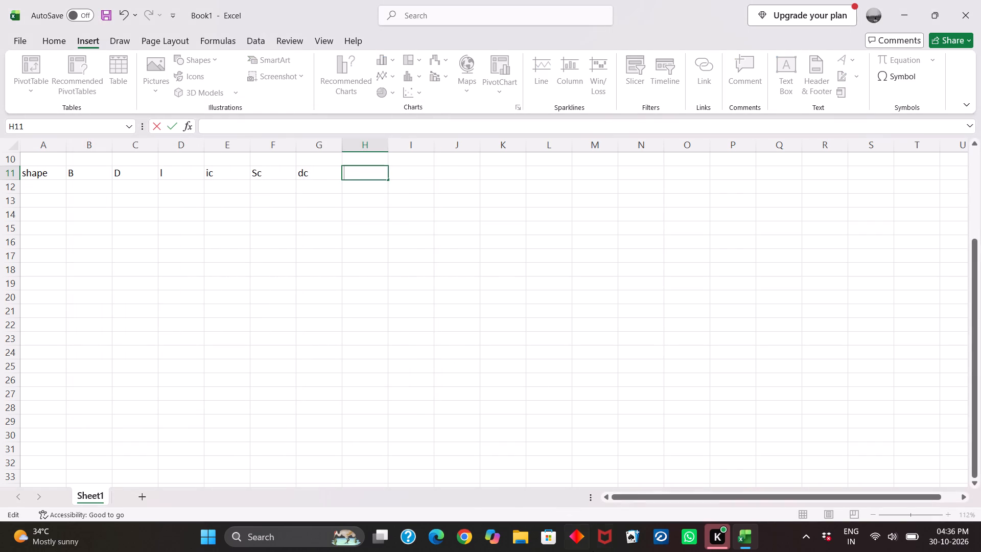
# Switch to Google Chrome and bring up a new tab page.
pyautogui.click(460, 540)
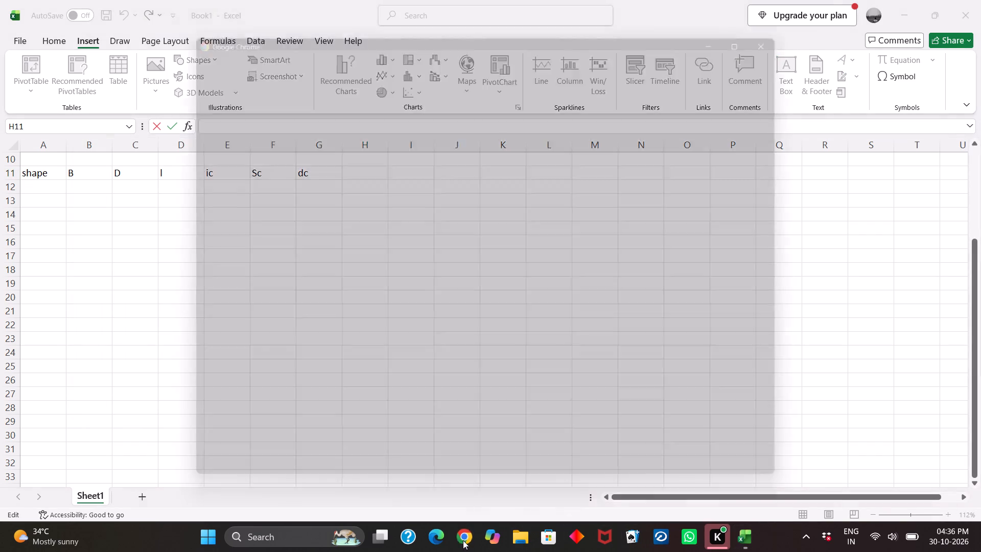
pyautogui.click(443, 316)
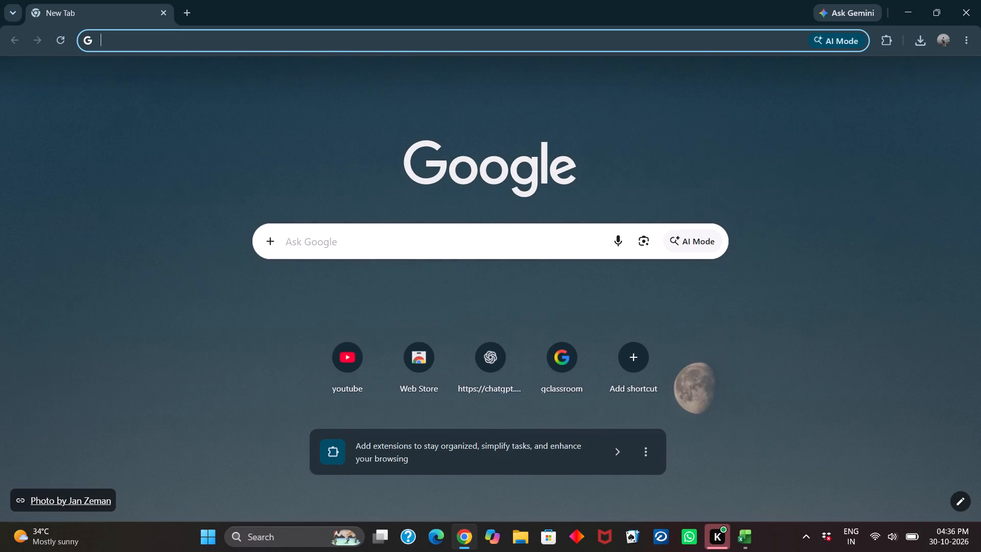
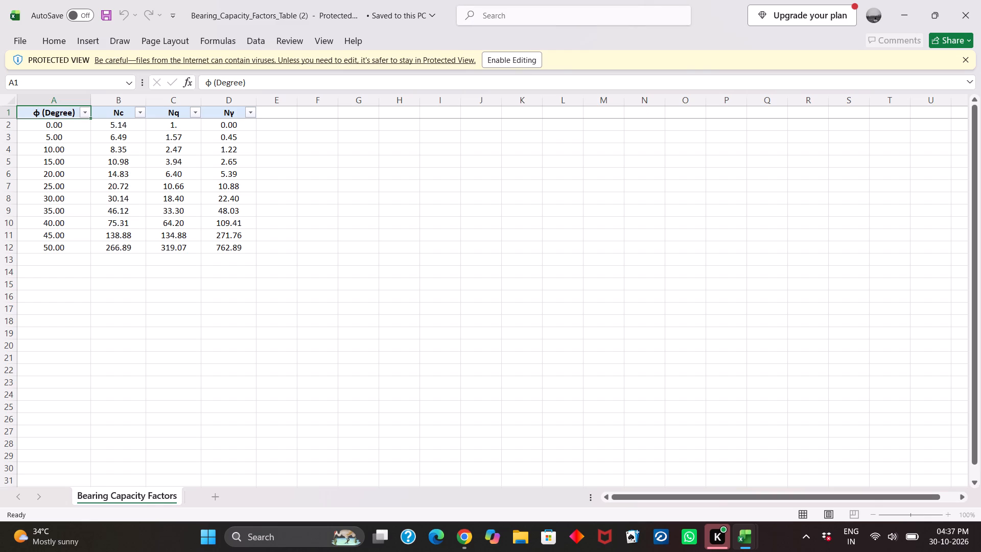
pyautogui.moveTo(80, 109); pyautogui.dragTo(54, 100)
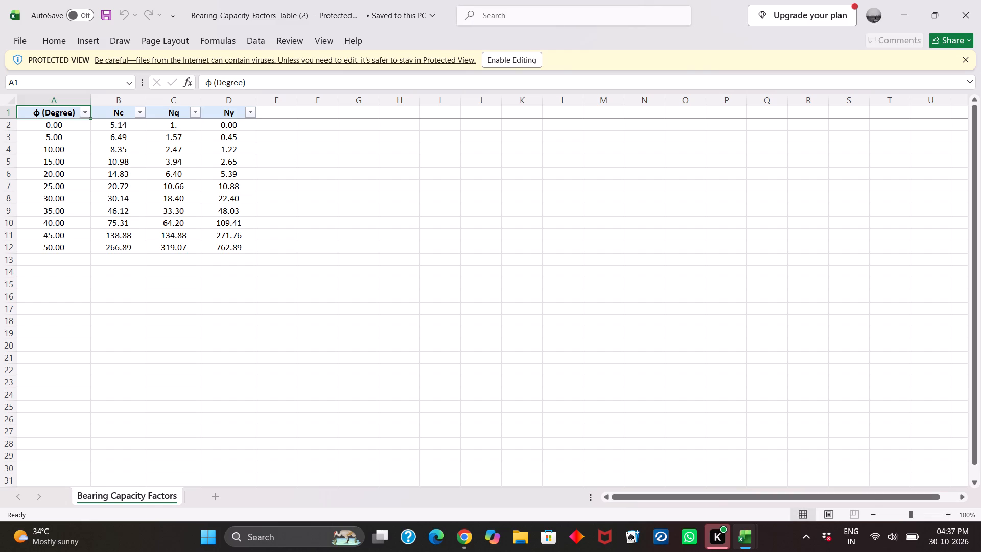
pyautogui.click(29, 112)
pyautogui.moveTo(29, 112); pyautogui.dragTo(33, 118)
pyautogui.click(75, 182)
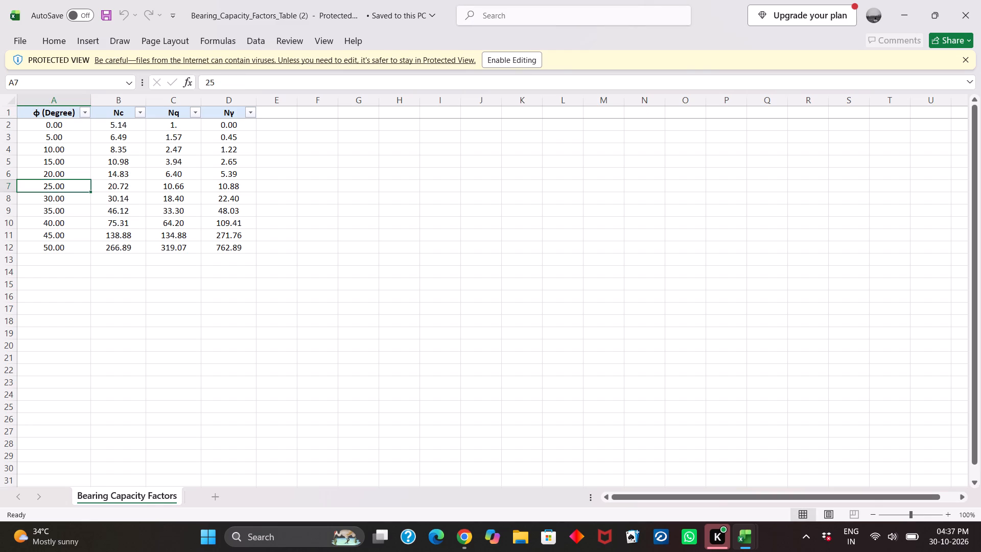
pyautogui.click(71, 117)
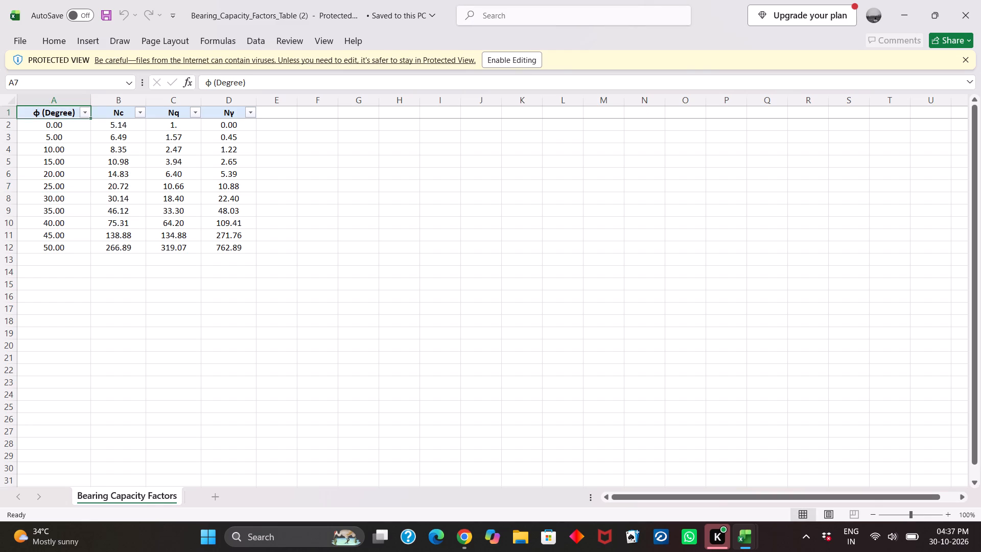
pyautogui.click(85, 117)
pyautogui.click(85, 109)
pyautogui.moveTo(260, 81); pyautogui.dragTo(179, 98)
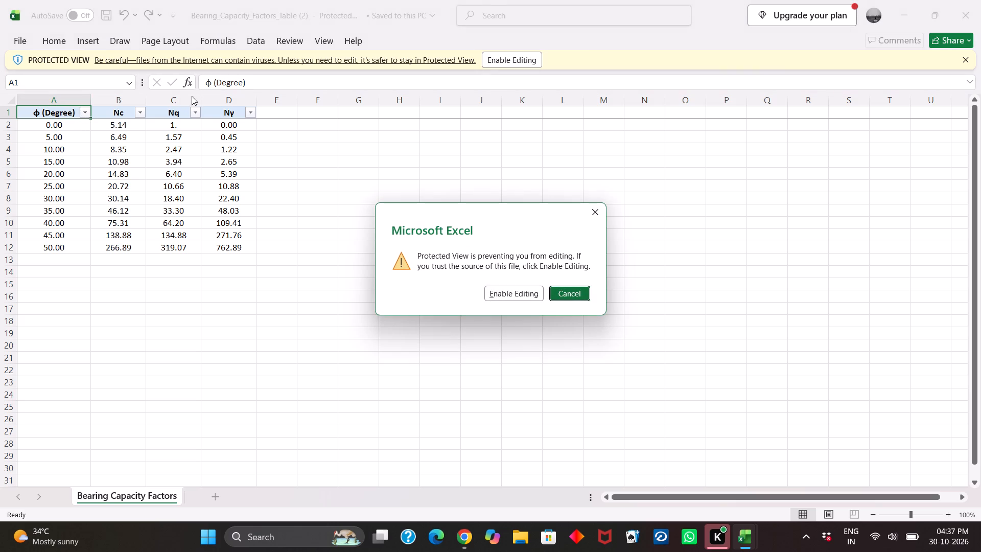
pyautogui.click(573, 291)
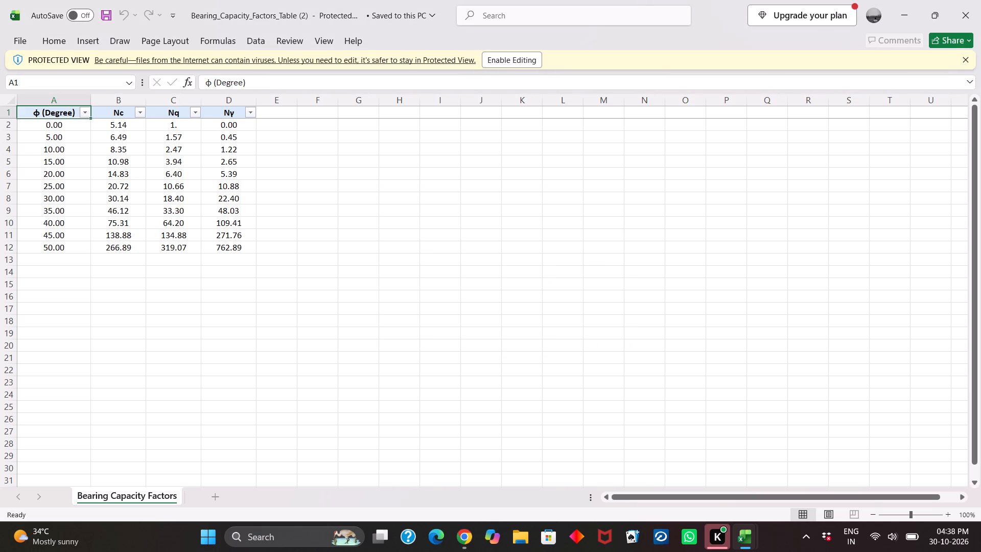
# Enable editing in the protected Bearing_Capacity_Factors_Table (2) workbook.
pyautogui.moveTo(247, 81); pyautogui.dragTo(216, 79)
pyautogui.moveTo(516, 277); pyautogui.dragTo(514, 281)
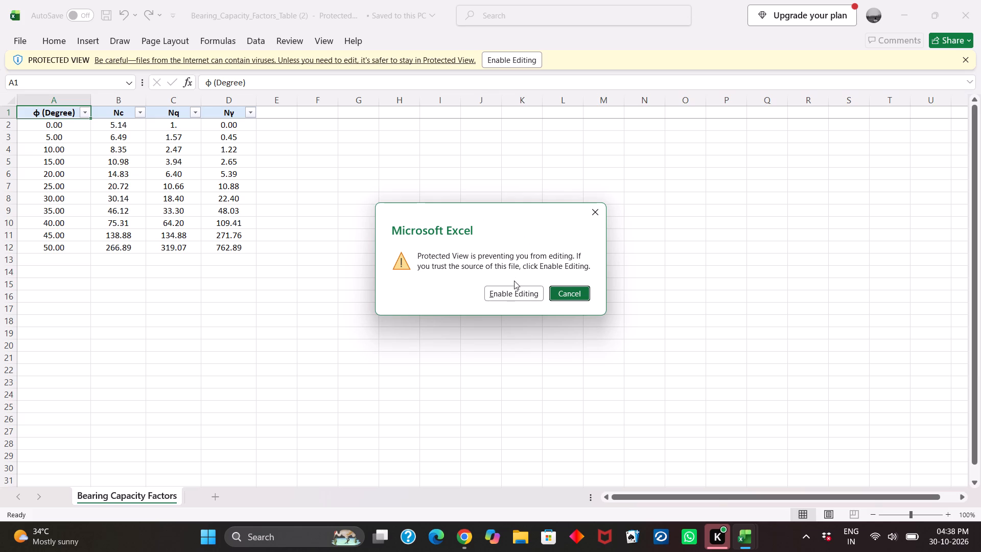
pyautogui.moveTo(514, 281); pyautogui.dragTo(514, 282)
pyautogui.click(511, 294)
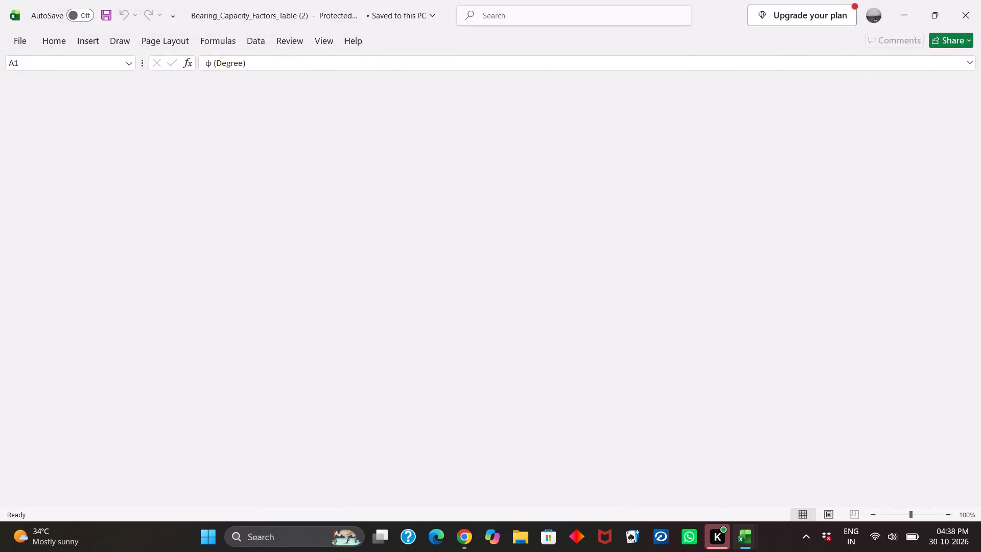
# Copy the heading text "ϕ (Degree)" from A1 of the bearing capacity table and paste it into H11 of Book1.
pyautogui.moveTo(247, 127); pyautogui.dragTo(146, 124)
pyautogui.hotkey('ctrl', 'c')
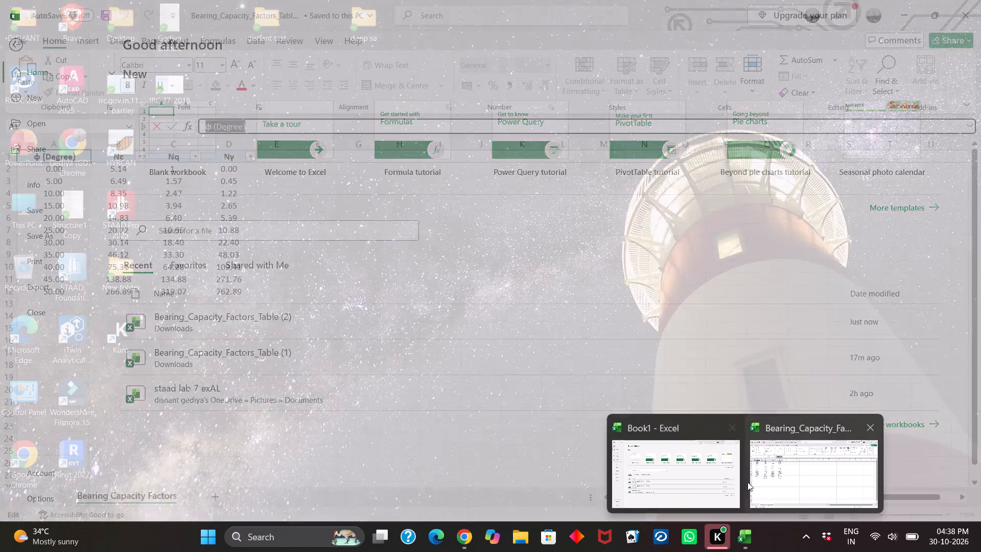
pyautogui.click(675, 472)
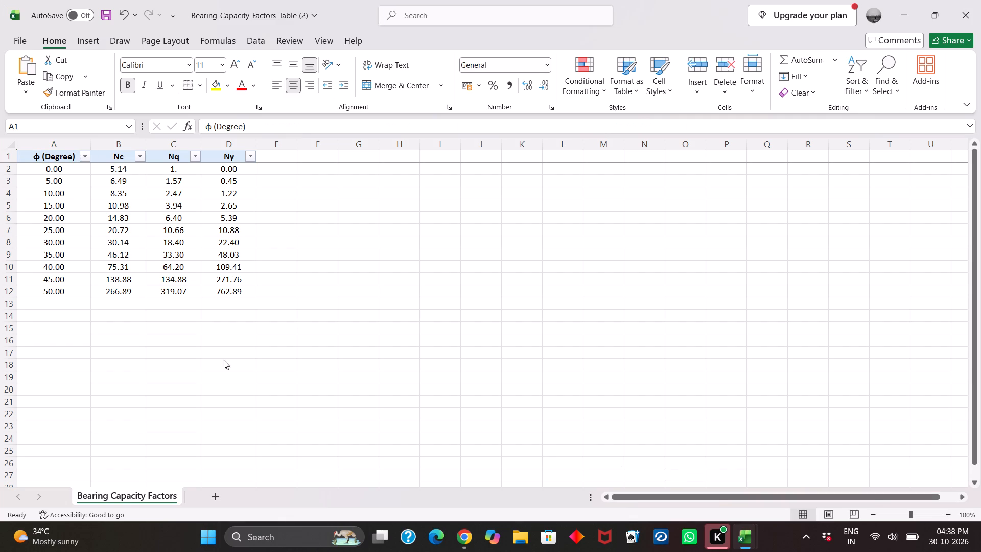
pyautogui.click(6, 38)
pyautogui.tripleClick(20, 41)
pyautogui.click(20, 38)
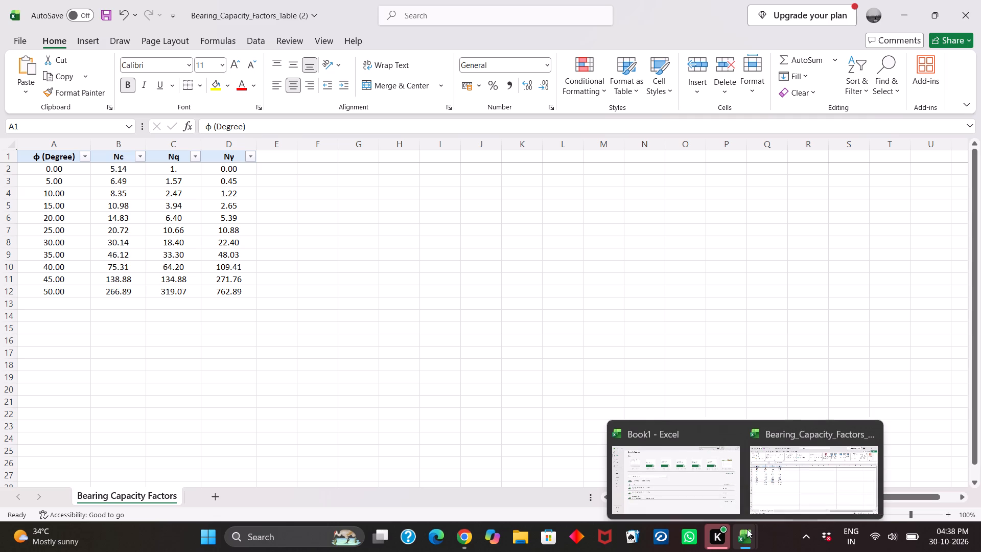
pyautogui.click(772, 480)
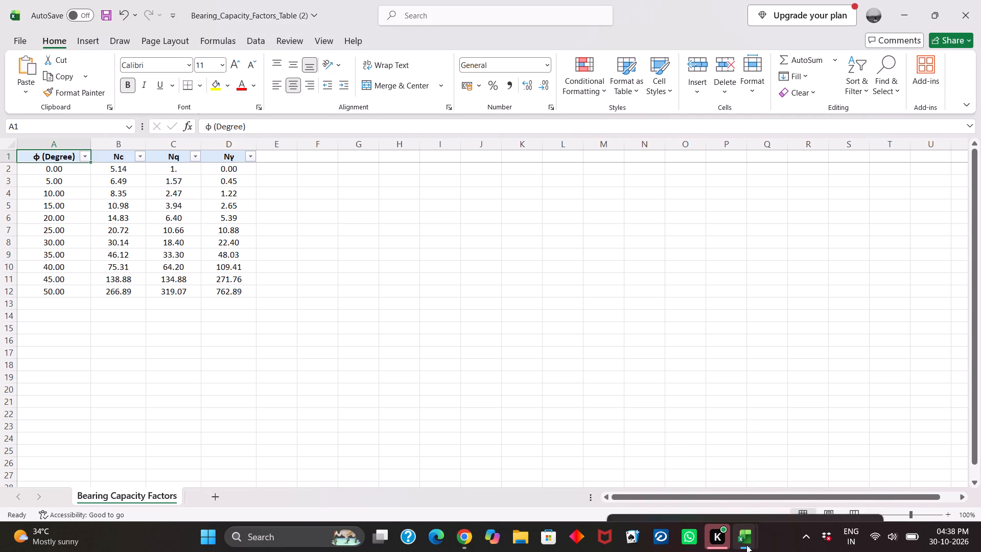
pyautogui.click(717, 484)
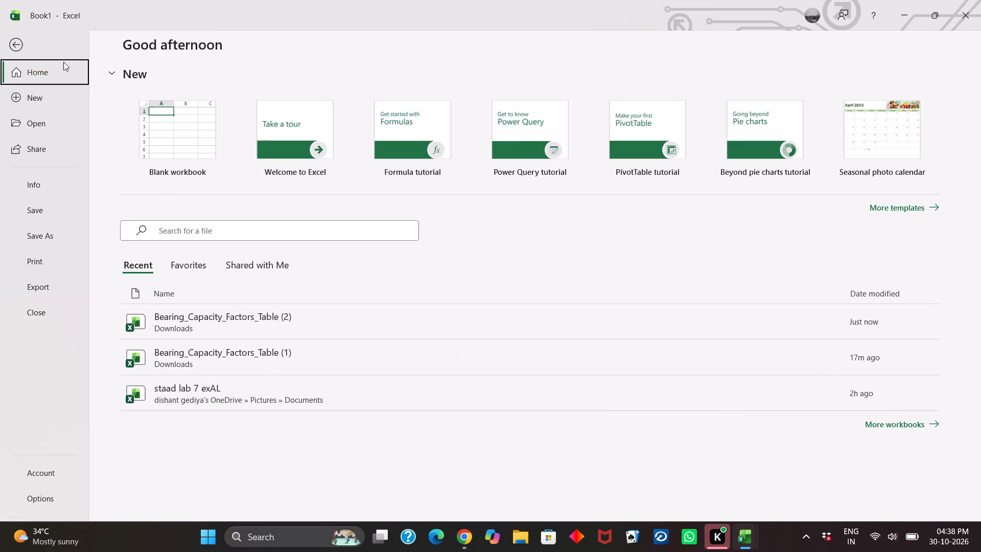
pyautogui.click(19, 45)
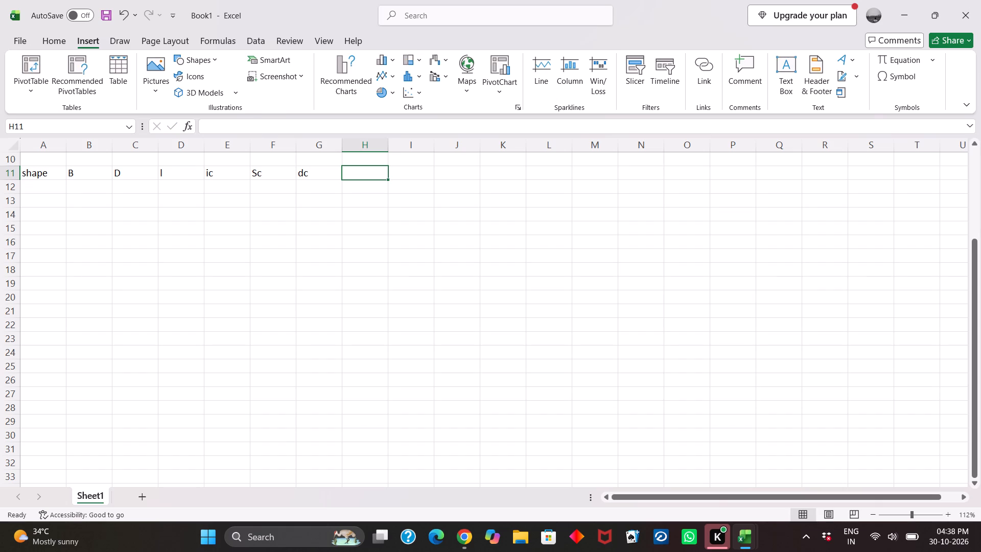
pyautogui.hotkey('ctrl', 'v')
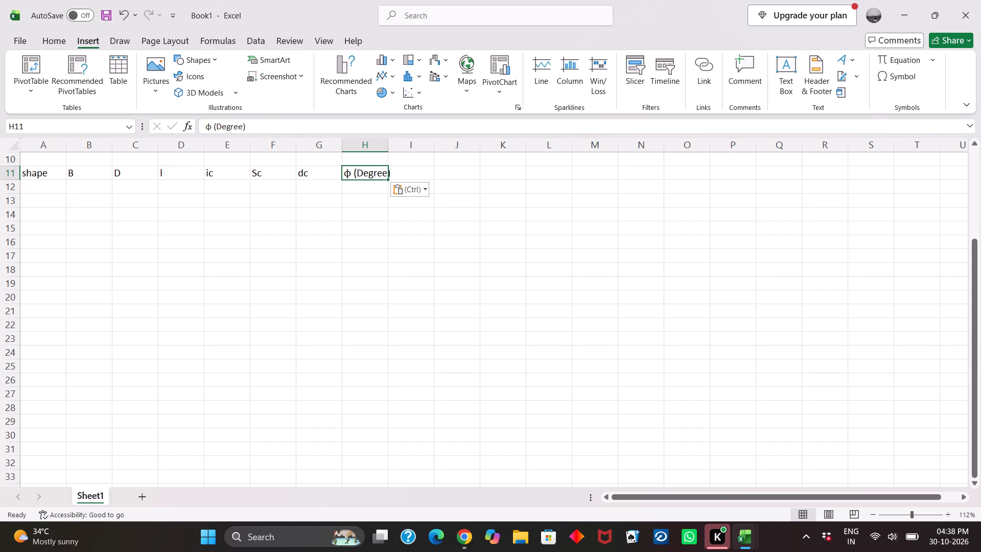
# Enter the heading "gamma" in cell I11.
pyautogui.doubleClick(418, 180)
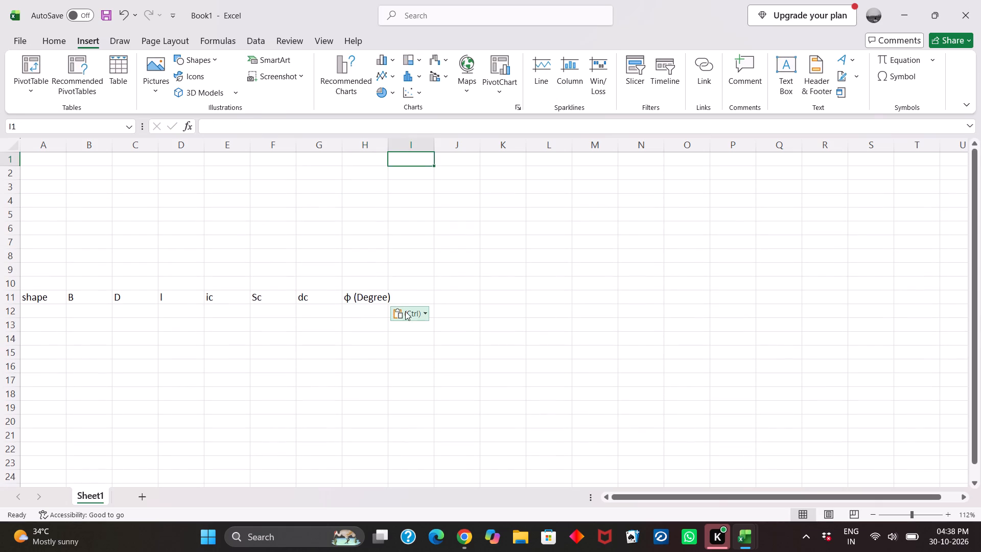
pyautogui.click(401, 295)
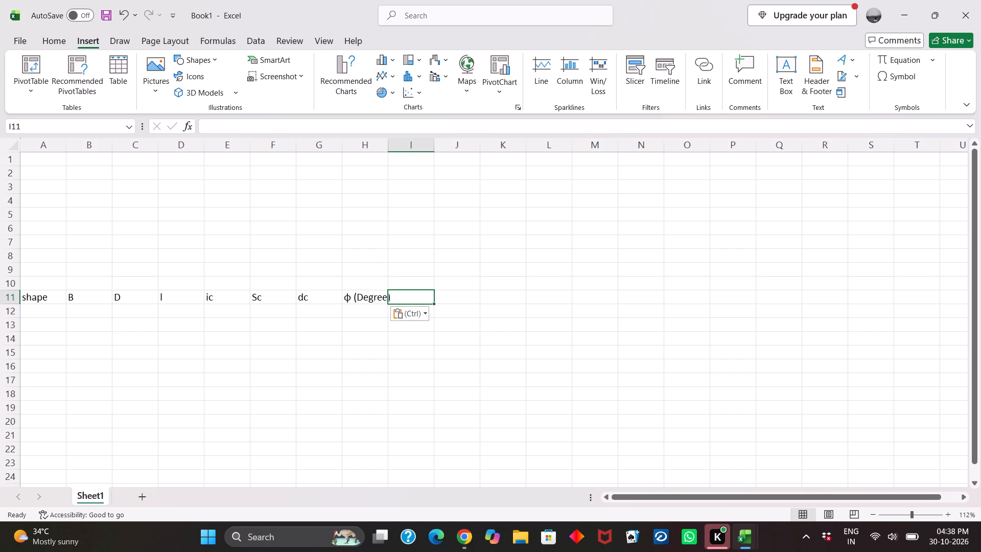
pyautogui.write('gamma')
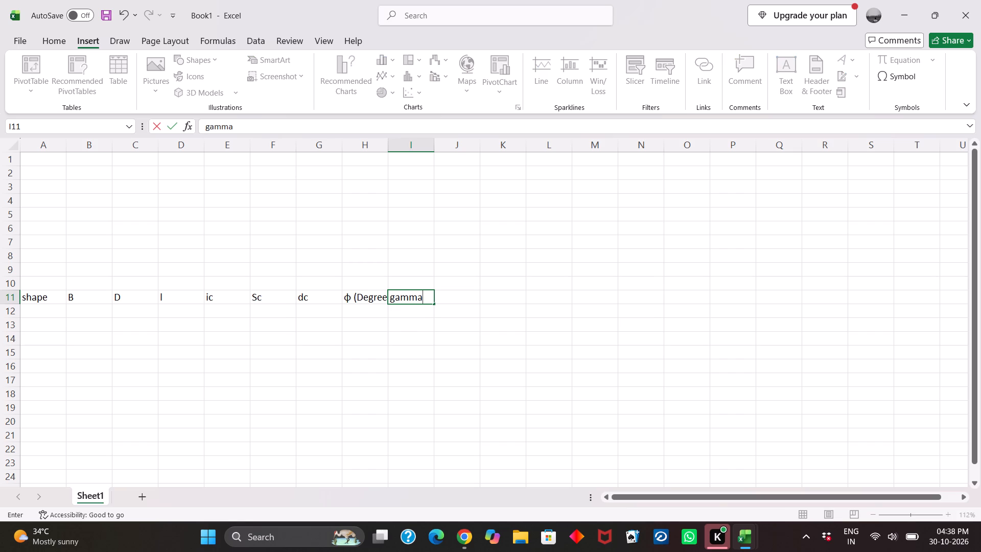
pyautogui.press('Tab')
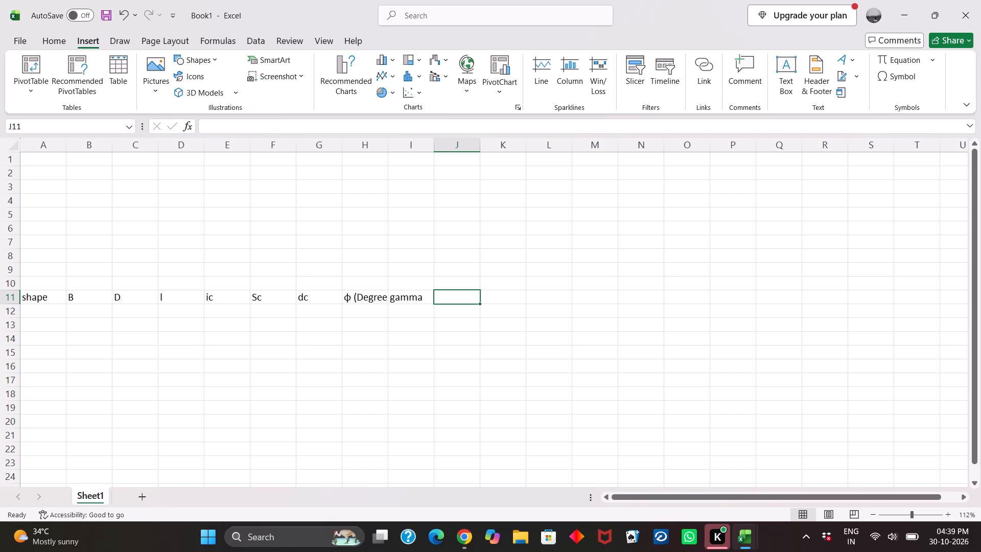
# Clear the dc, Sc and ic headings from cells G11, F11 and E11.
pyautogui.click(324, 294)
pyautogui.press('BackSpace')
pyautogui.press('BackSpace')
pyautogui.click(274, 301)
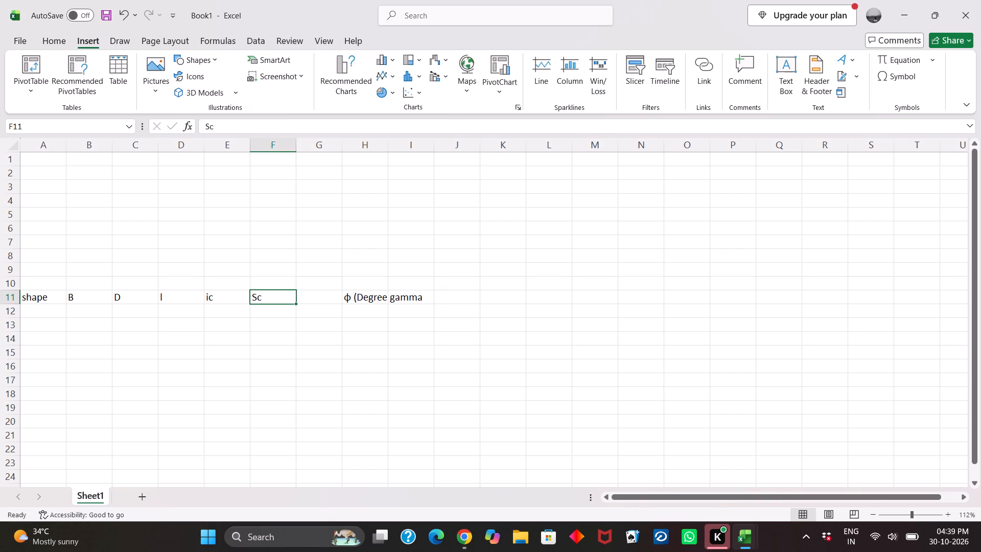
pyautogui.press('BackSpace')
pyautogui.click(237, 295)
pyautogui.press('BackSpace')
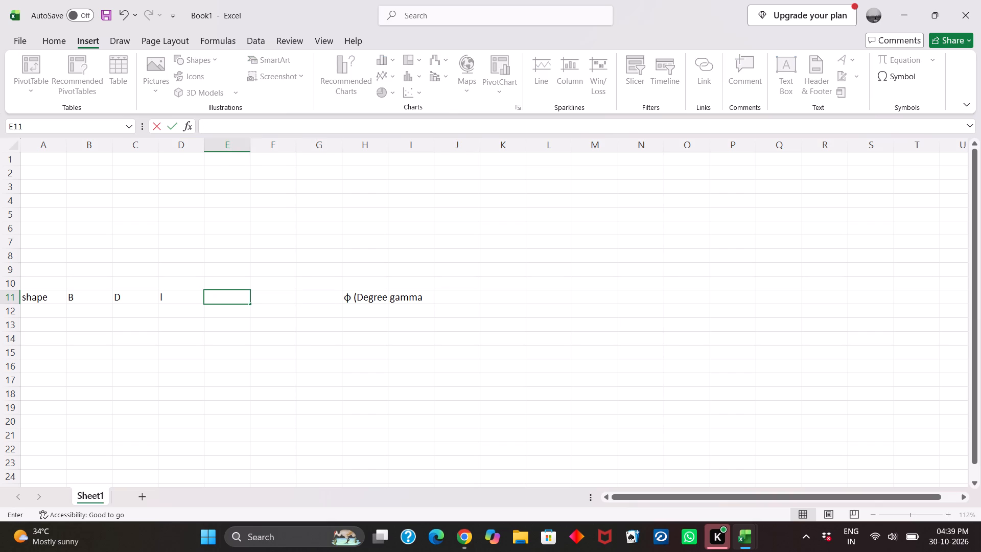
# Replace the heading in cell D11 with a capital "L".
pyautogui.click(183, 294)
pyautogui.press('BackSpace')
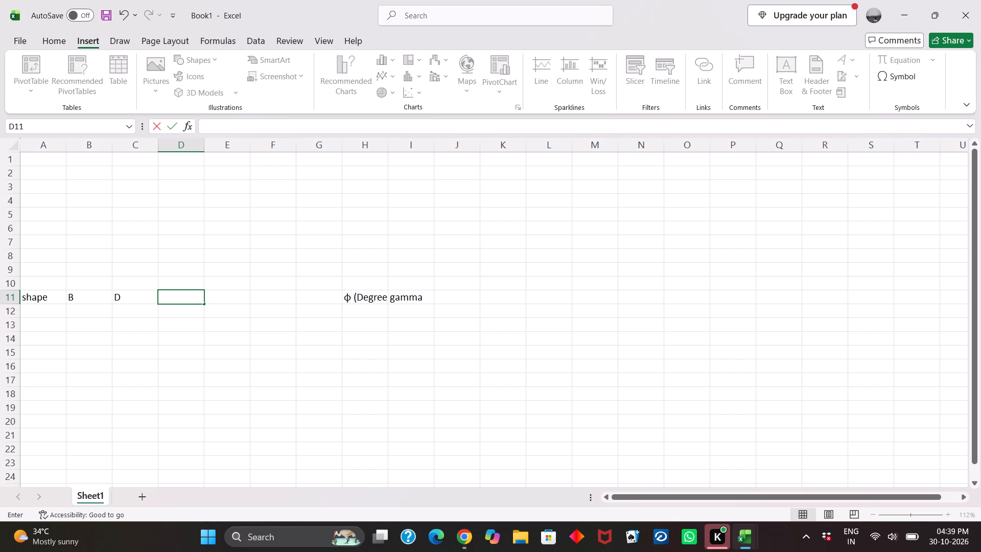
pyautogui.press('l')
pyautogui.click(240, 300)
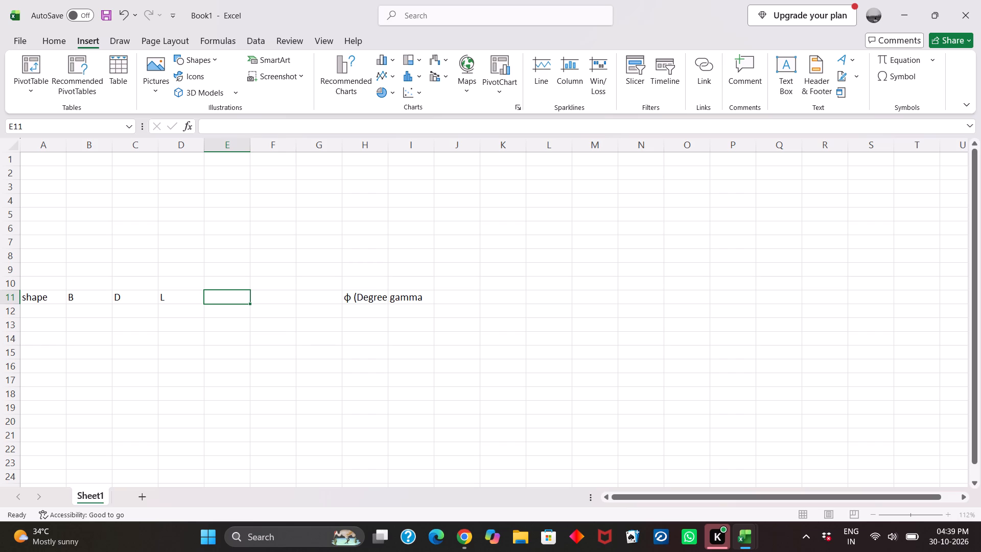
# Move the "ϕ (Degree)" heading text from H11 to G11, leaving H11 empty.
pyautogui.click(369, 300)
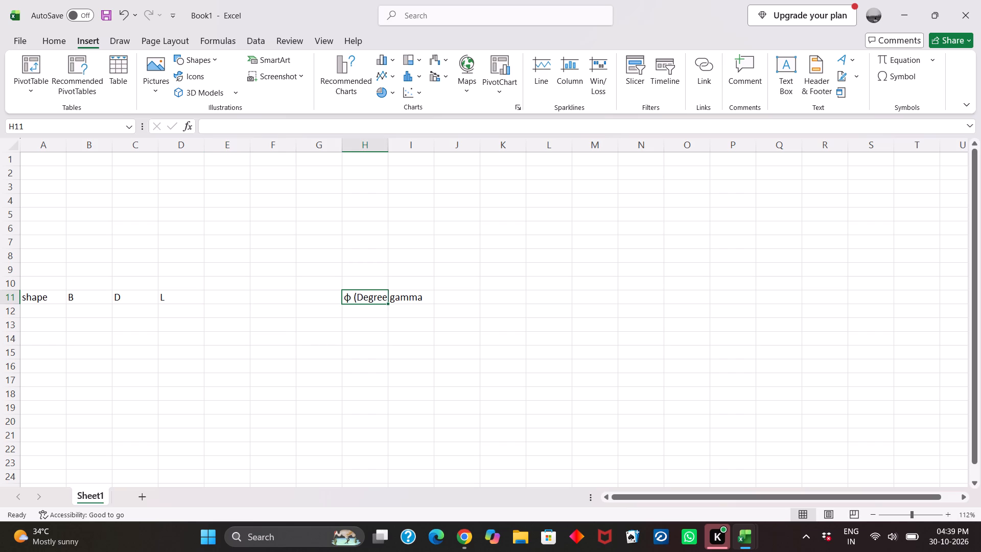
pyautogui.moveTo(260, 133); pyautogui.dragTo(206, 131)
pyautogui.hotkey('ctrl', 'c')
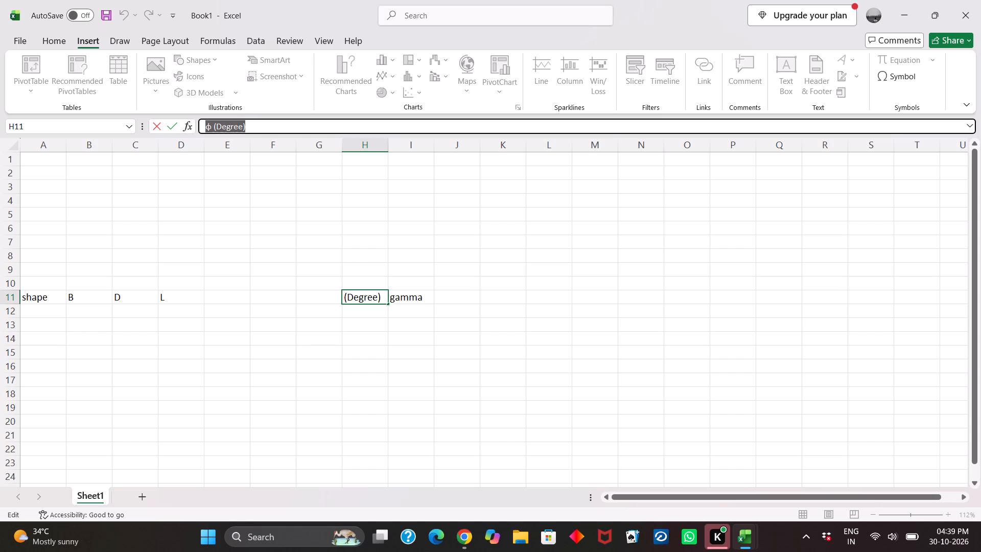
pyautogui.doubleClick(330, 298)
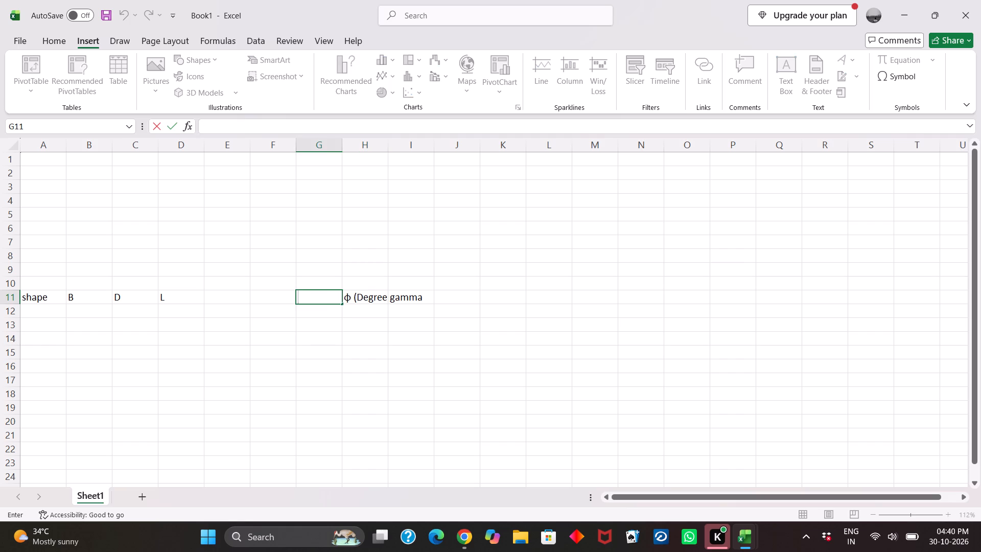
pyautogui.hotkey('ctrl', 'c')
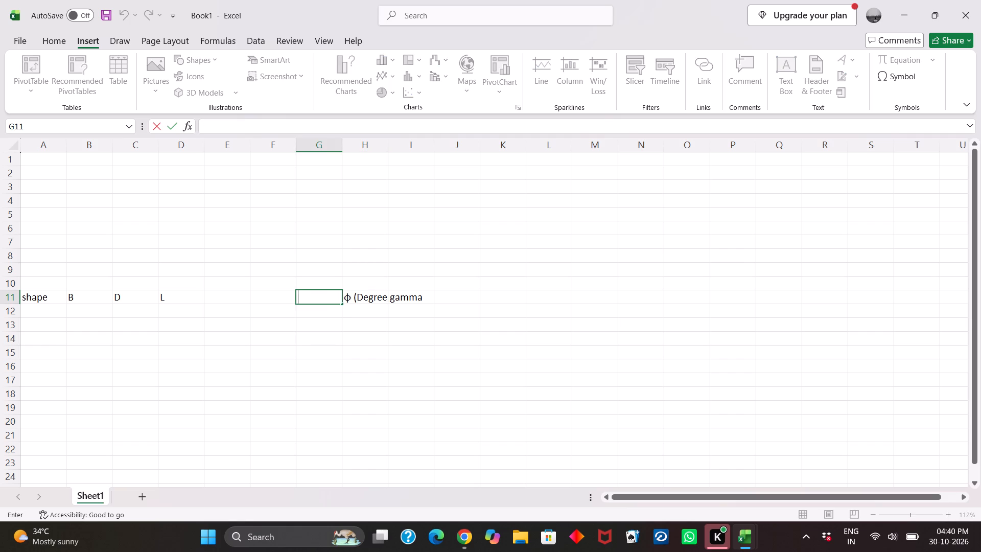
pyautogui.keyDown('ctrl'); pyautogui.click(330, 293); pyautogui.keyUp('ctrl')
pyautogui.hotkey('ctrl', 'v')
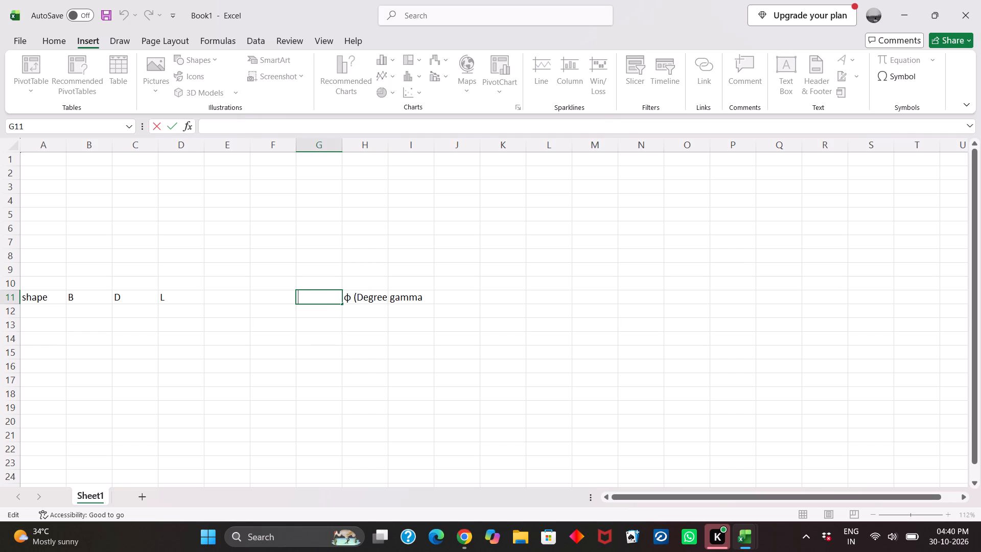
pyautogui.click(325, 298)
pyautogui.hotkey('ctrl', 'v')
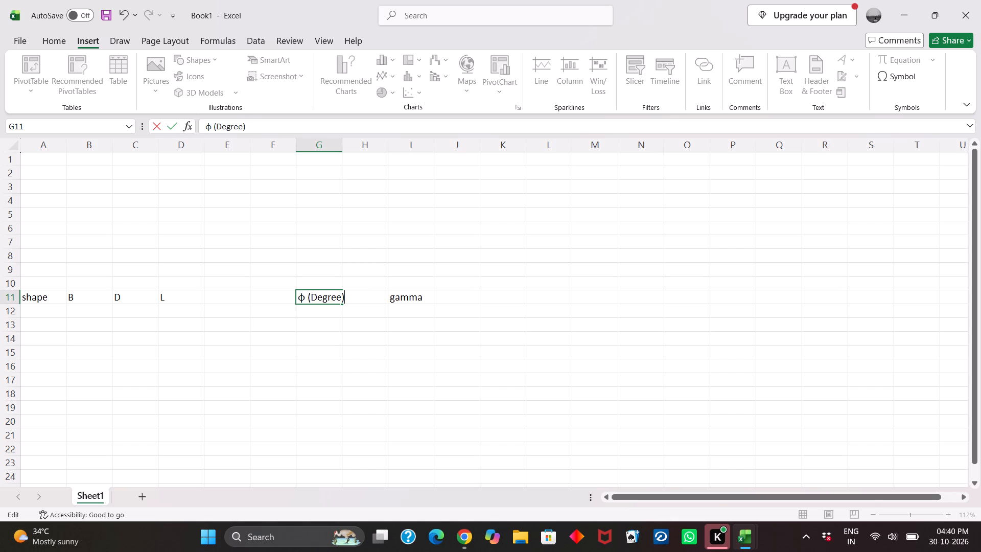
pyautogui.click(277, 298)
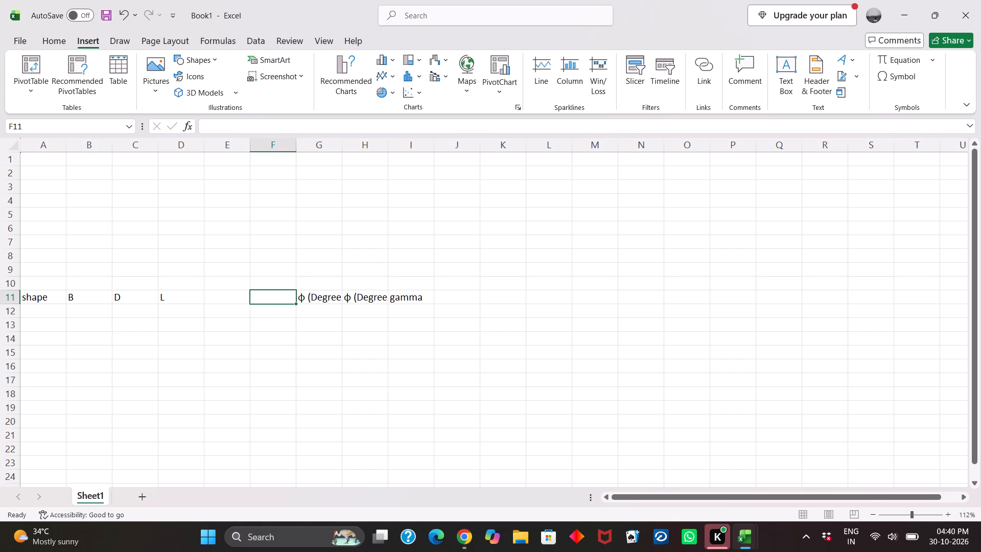
pyautogui.click(368, 296)
pyautogui.press('BackSpace')
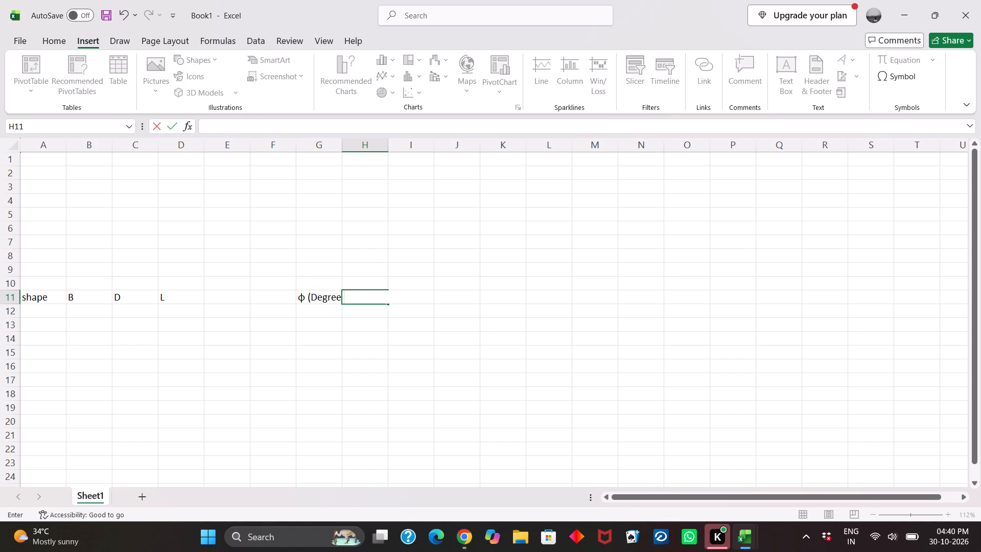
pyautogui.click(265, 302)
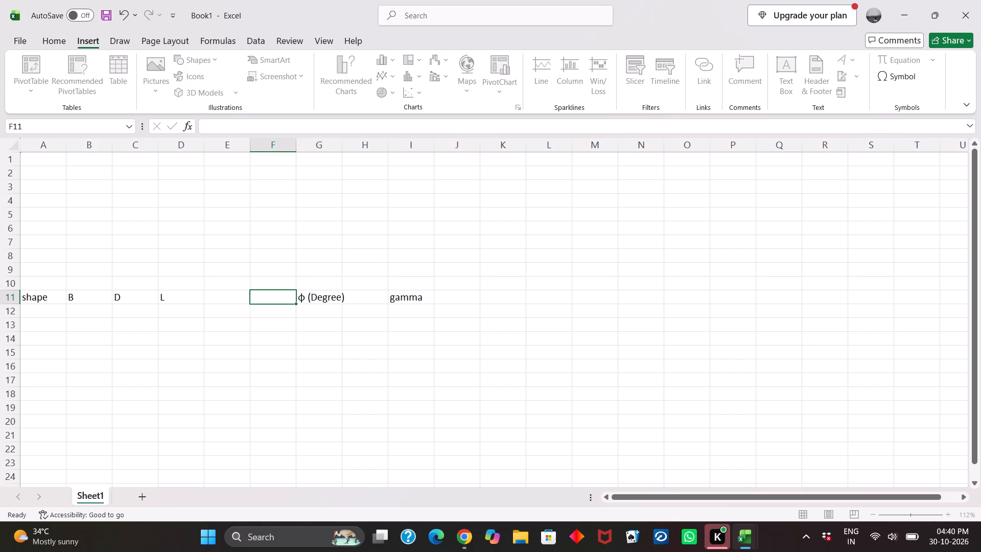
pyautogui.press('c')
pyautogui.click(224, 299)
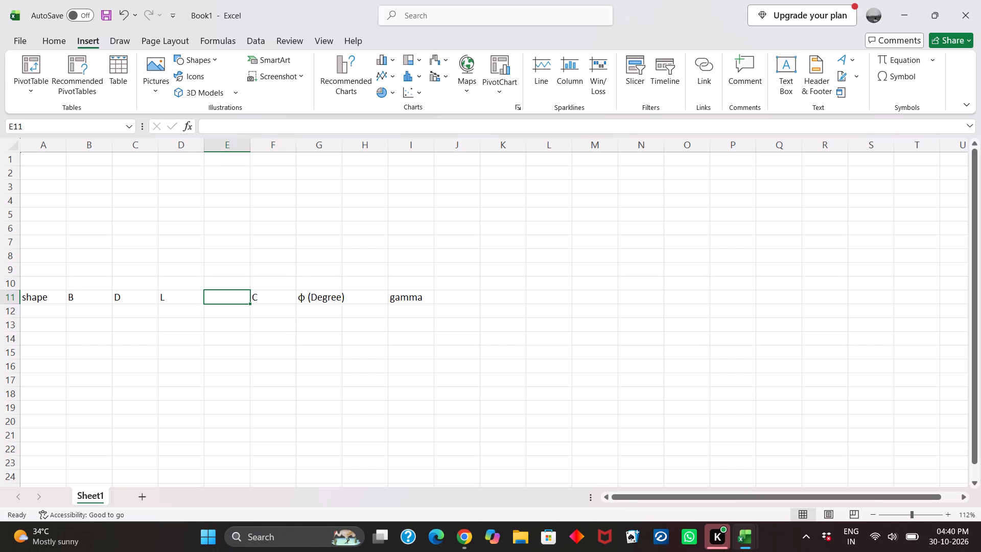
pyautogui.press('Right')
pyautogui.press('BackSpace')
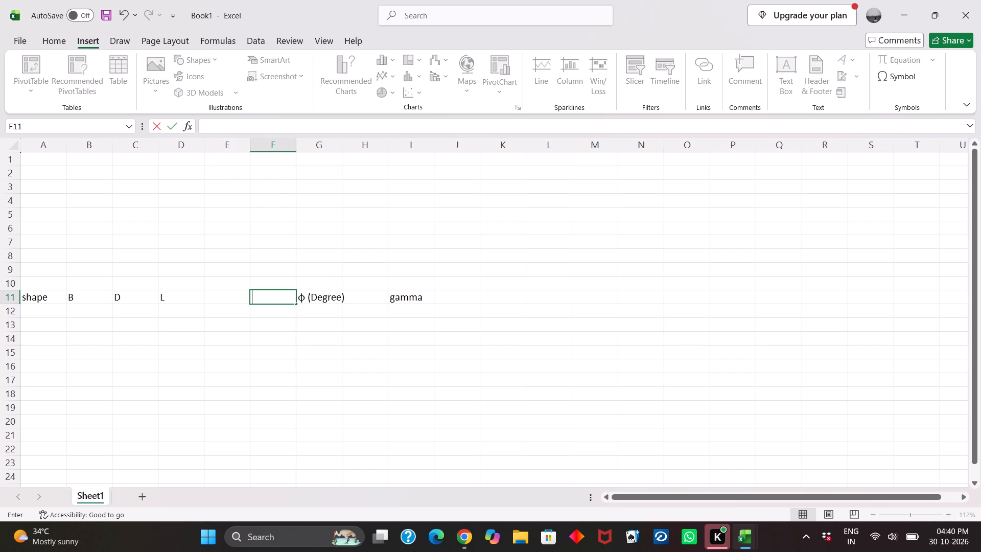
# Enter the heading "Alpha" in cell E11.
pyautogui.click(220, 293)
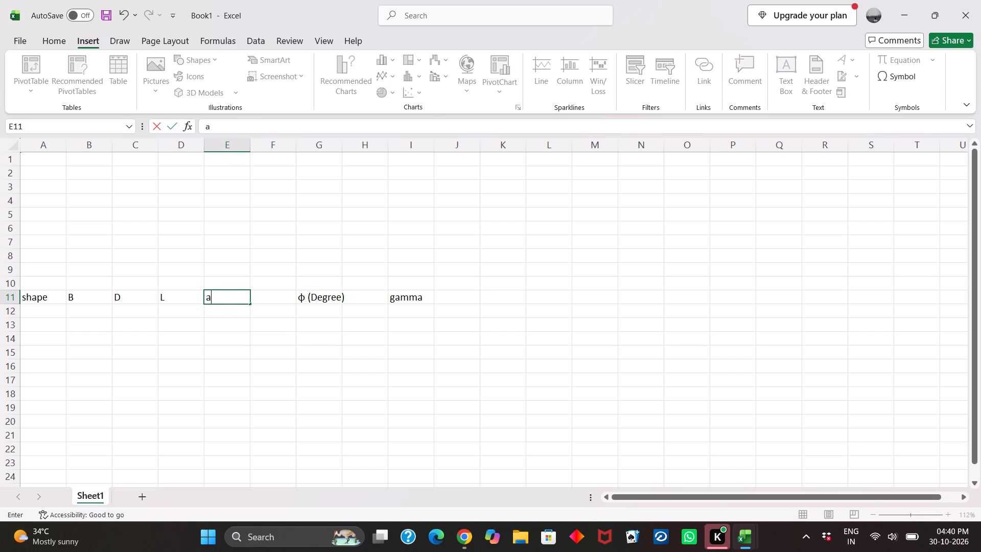
pyautogui.press('BackSpace')
pyautogui.press('BackSpace')
pyautogui.hotkey('shift', 'a')
pyautogui.write('lpha')
pyautogui.click(264, 301)
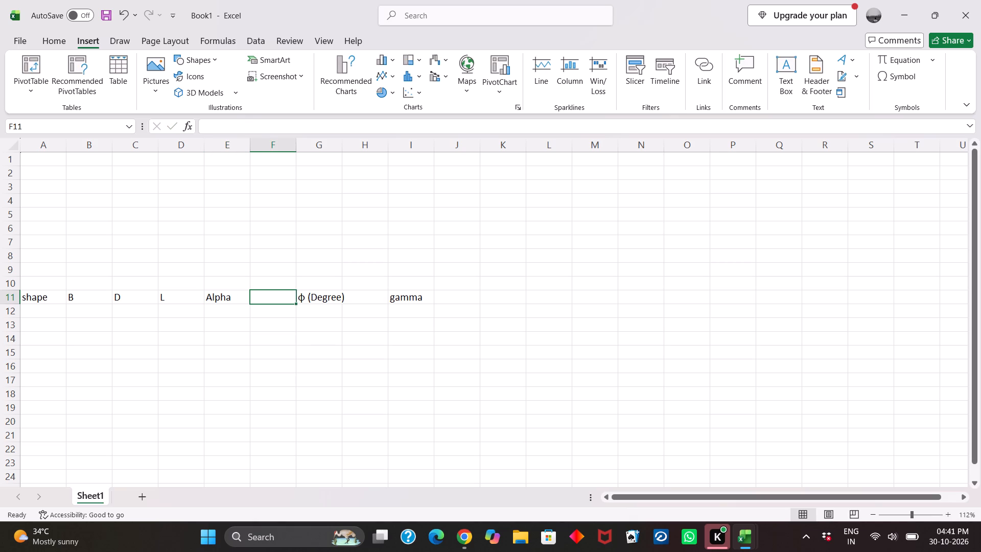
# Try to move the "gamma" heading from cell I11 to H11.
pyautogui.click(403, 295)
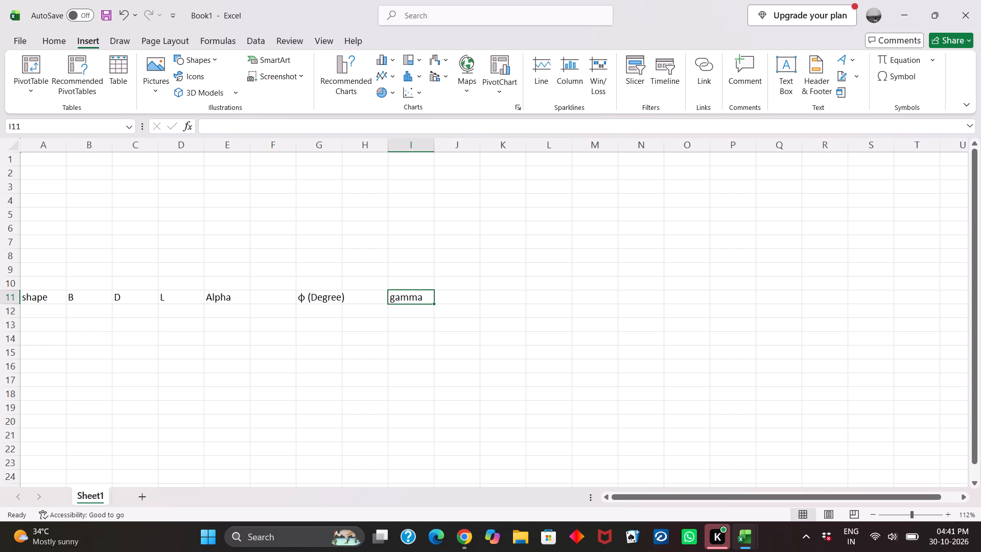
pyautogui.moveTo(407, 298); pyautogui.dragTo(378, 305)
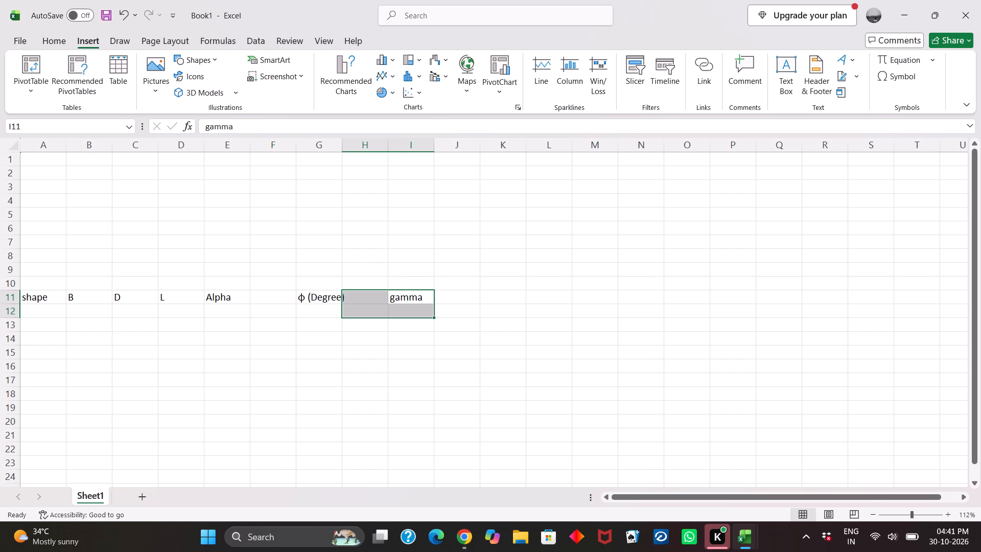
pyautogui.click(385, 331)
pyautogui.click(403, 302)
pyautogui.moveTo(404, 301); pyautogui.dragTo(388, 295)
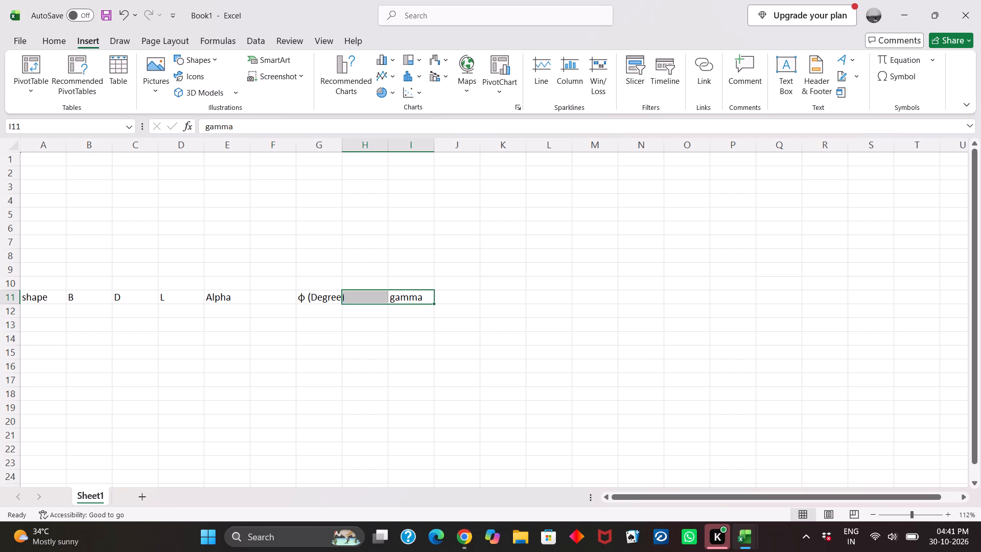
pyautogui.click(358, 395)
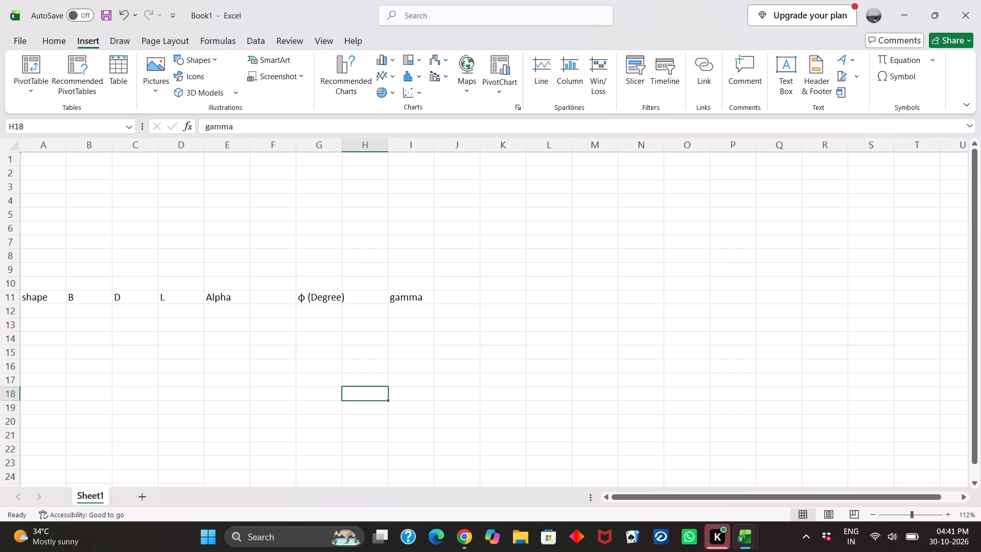
# Enter the heading "c" in cell F11 and "gamma" in cell H11.
pyautogui.click(264, 297)
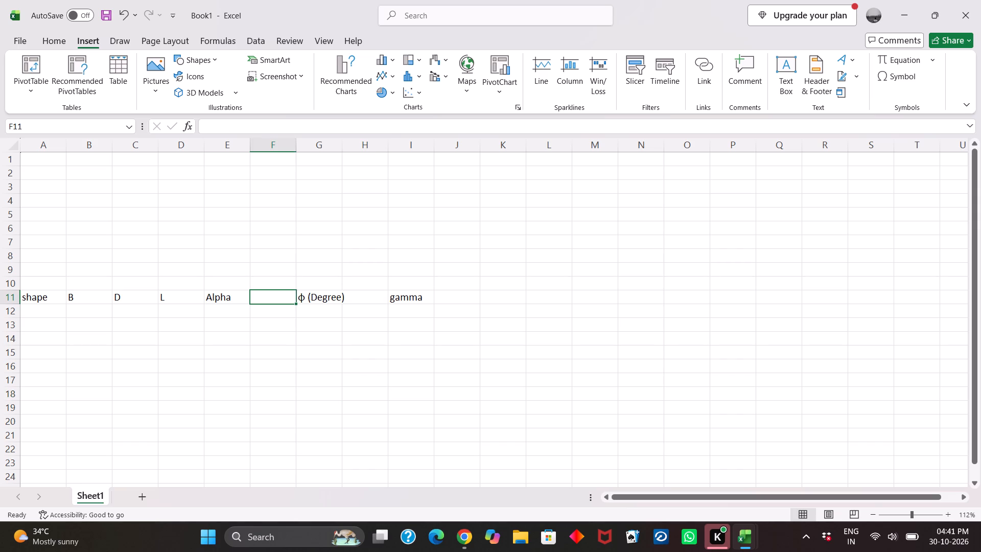
pyautogui.press('c')
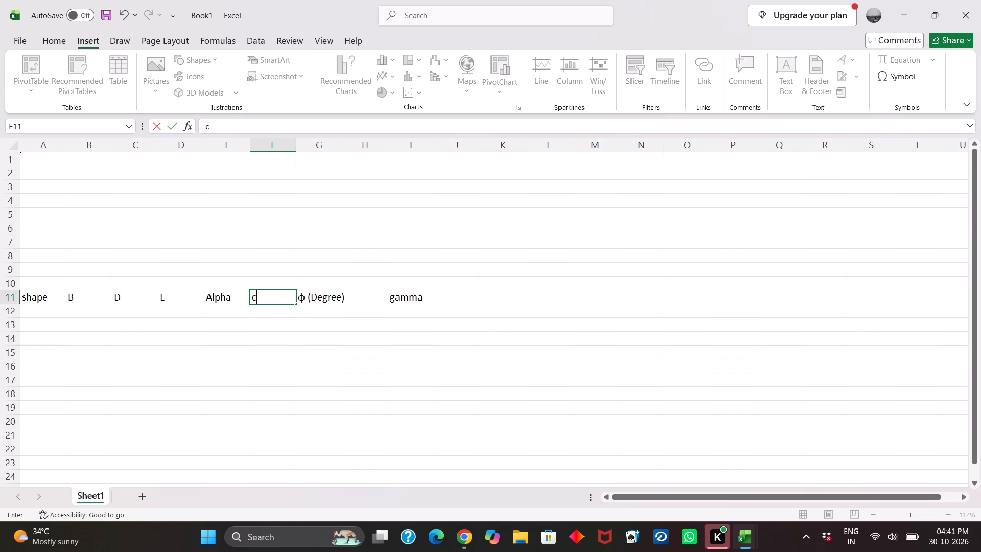
pyautogui.click(362, 302)
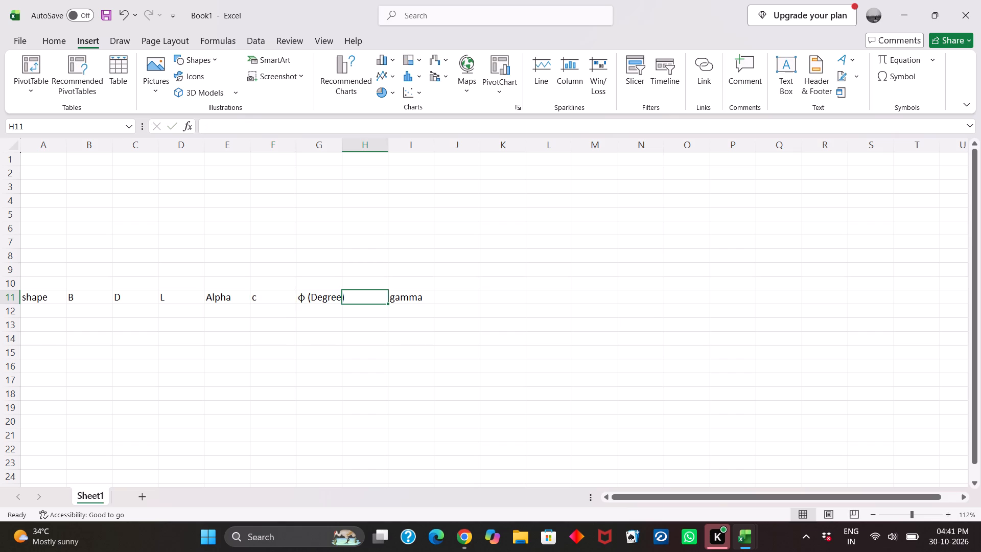
pyautogui.write('ga,a')
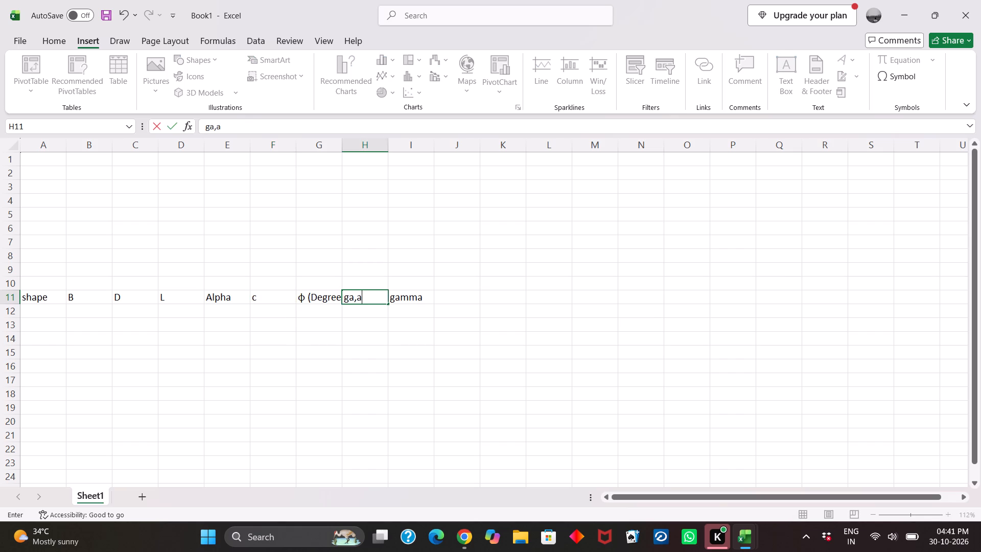
pyautogui.press('BackSpace')
pyautogui.press('BackSpace')
pyautogui.press('m')
pyautogui.write('ma')
pyautogui.press('Tab')
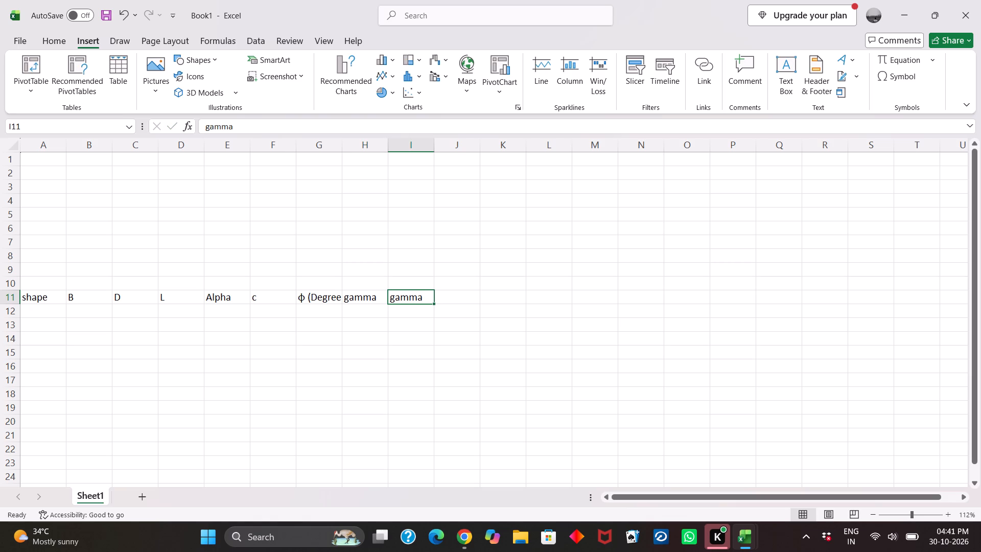
# Replace the heading in cell I11 with "W.T".
pyautogui.hotkey('shift', 'w')
pyautogui.write('.t')
pyautogui.press('BackSpace')
pyautogui.write('T')
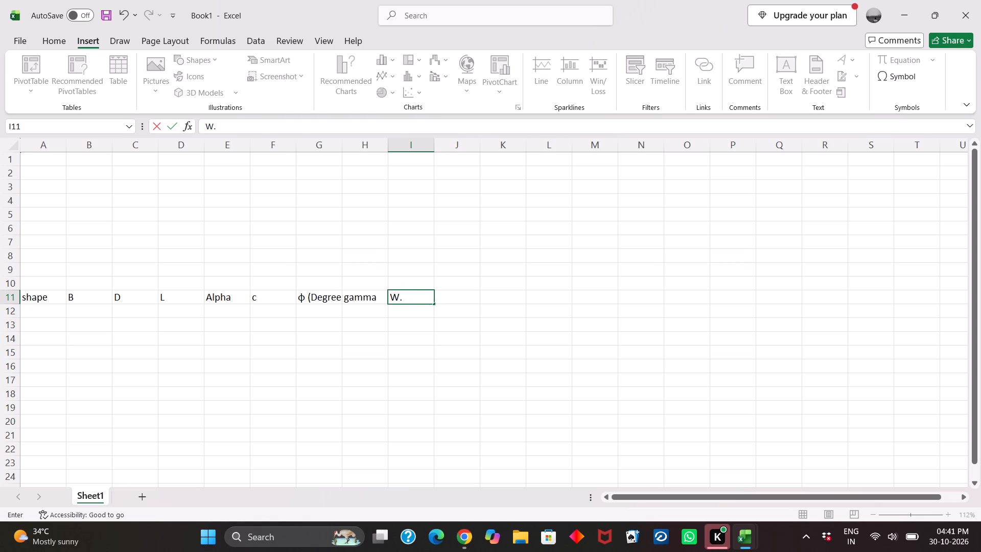
pyautogui.press('space')
pyautogui.press('Tab')
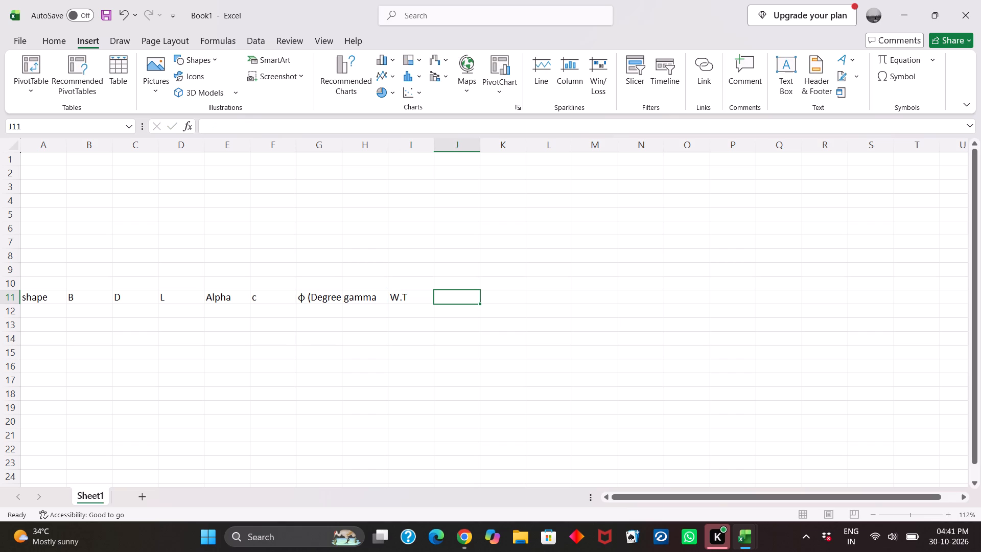
# Enter the headings "sc", "dc" and "ic" in cells J11, K11 and L11.
pyautogui.write('sc')
pyautogui.press('Tab')
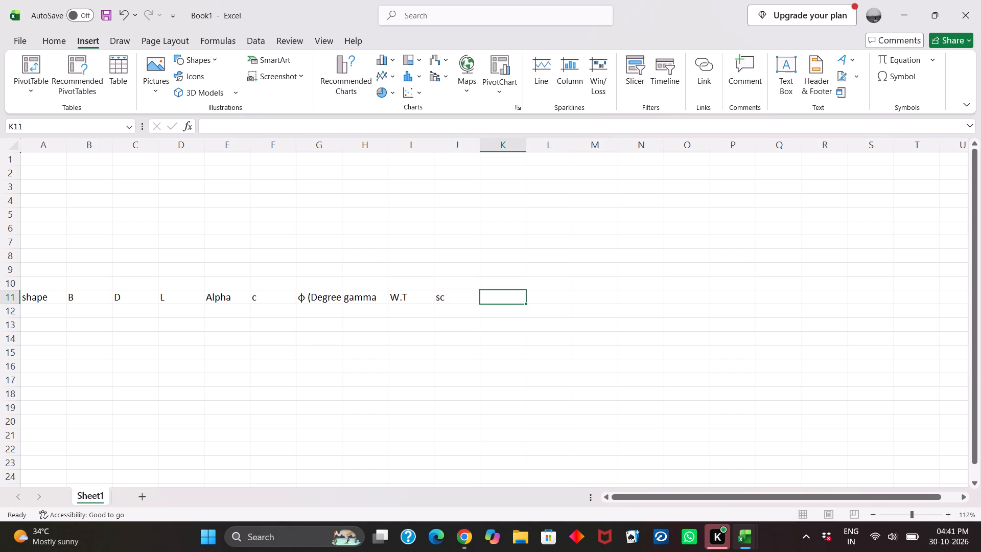
pyautogui.press('i')
pyautogui.press('c')
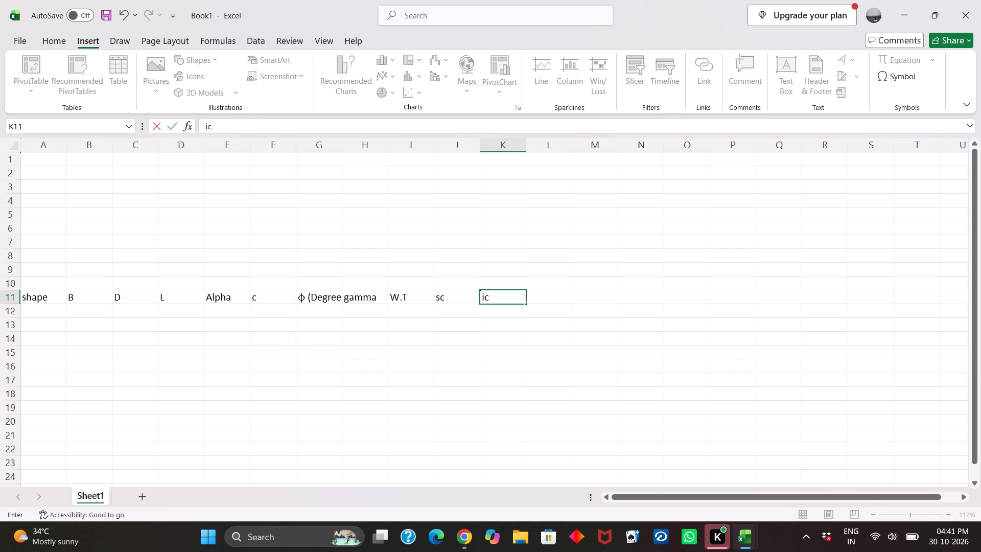
pyautogui.press('Tab')
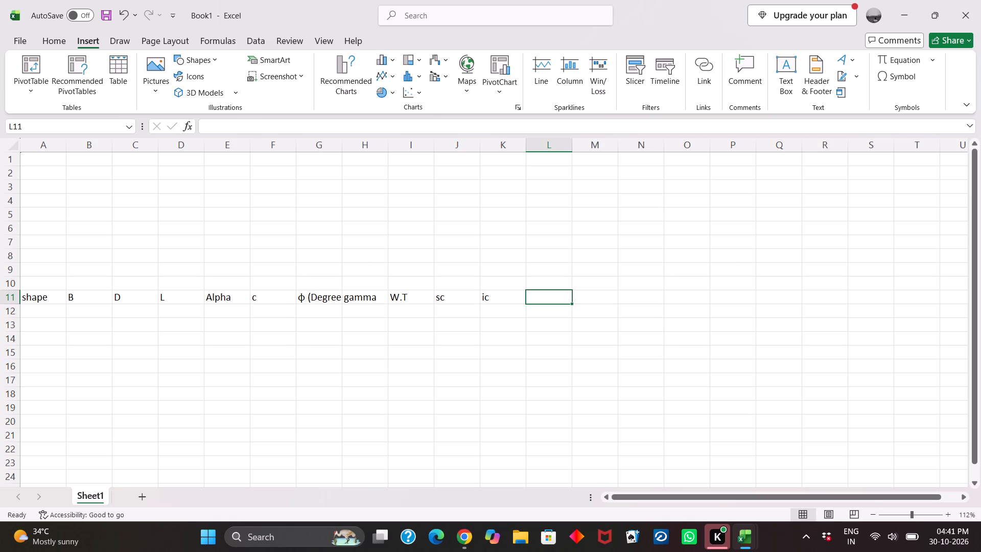
pyautogui.click(495, 299)
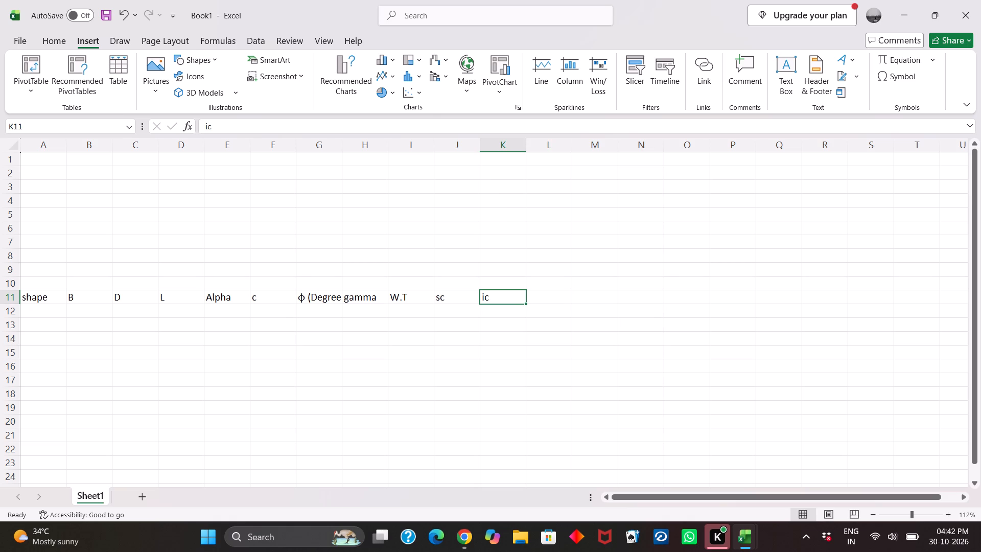
pyautogui.write('dc')
pyautogui.press('Tab')
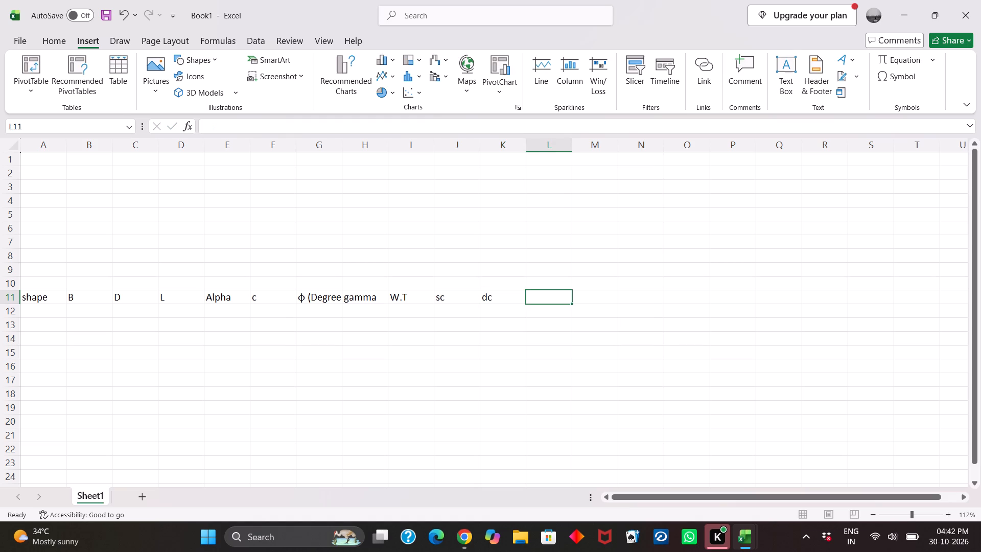
pyautogui.write('ic')
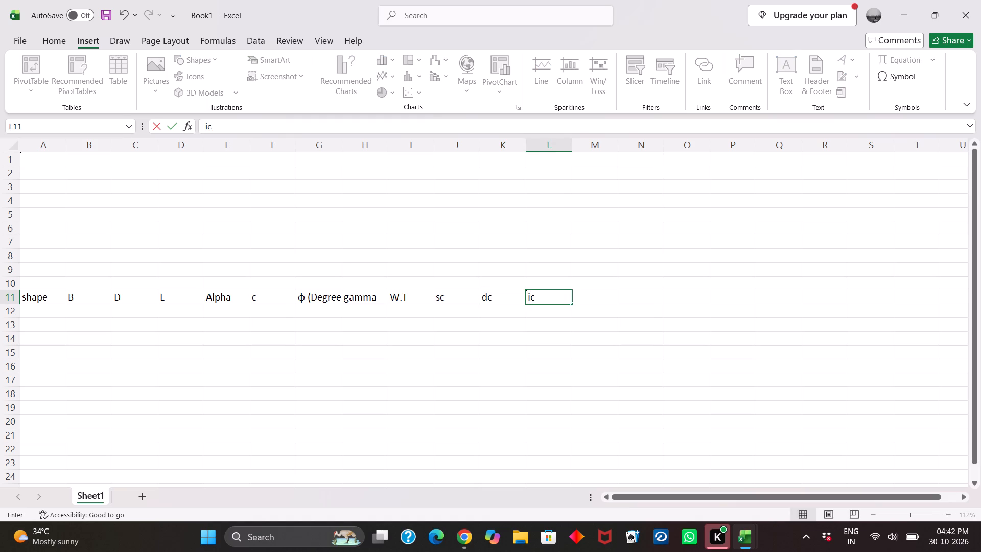
pyautogui.click(598, 297)
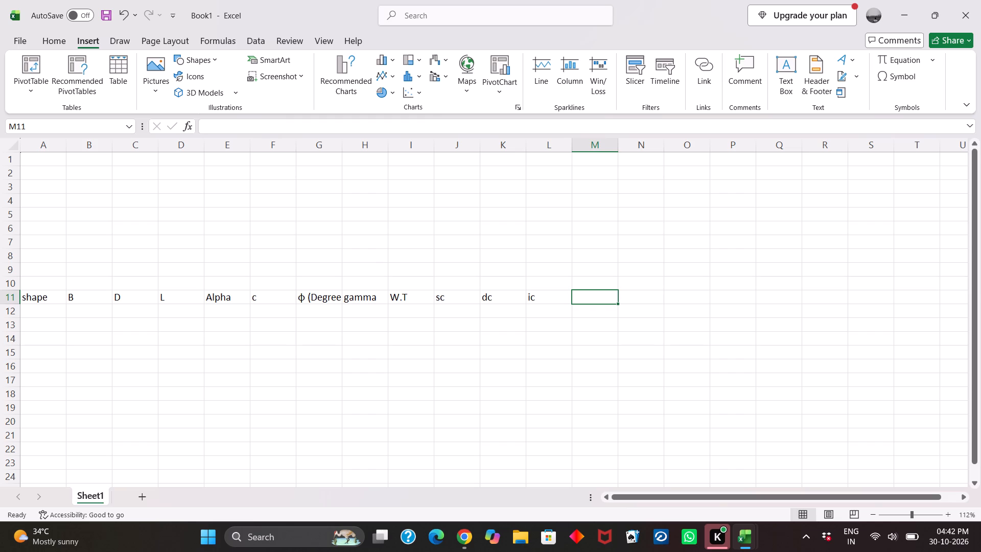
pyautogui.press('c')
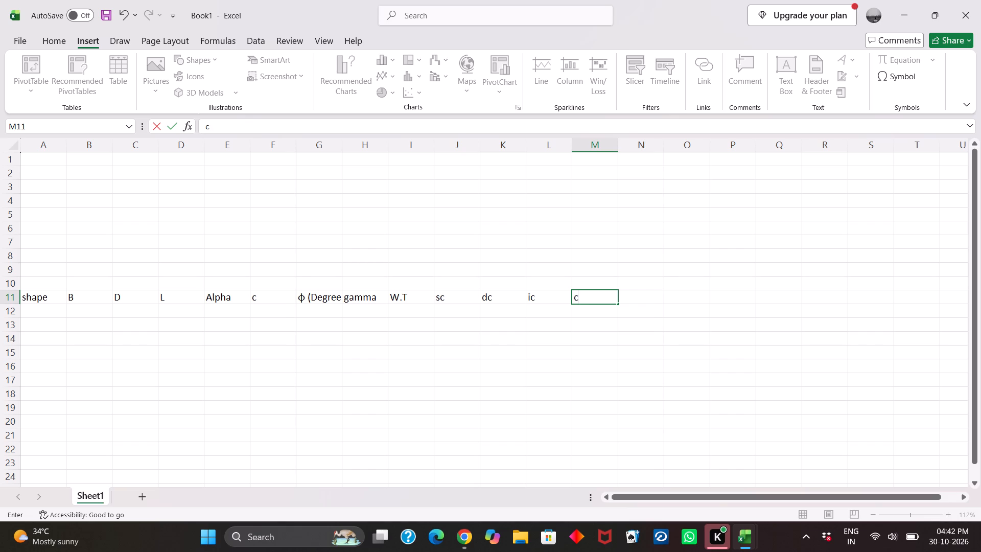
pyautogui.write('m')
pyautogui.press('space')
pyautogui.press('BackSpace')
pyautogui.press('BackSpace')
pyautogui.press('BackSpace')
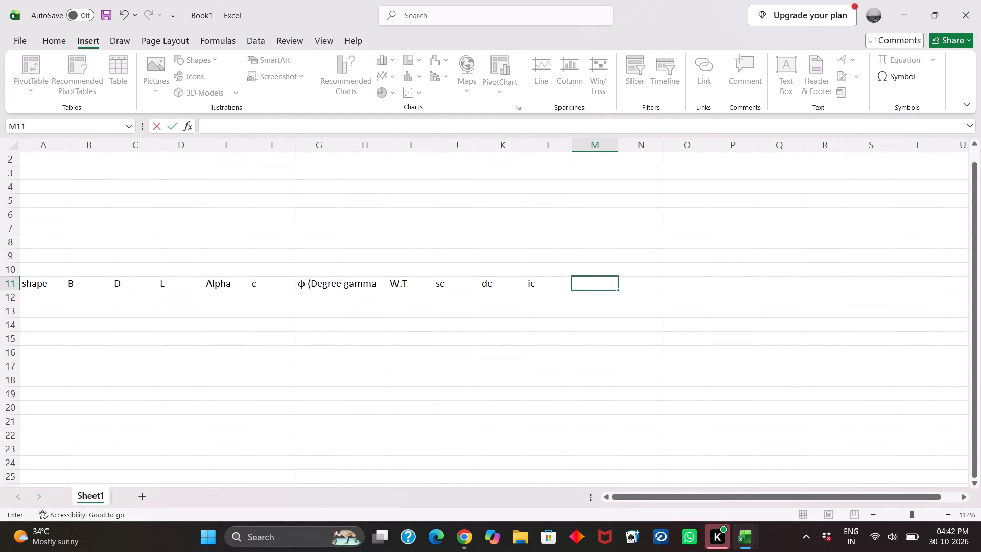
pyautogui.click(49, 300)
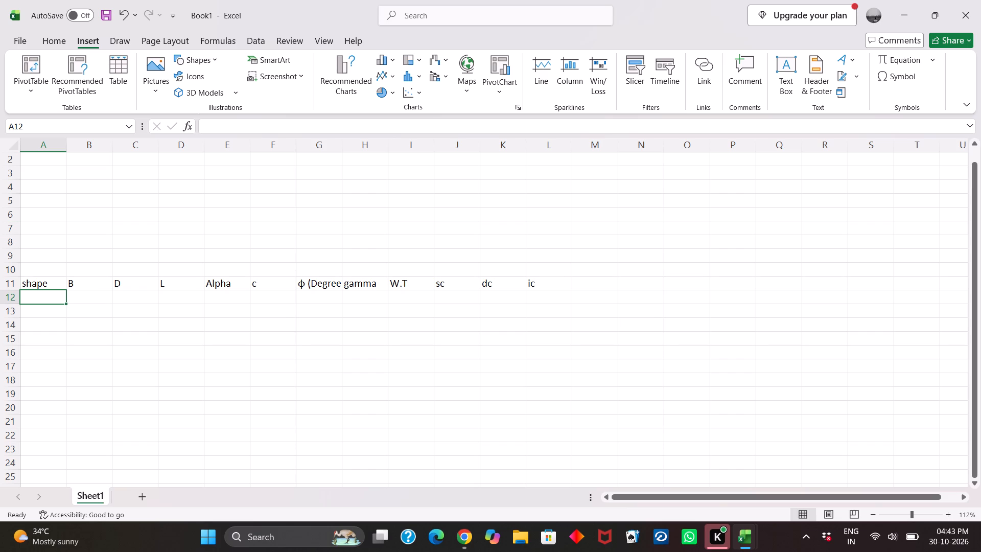
# Enter the heading "Nc" in cell M11, beside the "ic" heading.
pyautogui.click(588, 281)
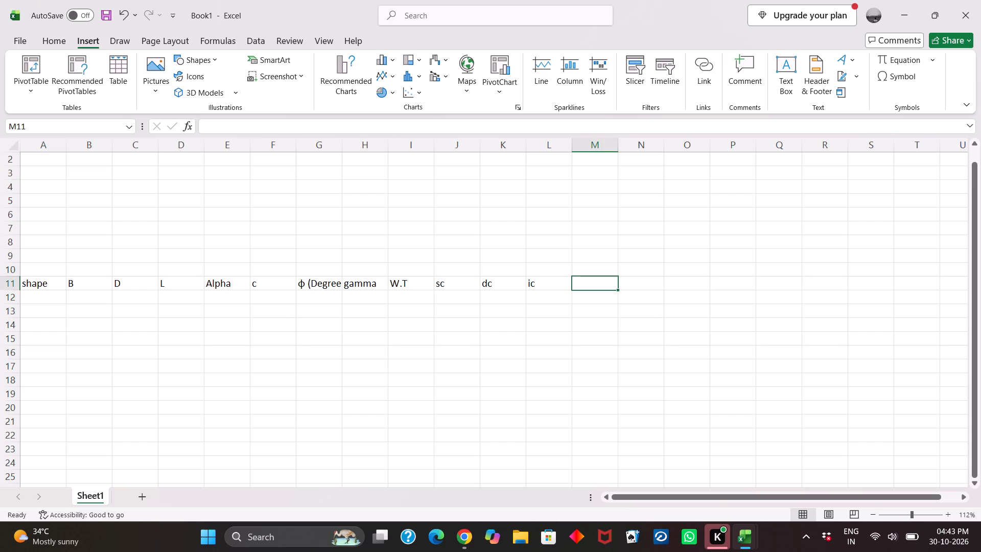
pyautogui.click(659, 293)
pyautogui.click(573, 283)
pyautogui.hotkey('shift', 'n')
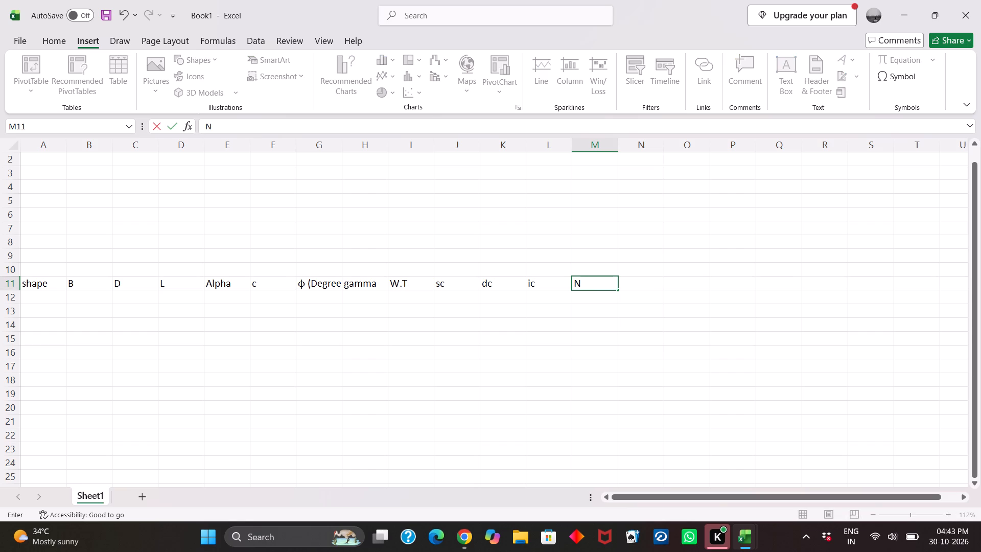
pyautogui.press('c')
# Replace the heading in cell J11 with the capitalised "Sc".
pyautogui.click(437, 283)
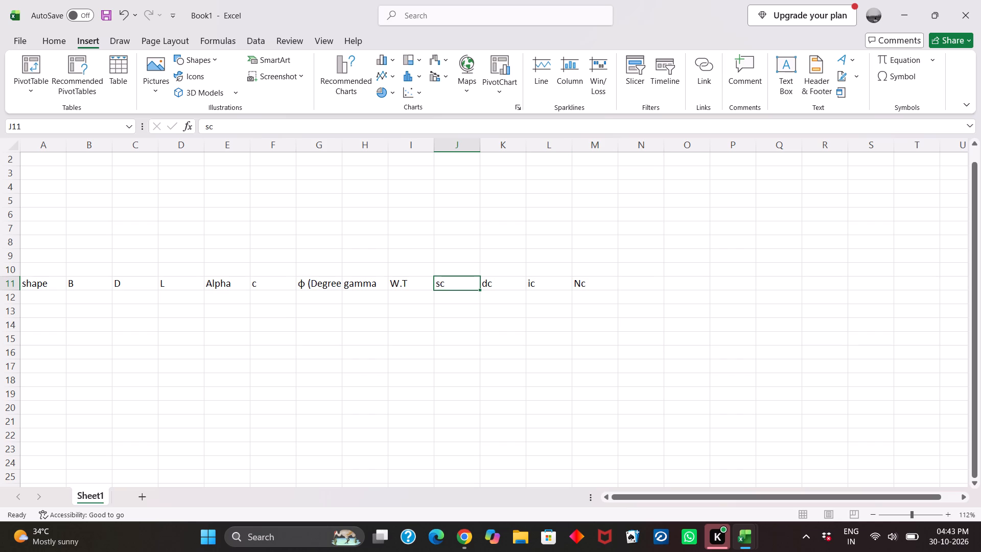
pyautogui.write('Sc')
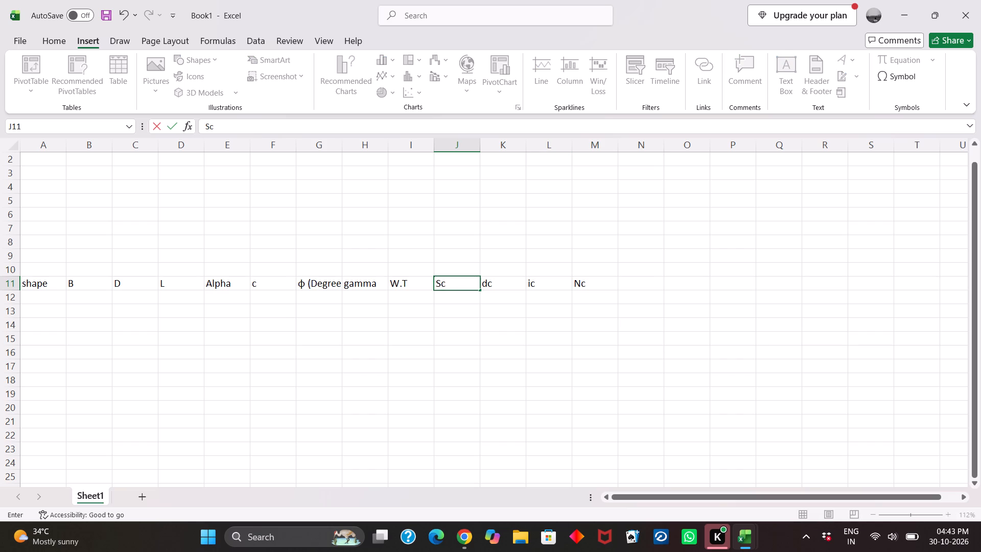
# Merge and center cells J10 to M10 above the Sc, dc, ic and Nc headings.
pyautogui.moveTo(474, 263); pyautogui.dragTo(467, 269)
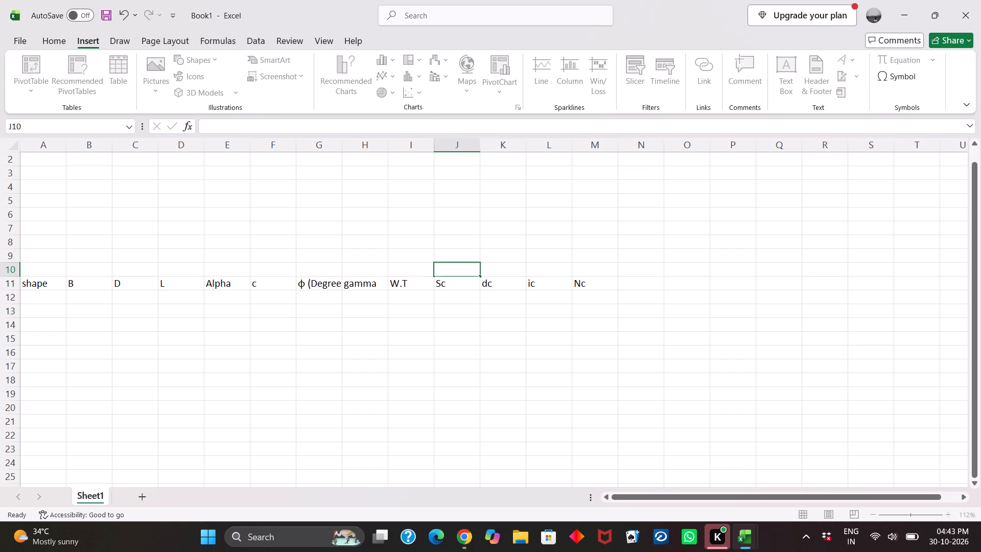
pyautogui.moveTo(467, 269); pyautogui.dragTo(538, 268)
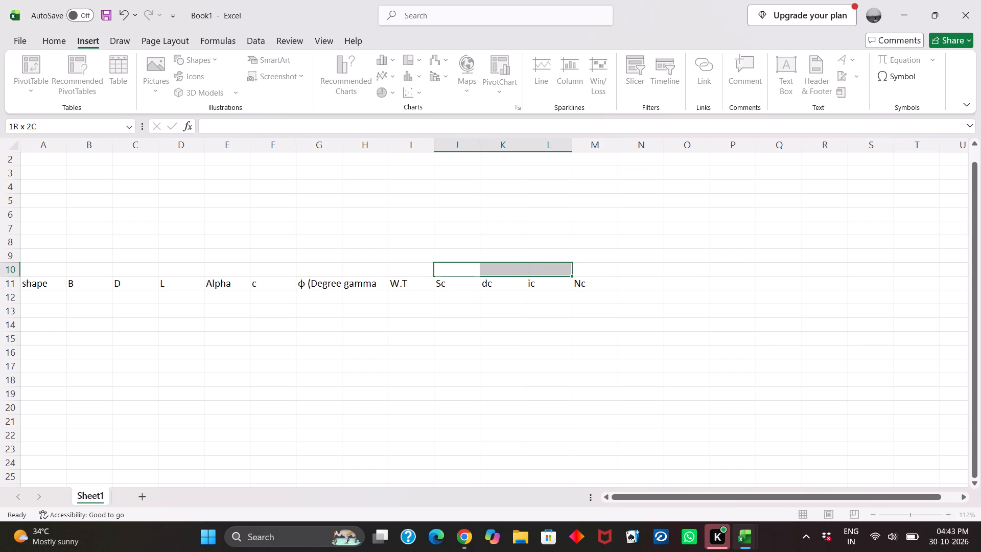
pyautogui.moveTo(538, 268); pyautogui.dragTo(560, 264)
pyautogui.moveTo(560, 264); pyautogui.dragTo(603, 268)
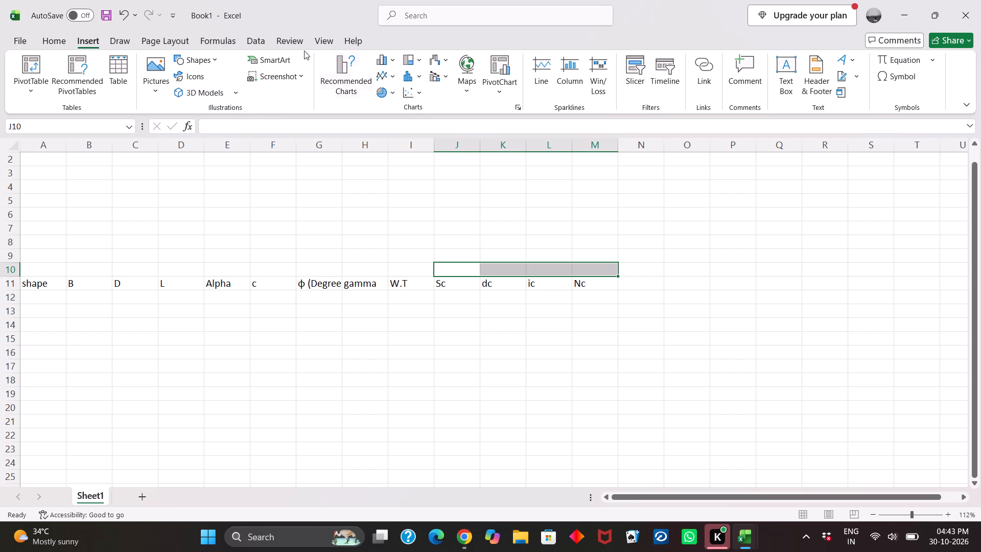
pyautogui.click(60, 39)
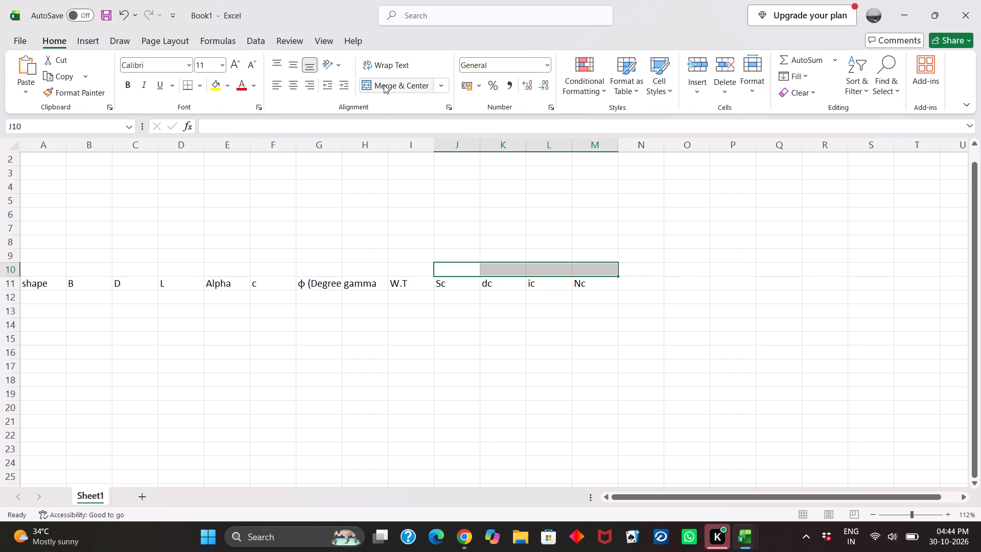
pyautogui.click(384, 83)
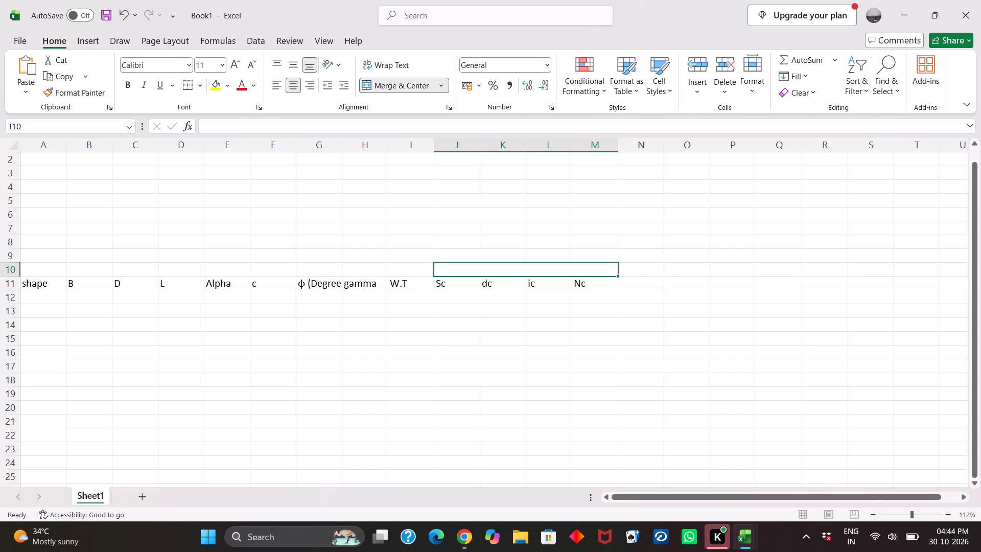
# Enter the group title "part 1" in the merged cell J10:M10.
pyautogui.click(500, 270)
pyautogui.press('p')
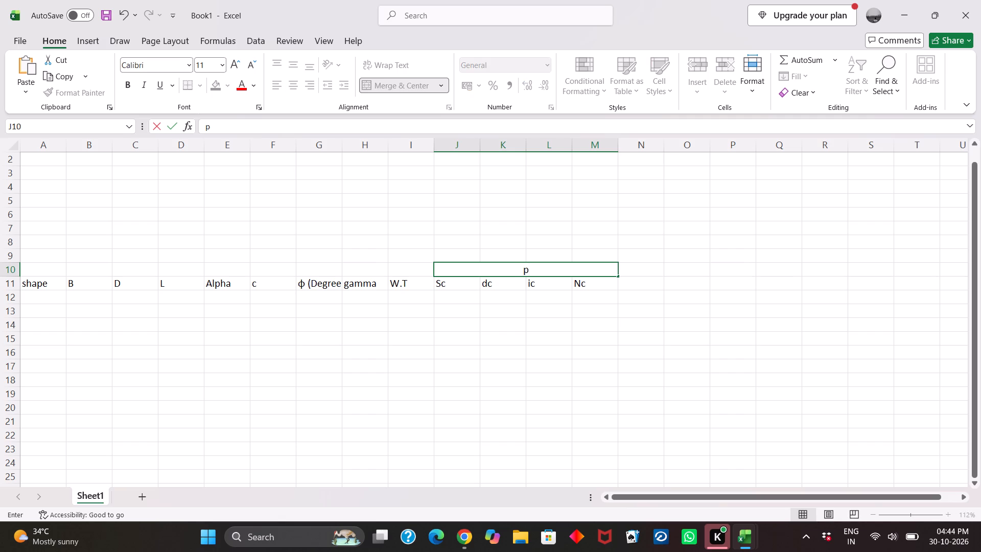
pyautogui.write('ar')
pyautogui.press('t')
pyautogui.press('space')
pyautogui.press('1')
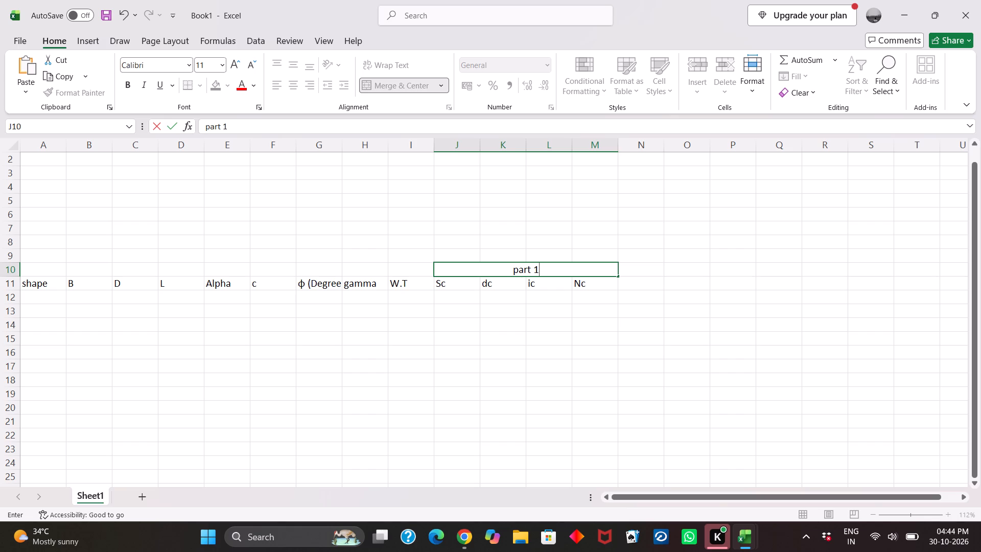
# Enter the headings "Sq" in cell N11 and "dq" in cell O11.
pyautogui.click(644, 282)
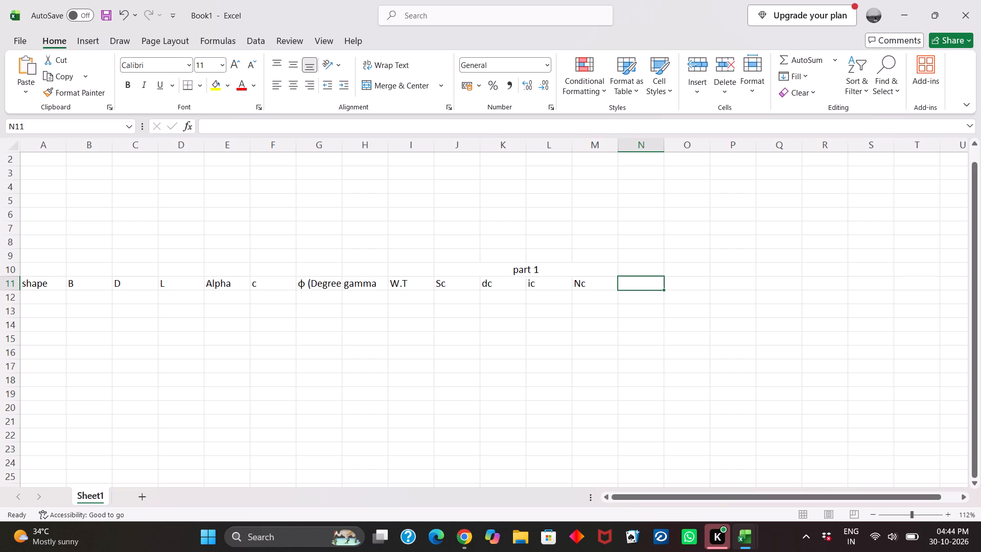
pyautogui.click(637, 270)
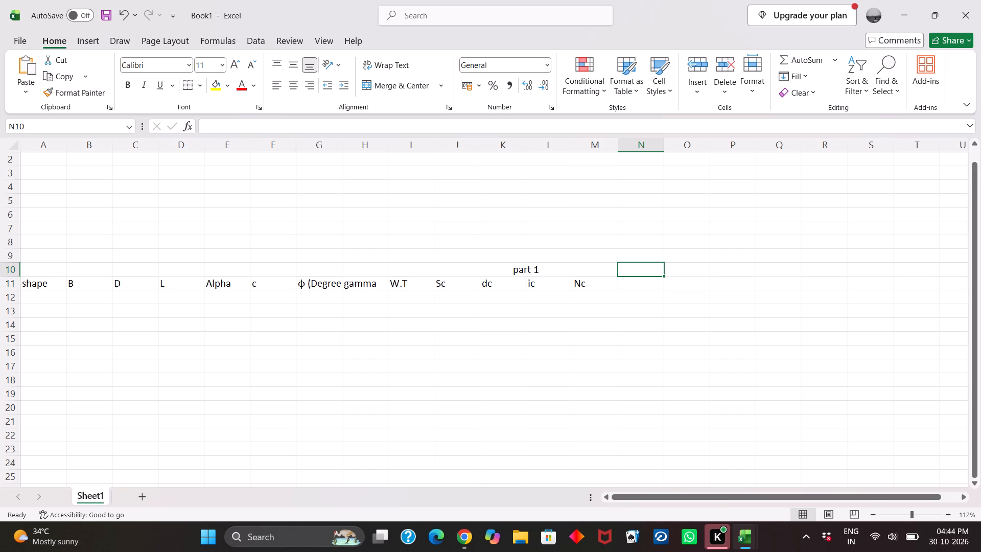
pyautogui.click(633, 284)
pyautogui.write('sq')
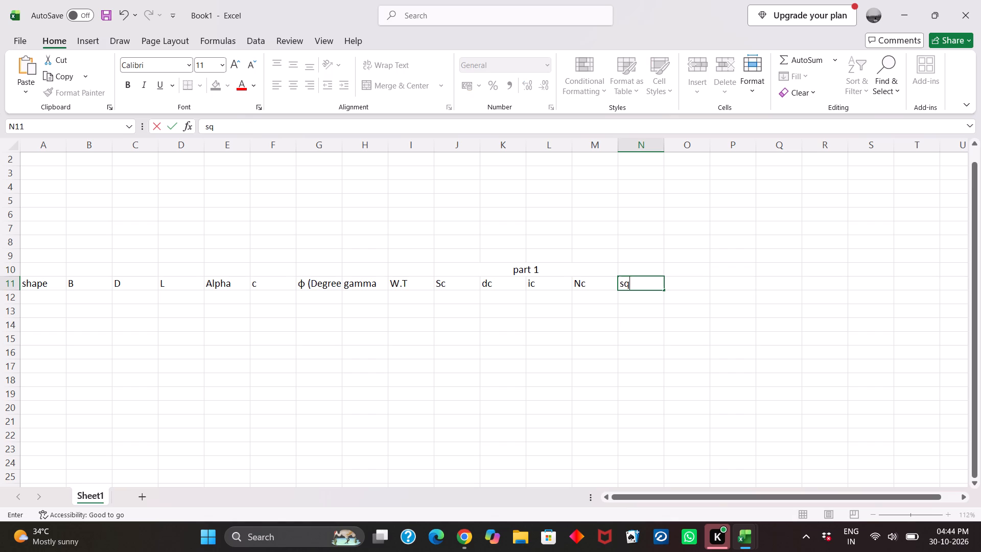
pyautogui.press('BackSpace')
pyautogui.press('BackSpace')
pyautogui.write('Sq')
pyautogui.press('Tab')
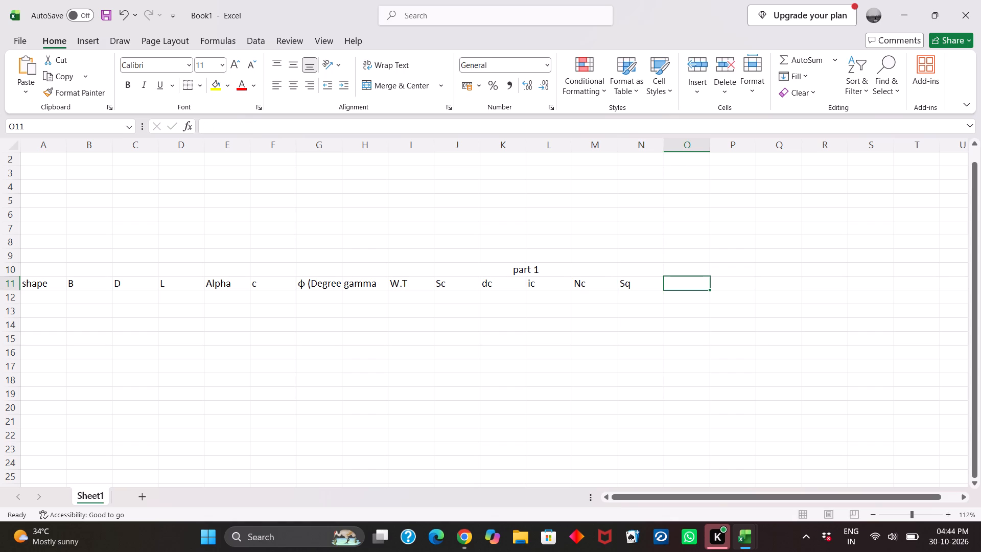
pyautogui.write('dq')
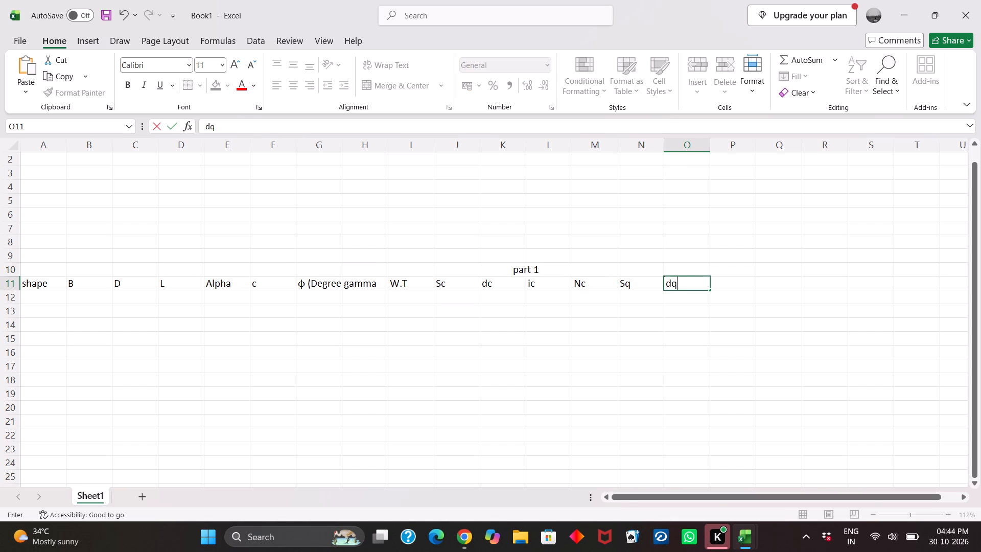
pyautogui.press('Tab')
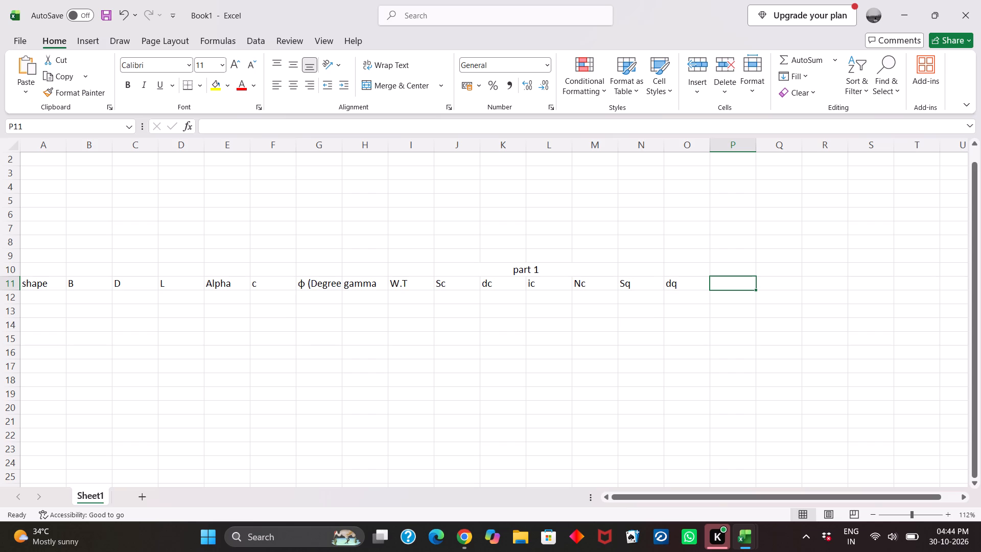
pyautogui.click(730, 284)
# Fill the merged "part 1" cell with the lightest blue-gray theme colour.
pyautogui.click(551, 271)
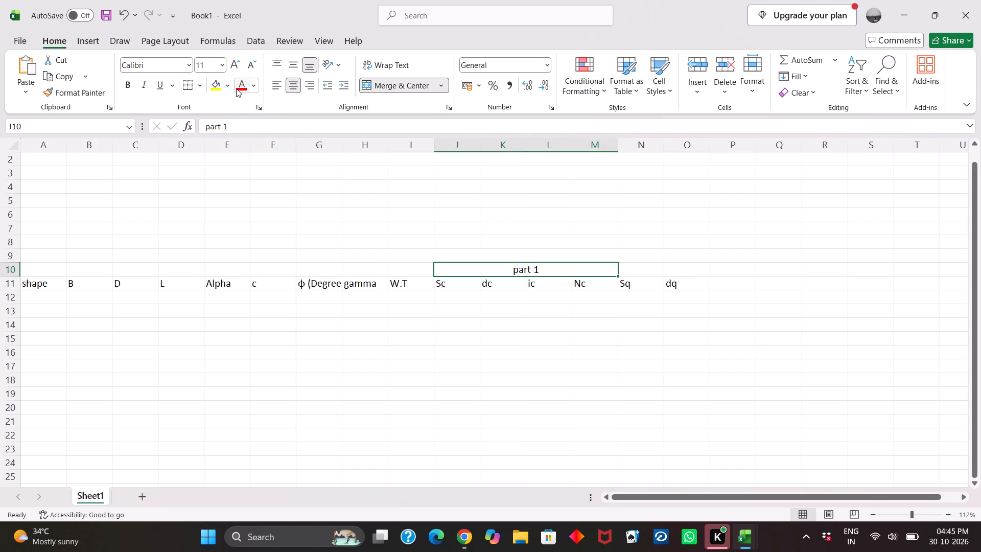
pyautogui.click(223, 83)
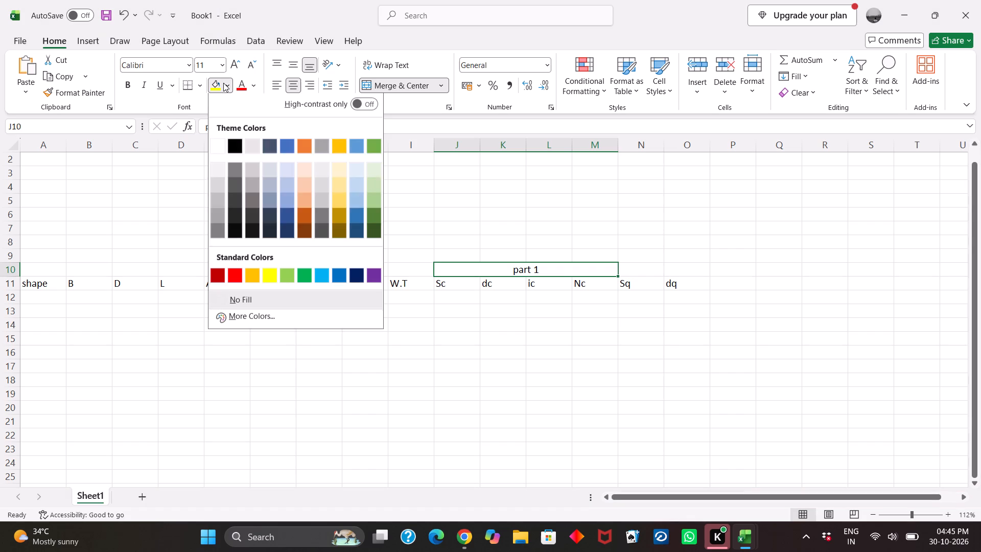
pyautogui.click(266, 175)
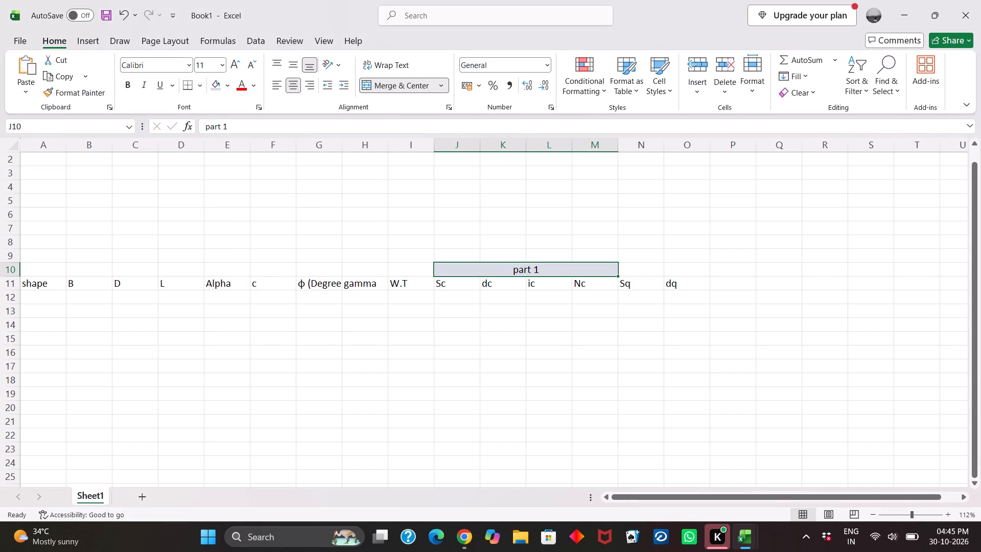
# Enter the headings "iq", "q" and "Nq" in cells P11, Q11 and R11.
pyautogui.click(717, 286)
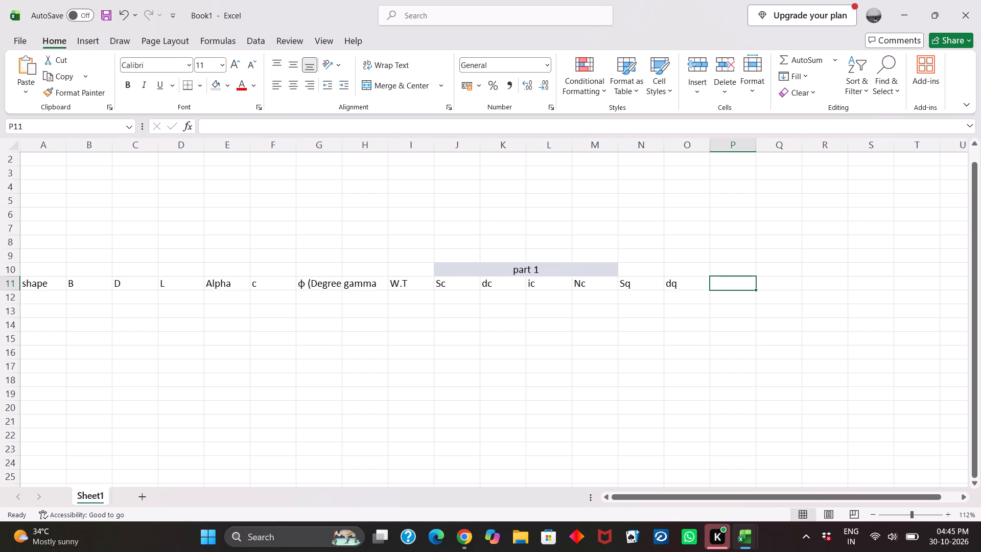
pyautogui.press('i')
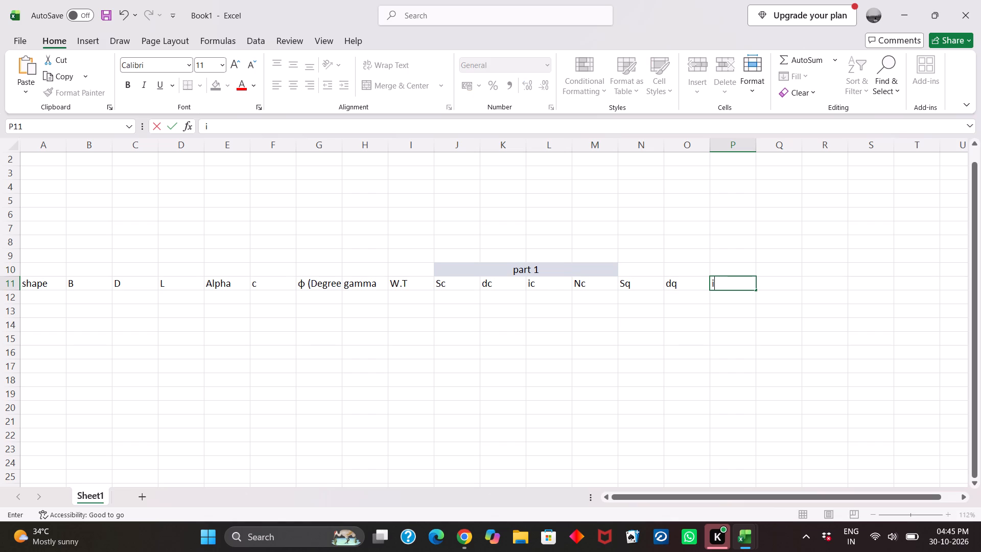
pyautogui.press('q')
pyautogui.press('Tab')
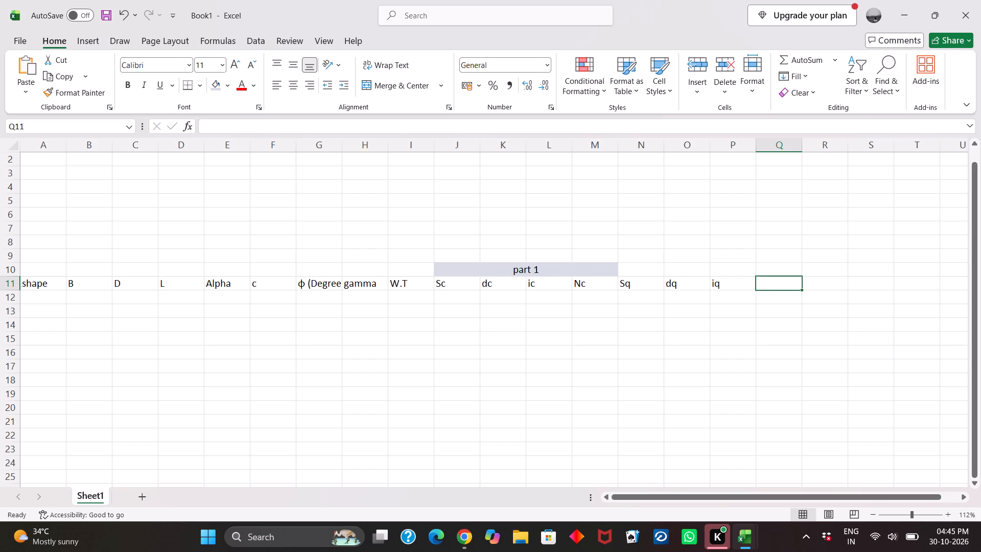
pyautogui.press('q')
pyautogui.press('Tab')
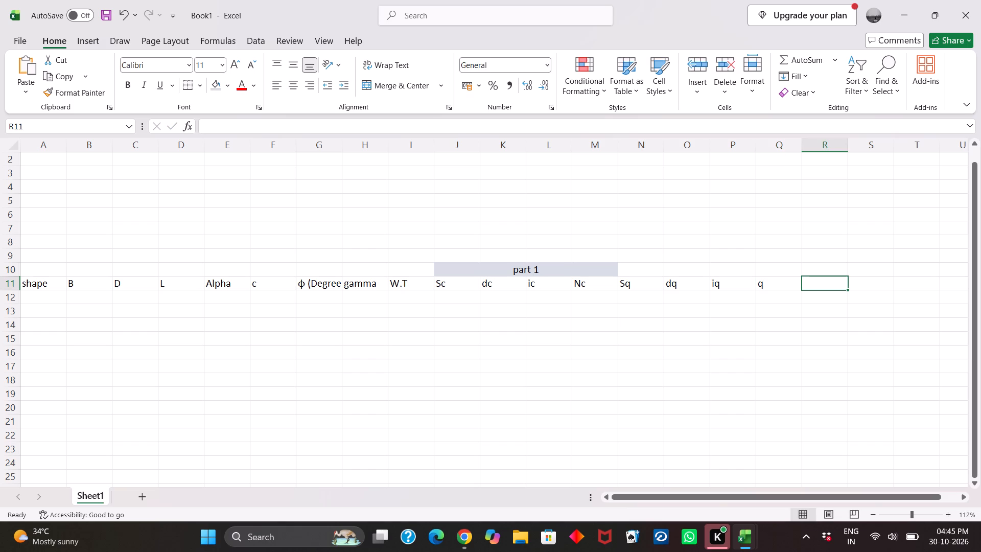
pyautogui.write('Nq')
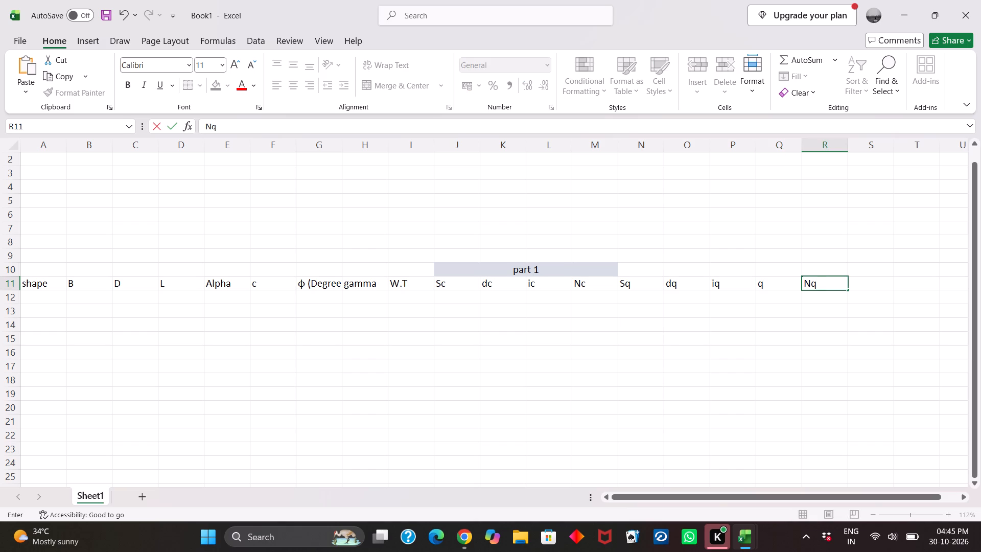
# Merge and center cells N10 to R10 above the Sq, dq, iq, q and Nq headings.
pyautogui.moveTo(648, 266); pyautogui.dragTo(822, 267)
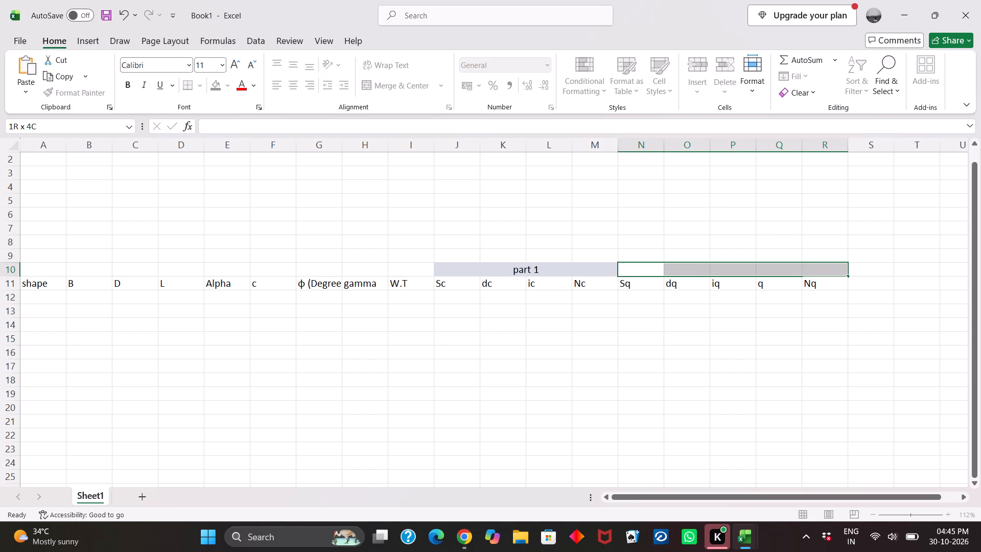
pyautogui.moveTo(822, 267); pyautogui.dragTo(821, 267)
pyautogui.click(385, 80)
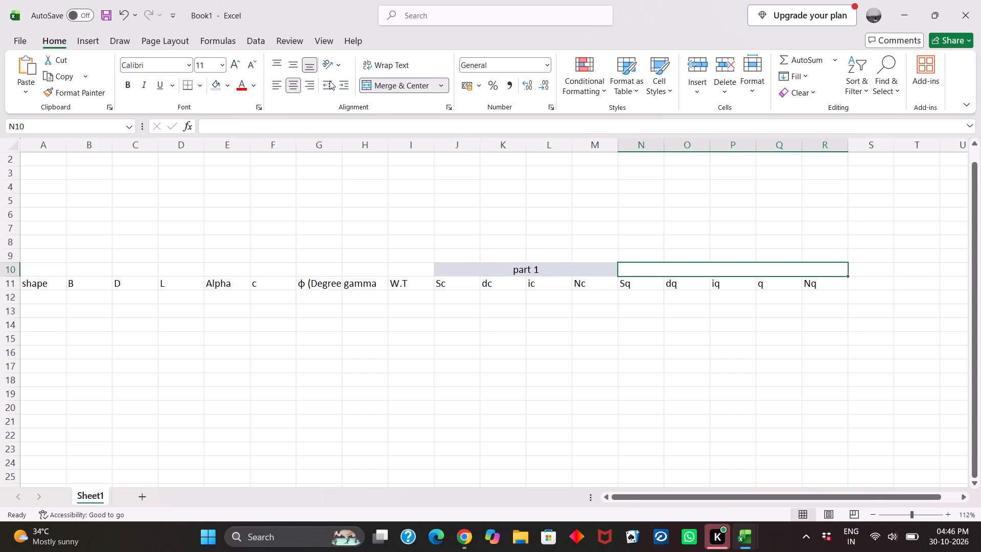
# Enter the title "part 2" in the merged cell above the Sq, dq, iq, q and Nq headings.
pyautogui.click(628, 271)
pyautogui.press('p')
pyautogui.write('art 2')
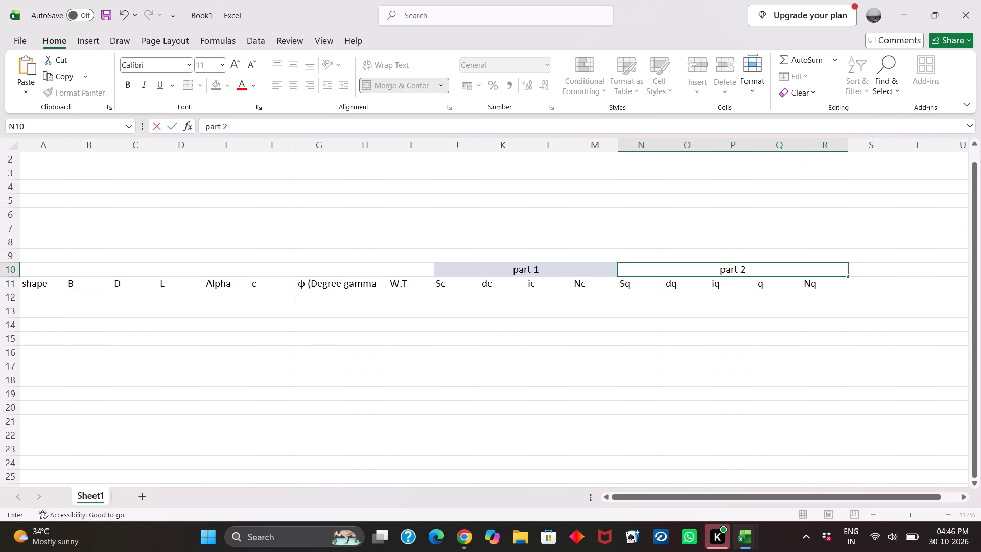
pyautogui.click(868, 287)
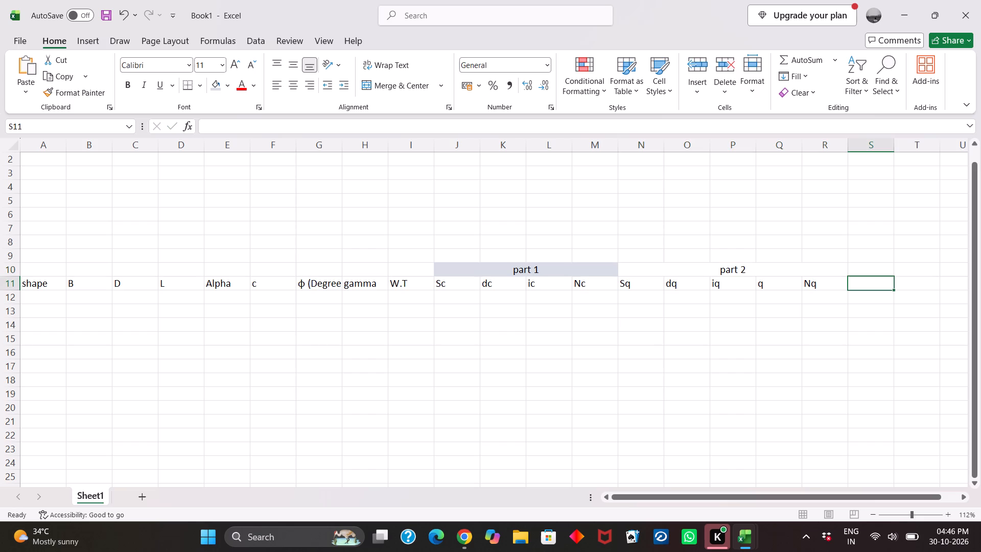
# Enter the headings "Sr", "dr" and "ir" in cells S11, T11 and U11.
pyautogui.hscroll(-1, 779, 381)
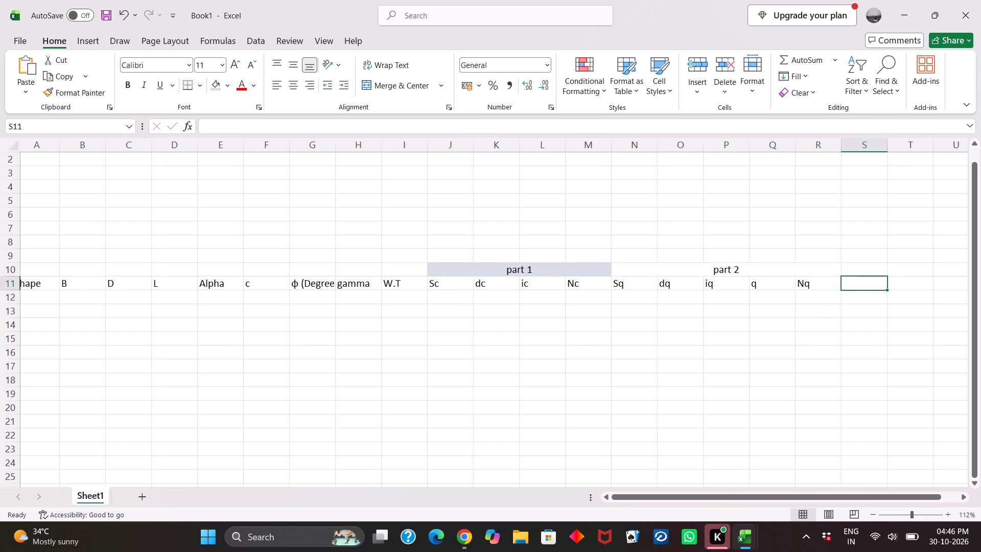
pyautogui.hscroll(-1, 779, 381)
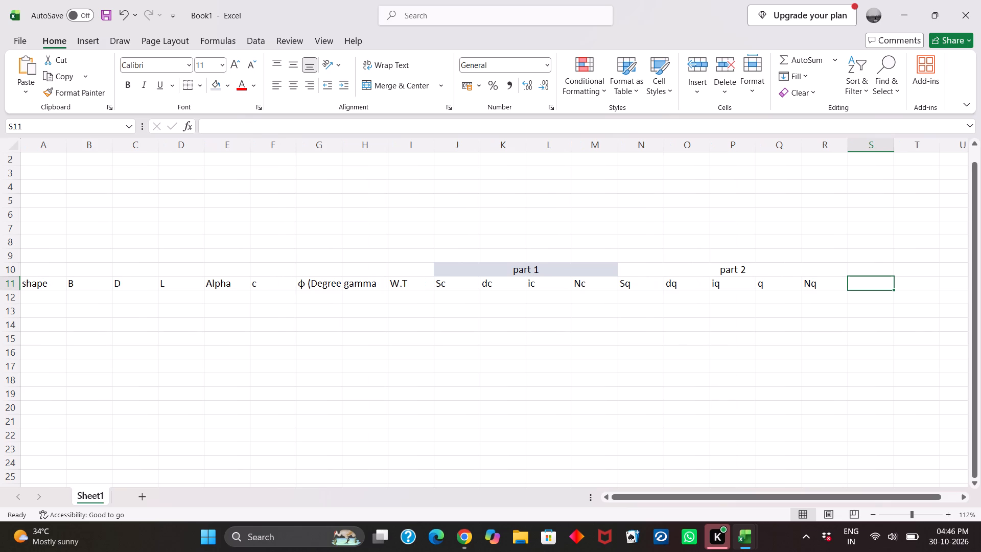
pyautogui.hscroll(-5, 779, 381)
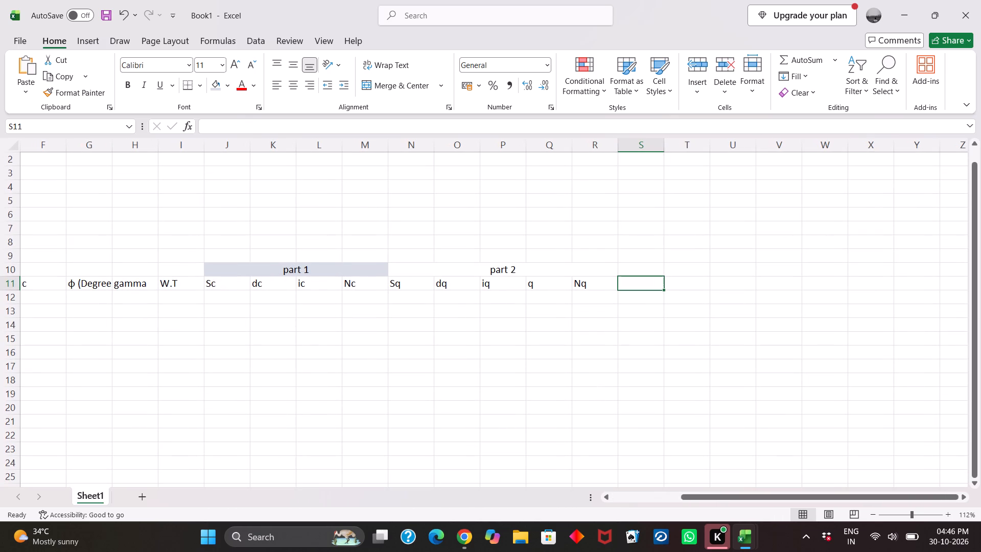
pyautogui.click(627, 286)
pyautogui.press('s')
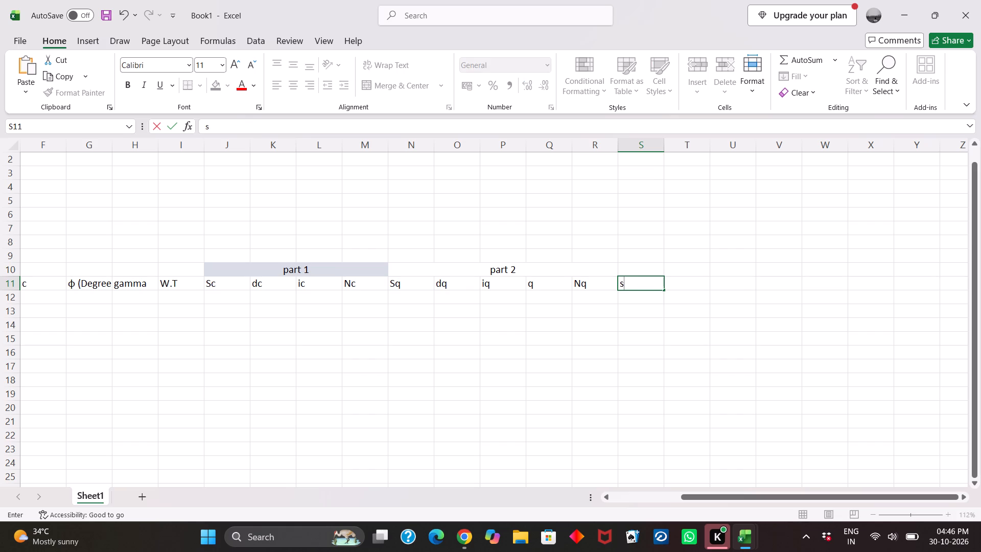
pyautogui.press('BackSpace')
pyautogui.write('Sr')
pyautogui.press('Tab')
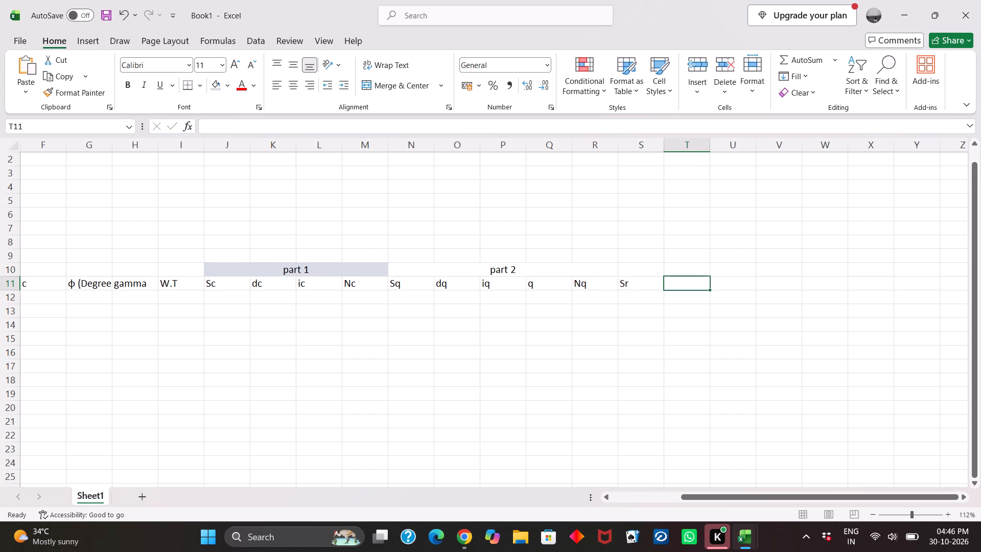
pyautogui.write('dr')
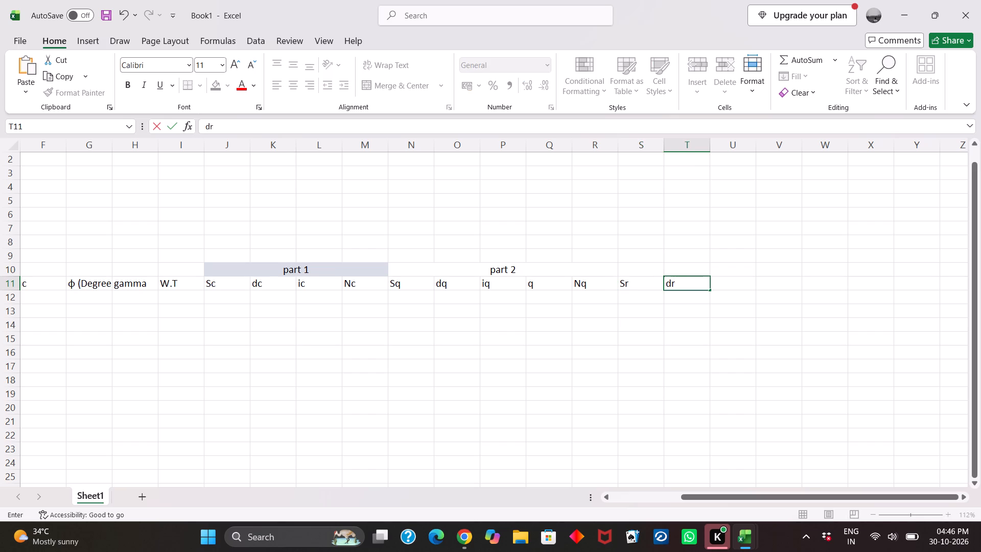
pyautogui.press('Tab')
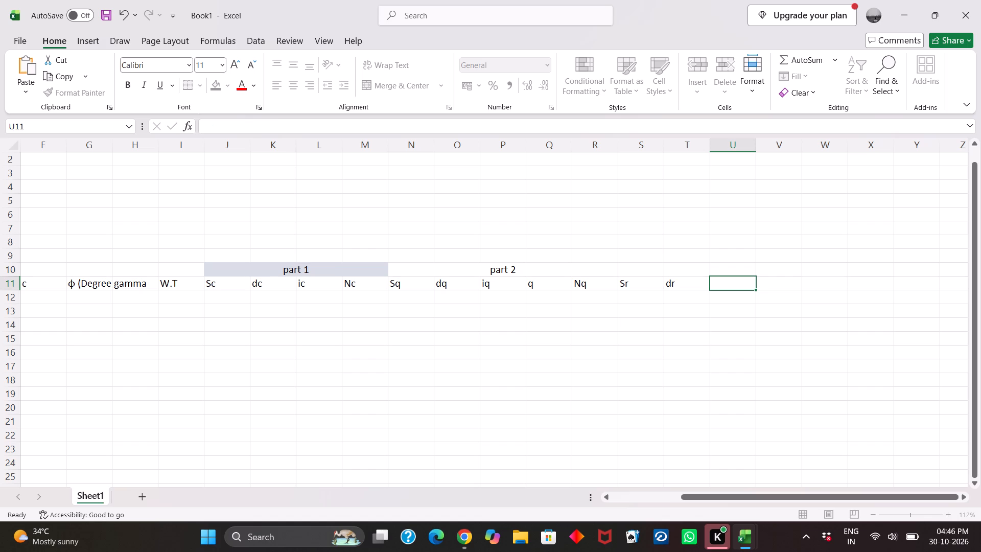
pyautogui.press('i')
pyautogui.press('r')
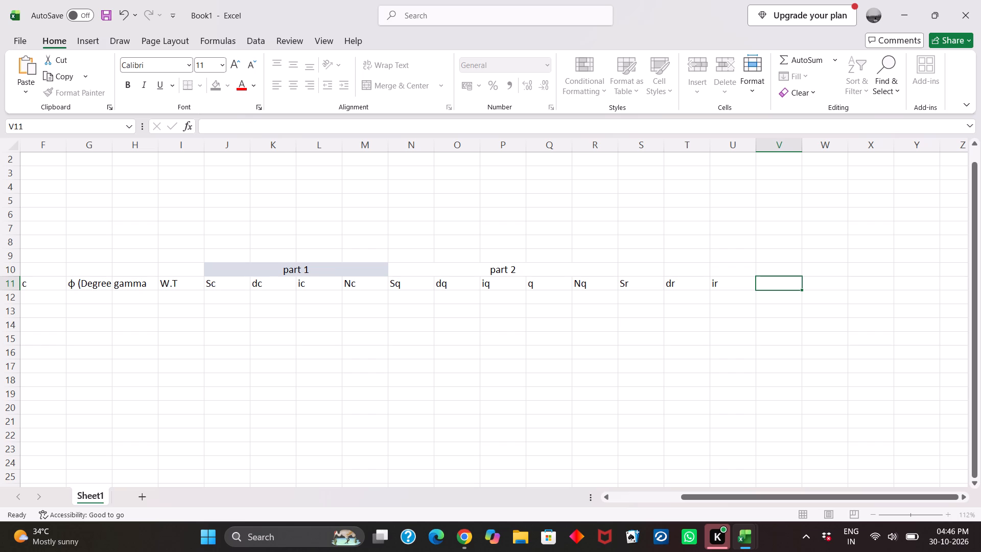
# Copy the heading text "gamma" from cell H11 into cell V11.
pyautogui.click(138, 284)
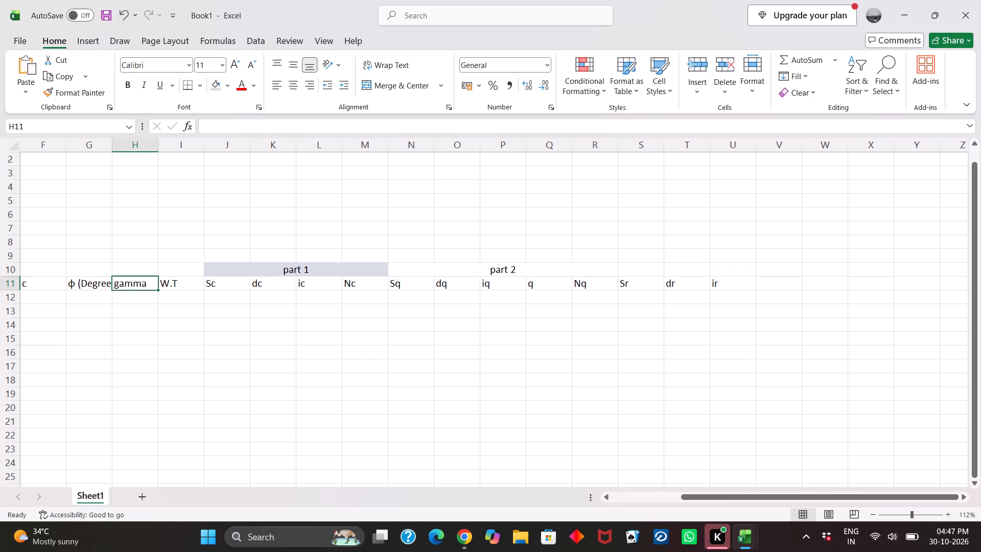
pyautogui.moveTo(244, 126); pyautogui.dragTo(191, 124)
pyautogui.hotkey('ctrl', 'c')
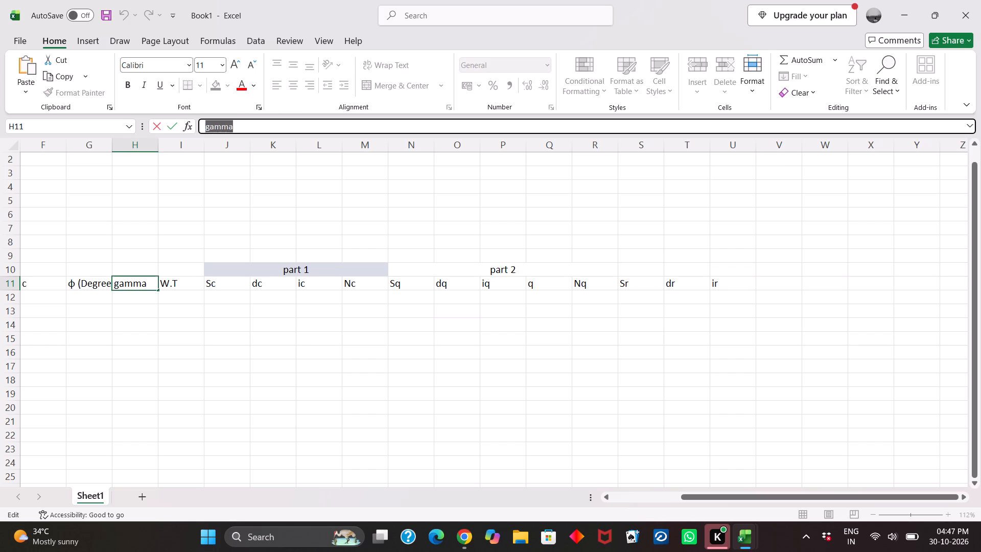
pyautogui.click(771, 288)
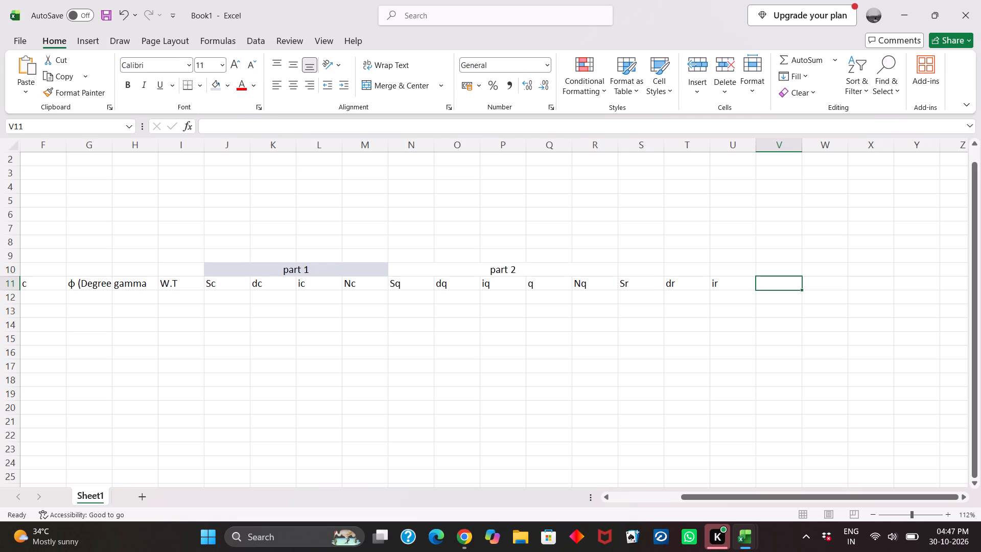
pyautogui.hotkey('ctrl', 'v')
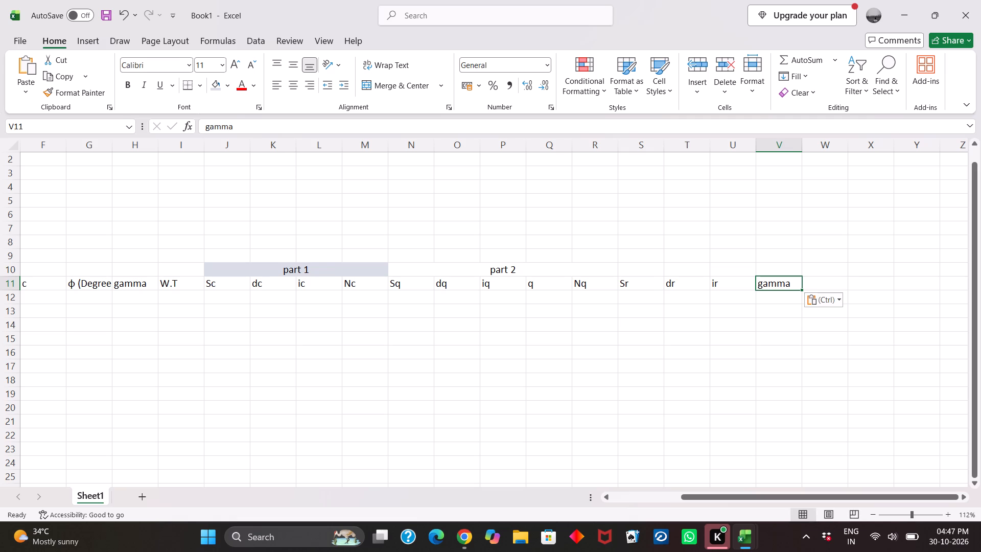
# Enter the headings "B", "Nr" and "w'" in cells W11, X11 and Y11.
pyautogui.click(830, 282)
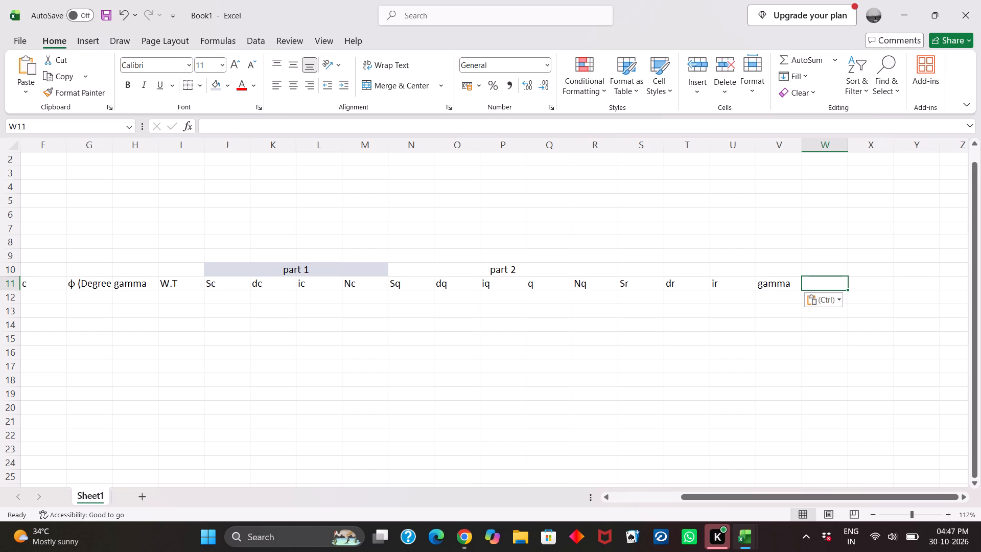
pyautogui.hotkey('shift', 'b')
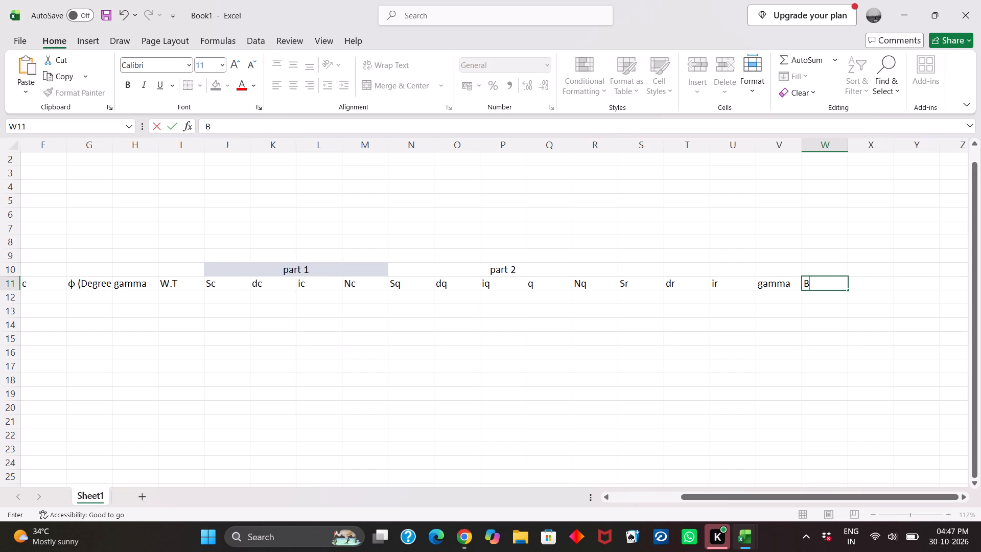
pyautogui.click(867, 282)
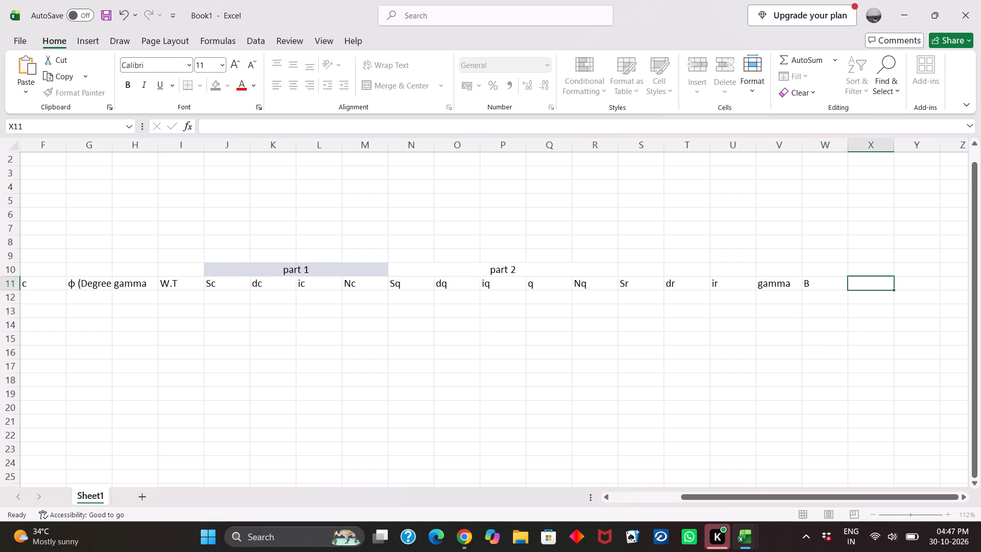
pyautogui.hotkey('shift', 'n')
pyautogui.press('r')
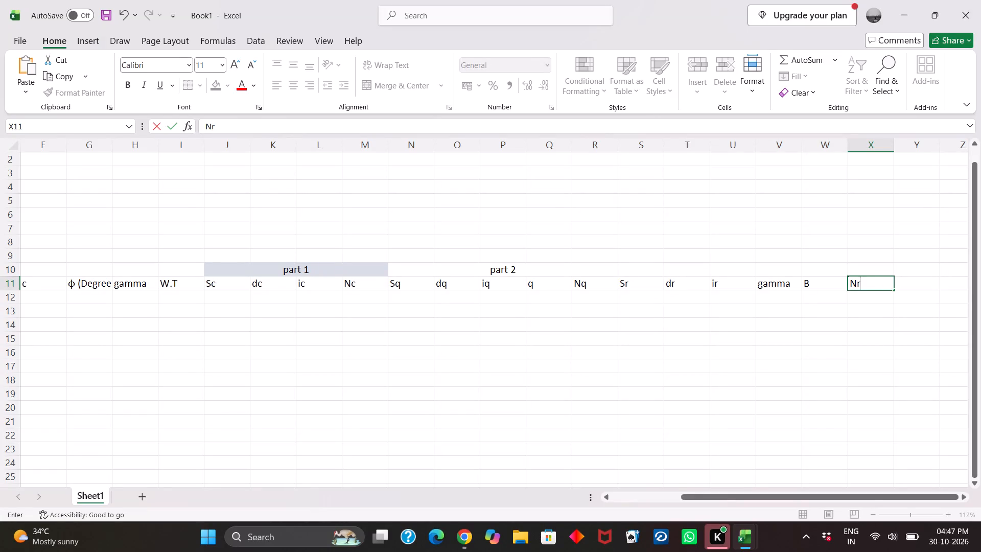
pyautogui.press('Tab')
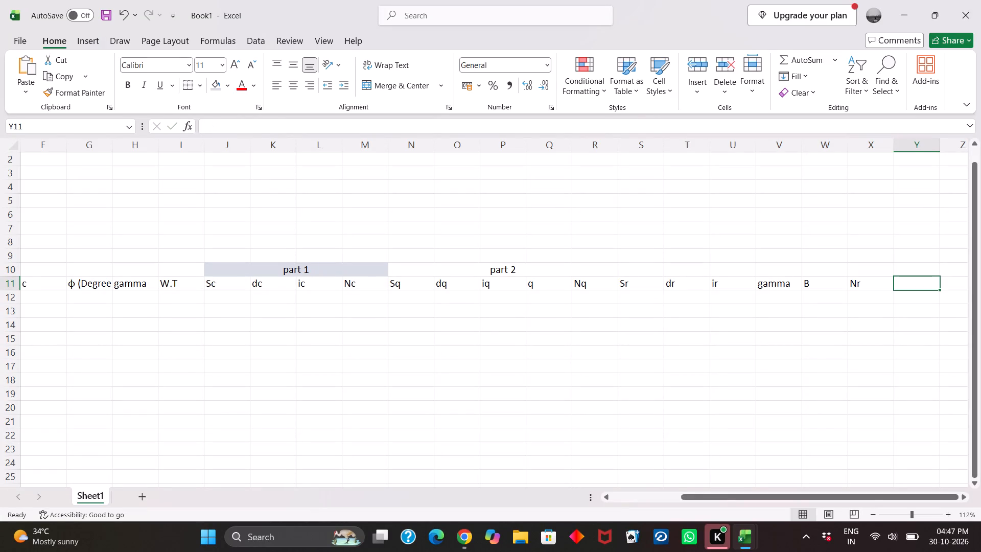
pyautogui.hotkey('shift', 'w')
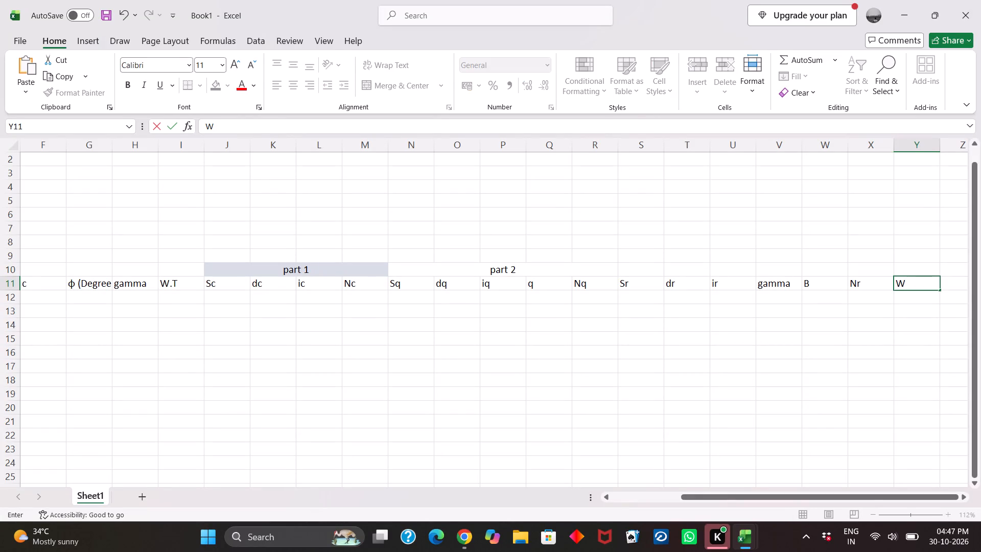
pyautogui.press('BackSpace')
pyautogui.press('w')
pyautogui.hotkey('shift', '"')
pyautogui.press('BackSpace')
pyautogui.press("'")
pyautogui.click(682, 268)
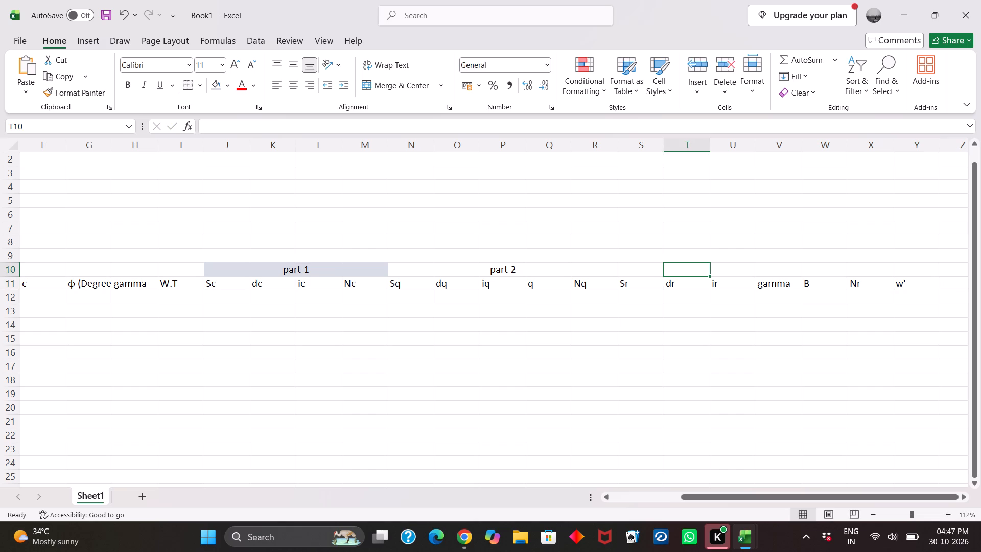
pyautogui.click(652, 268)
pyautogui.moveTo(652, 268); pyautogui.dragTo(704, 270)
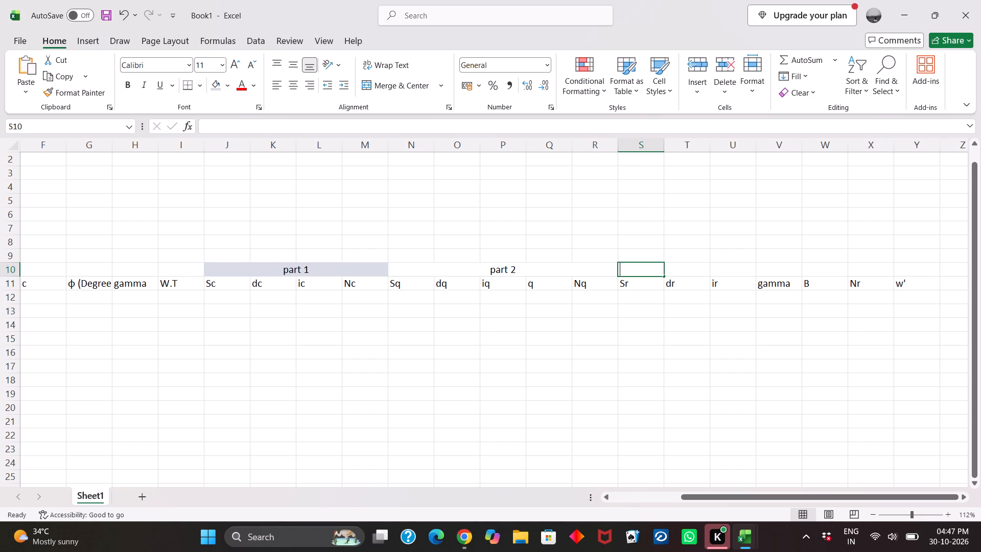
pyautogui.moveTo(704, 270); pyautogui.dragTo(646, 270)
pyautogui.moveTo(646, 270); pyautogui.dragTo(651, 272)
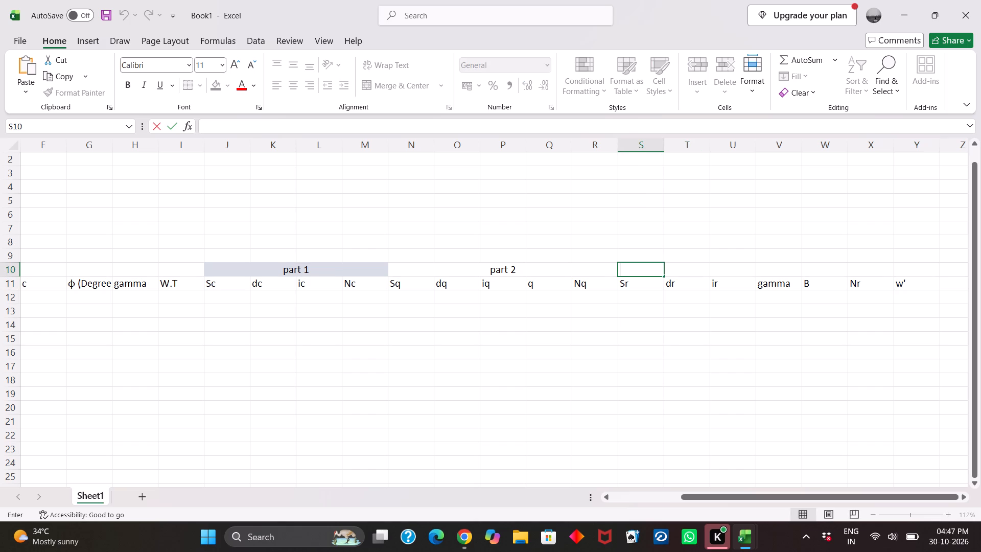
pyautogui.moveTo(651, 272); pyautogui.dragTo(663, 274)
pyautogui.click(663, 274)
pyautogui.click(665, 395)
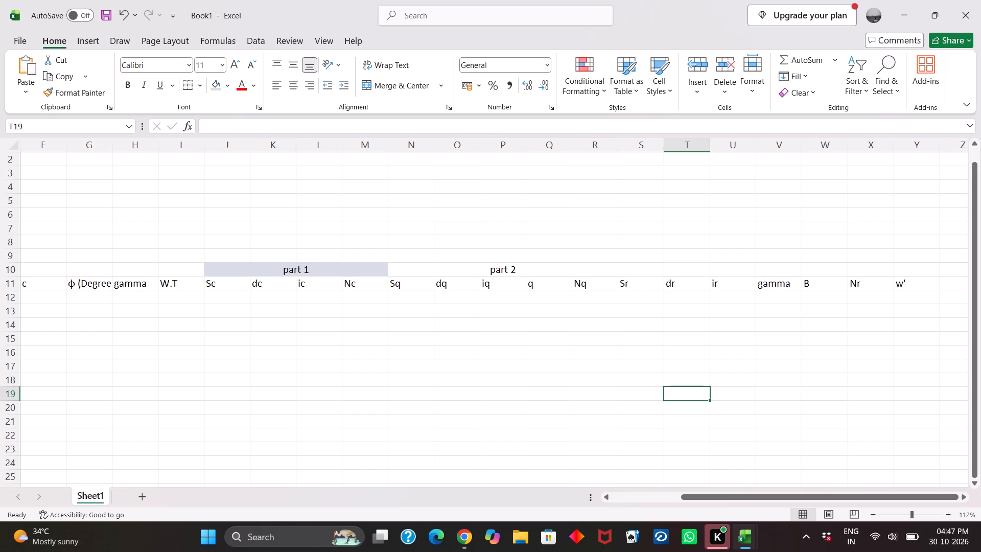
# Merge and centre cells S10:Y10 above the Sr to w' headings and enter the title "part 3" there.
pyautogui.click(629, 272)
pyautogui.moveTo(632, 270); pyautogui.dragTo(880, 253)
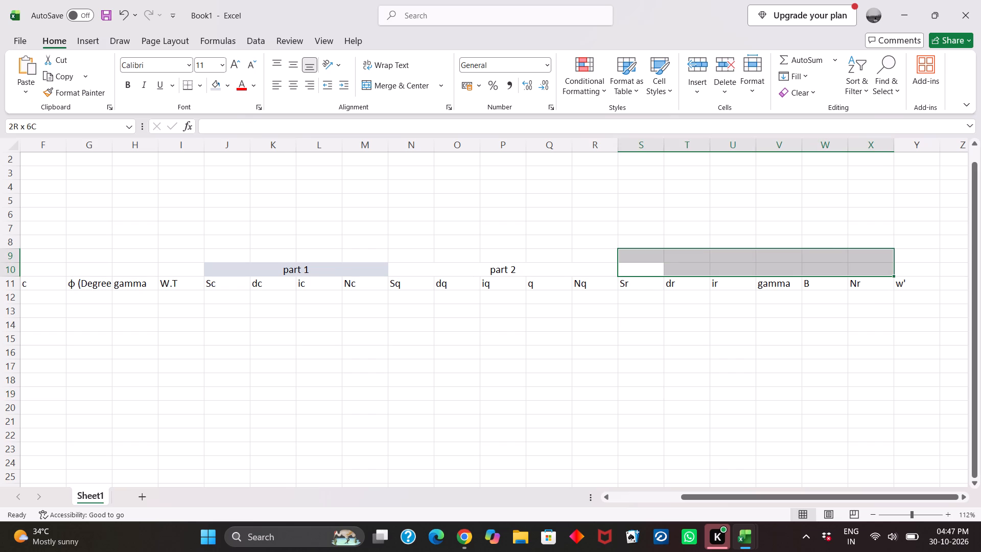
pyautogui.moveTo(880, 253); pyautogui.dragTo(894, 276)
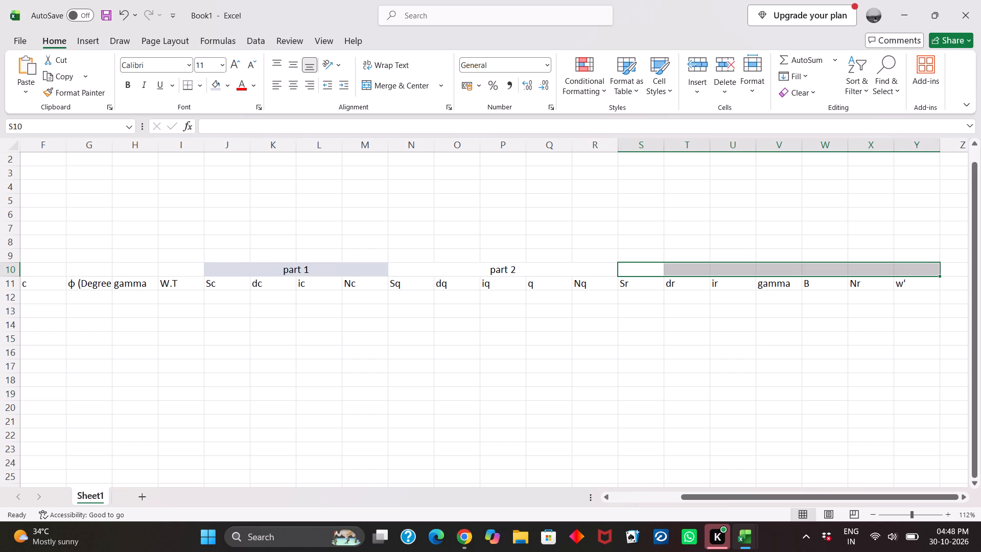
pyautogui.click(399, 84)
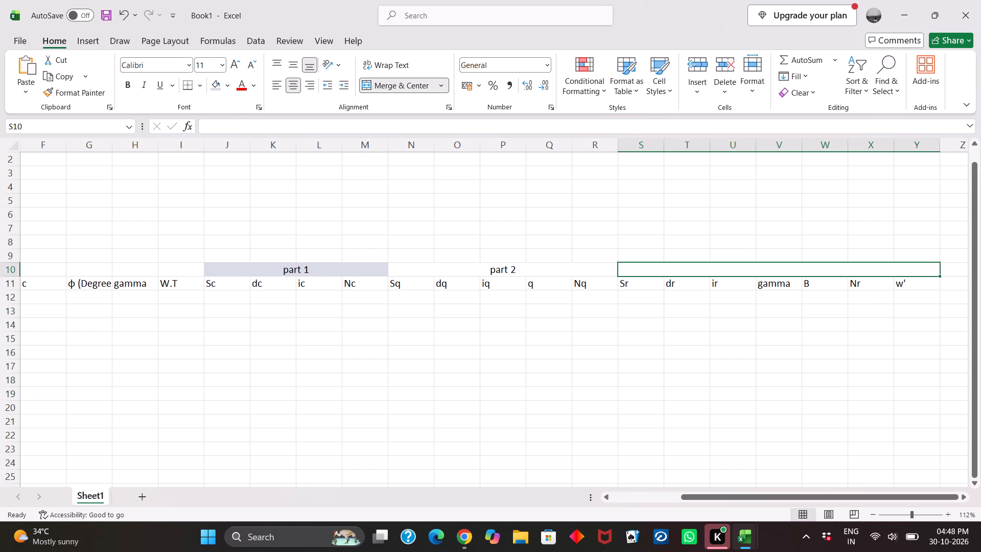
pyautogui.press('p')
pyautogui.write('art 3')
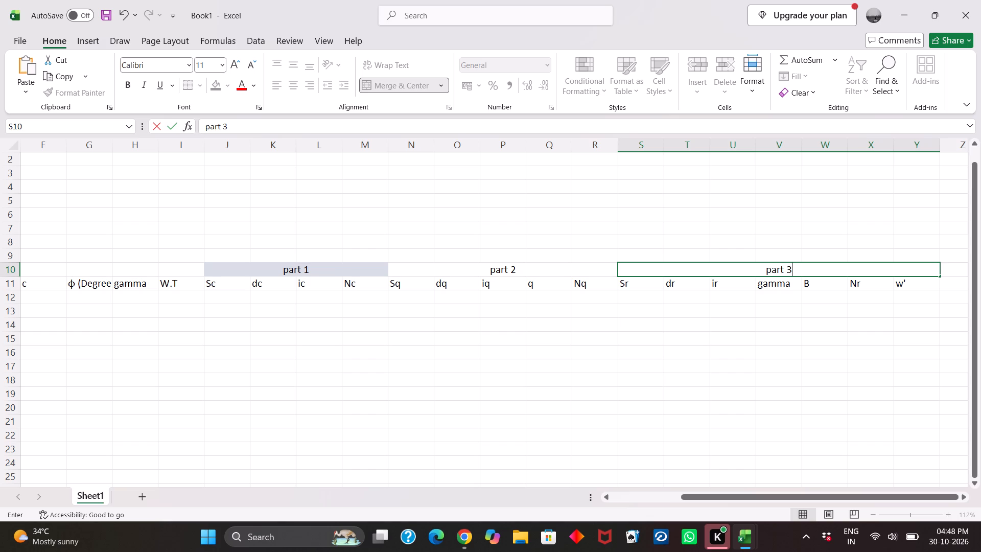
pyautogui.click(661, 408)
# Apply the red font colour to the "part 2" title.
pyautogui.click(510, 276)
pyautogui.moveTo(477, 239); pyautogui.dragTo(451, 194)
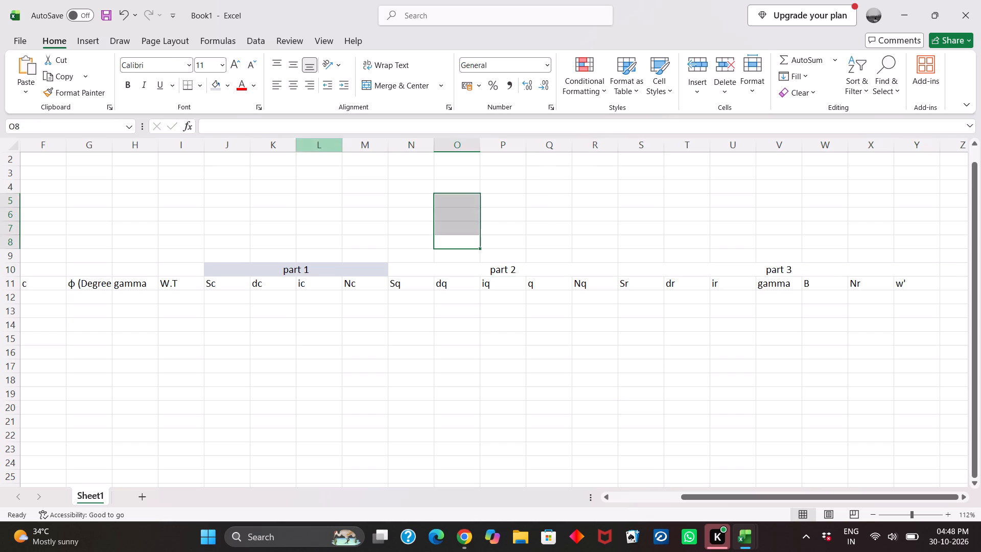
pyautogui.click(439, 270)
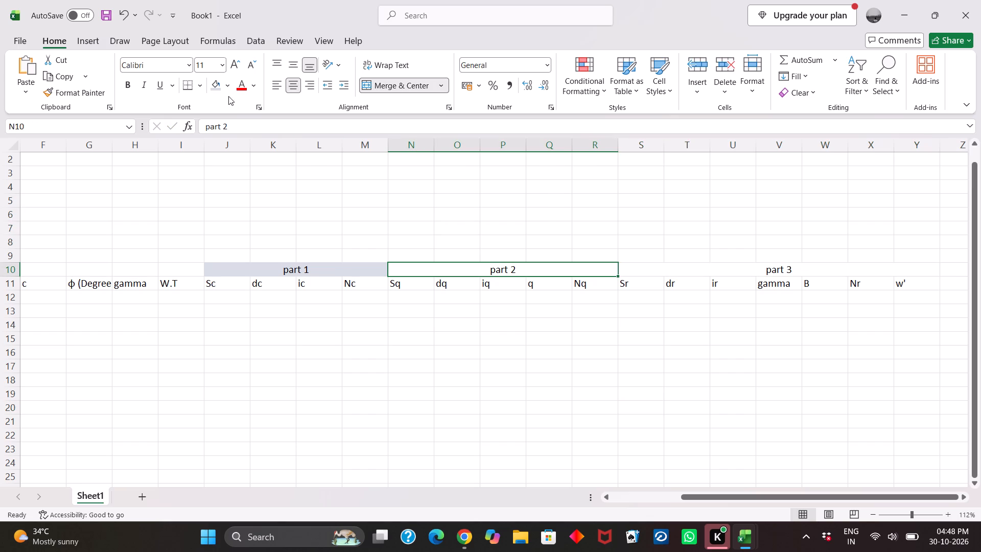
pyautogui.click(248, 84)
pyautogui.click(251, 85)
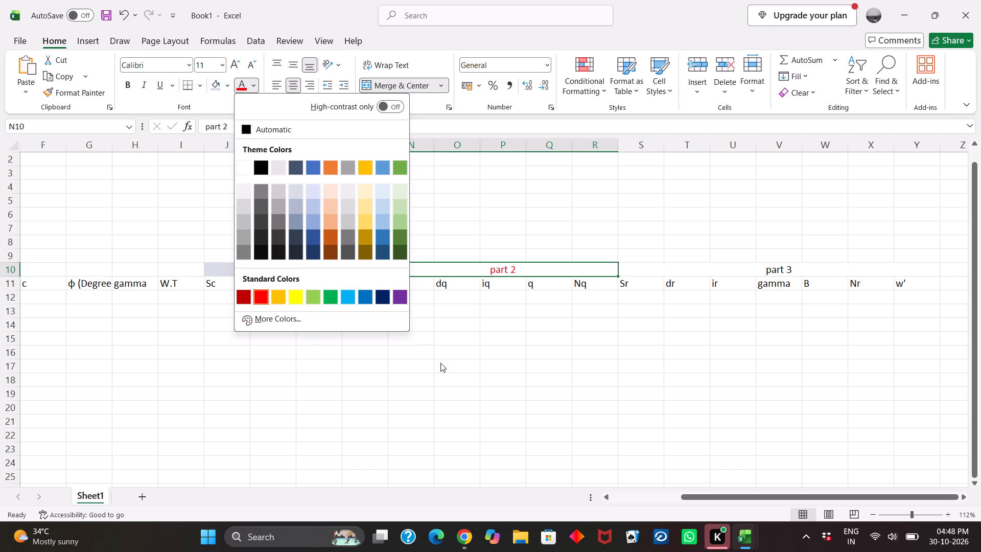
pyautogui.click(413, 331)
# Fill the merged "part 2" title cell with the lightest orange theme colour.
pyautogui.click(425, 267)
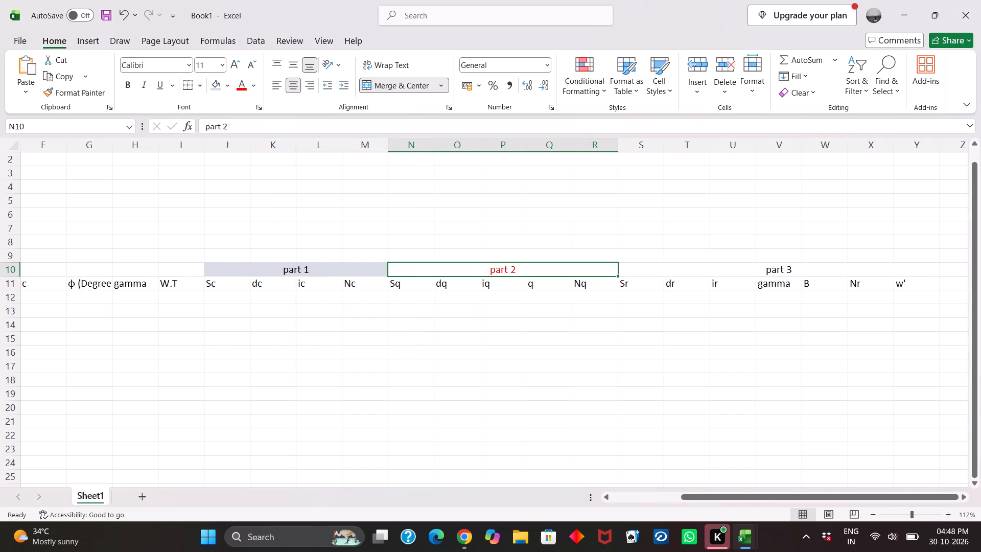
pyautogui.click(227, 83)
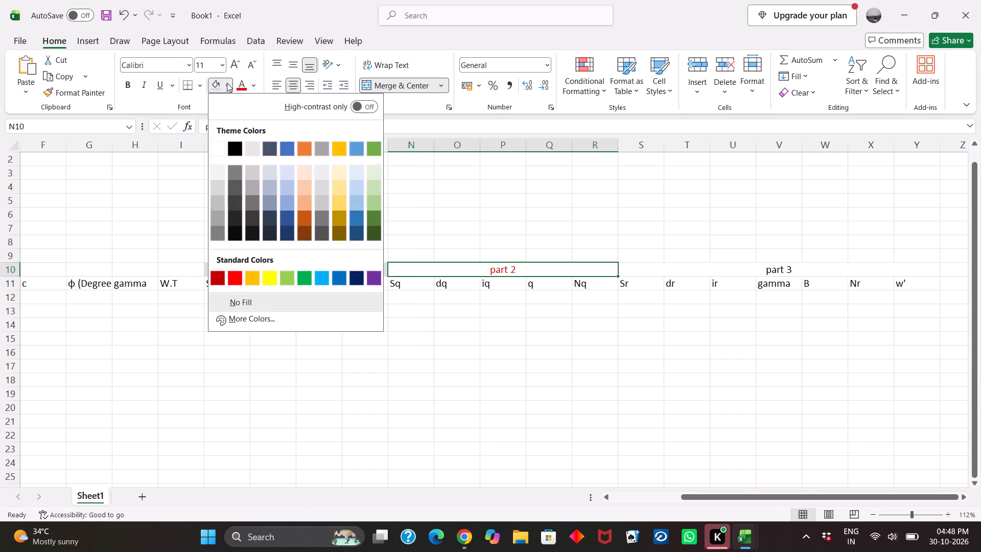
pyautogui.click(301, 176)
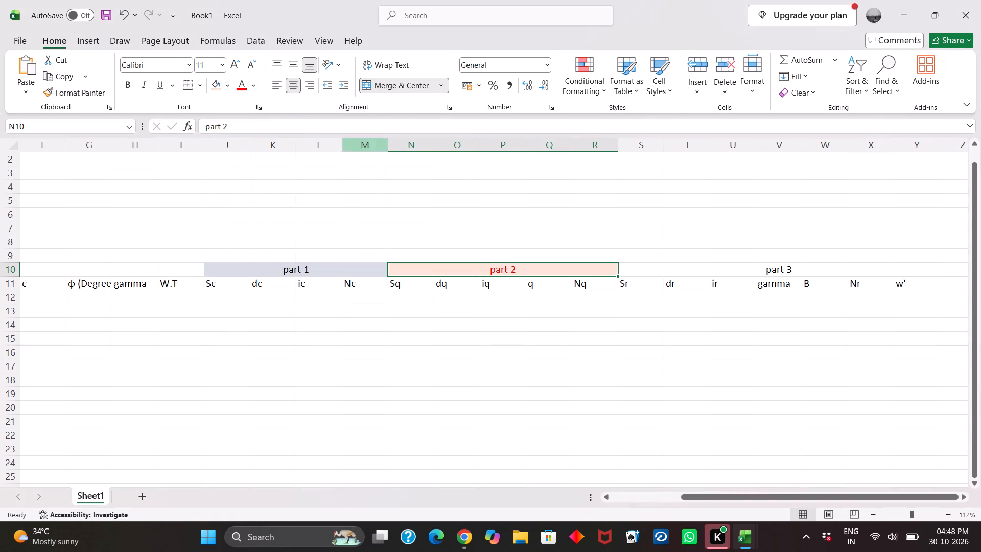
# Set the font colour of the "part 2" title to the black theme colour.
pyautogui.click(256, 82)
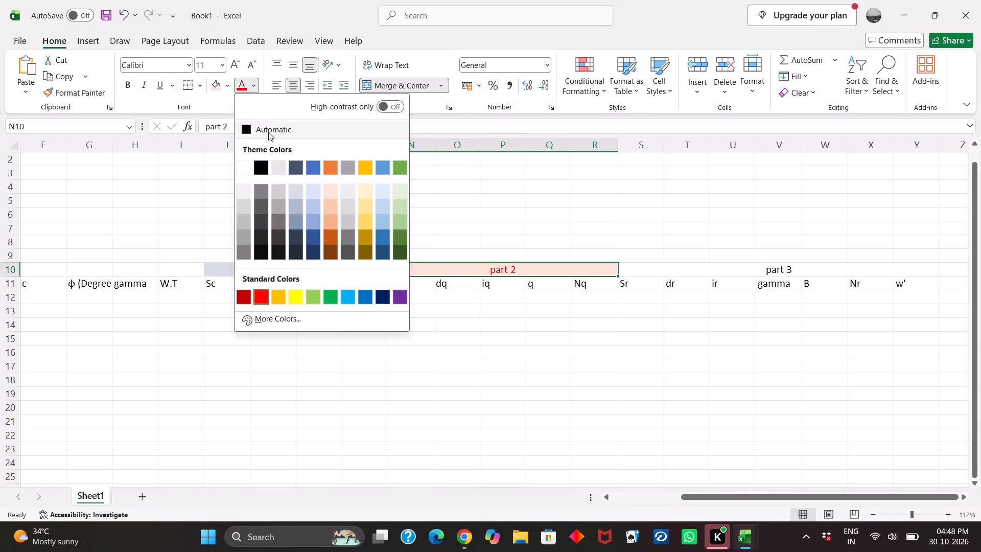
pyautogui.click(259, 166)
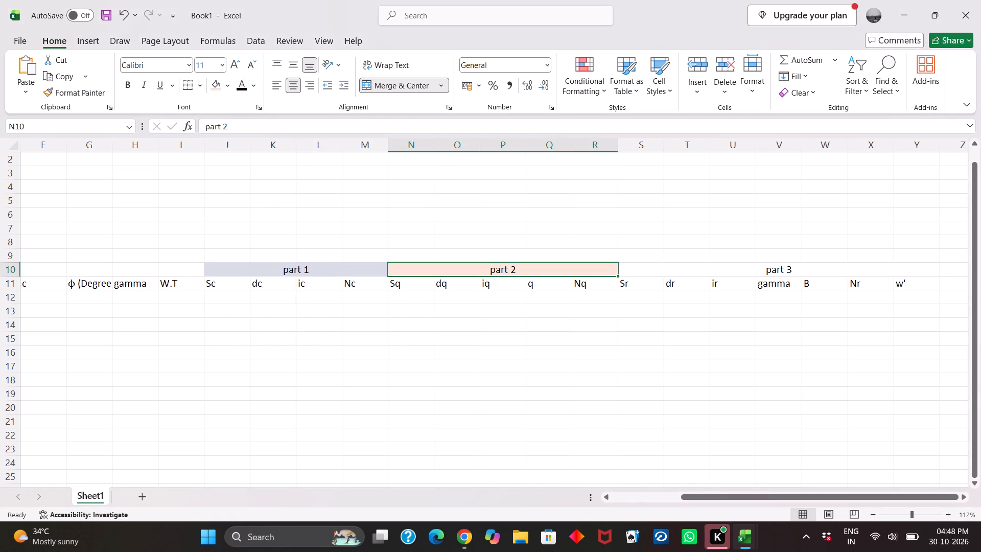
pyautogui.click(374, 338)
# Fill the merged "part 3" title cell with the second-lightest tint of the blue theme colour.
pyautogui.click(672, 268)
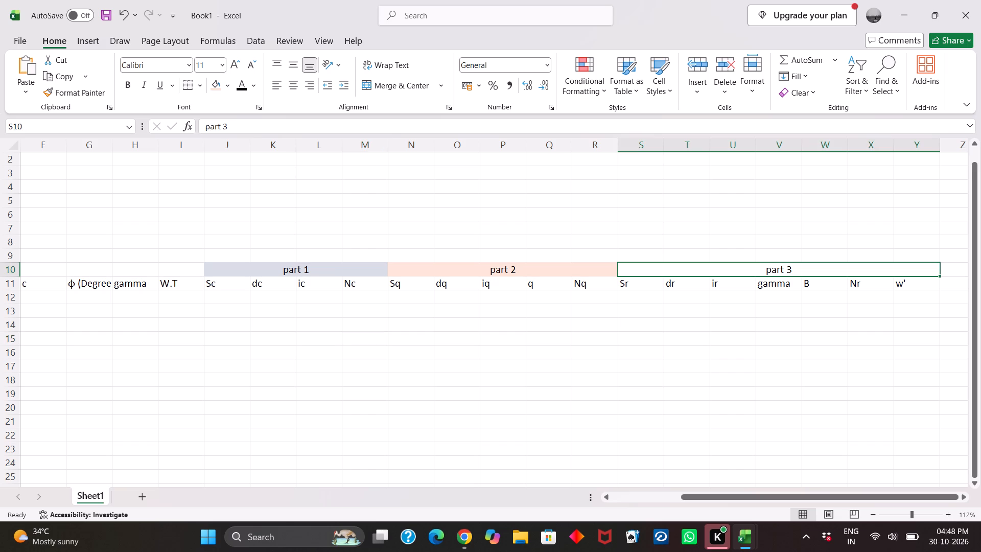
pyautogui.click(229, 83)
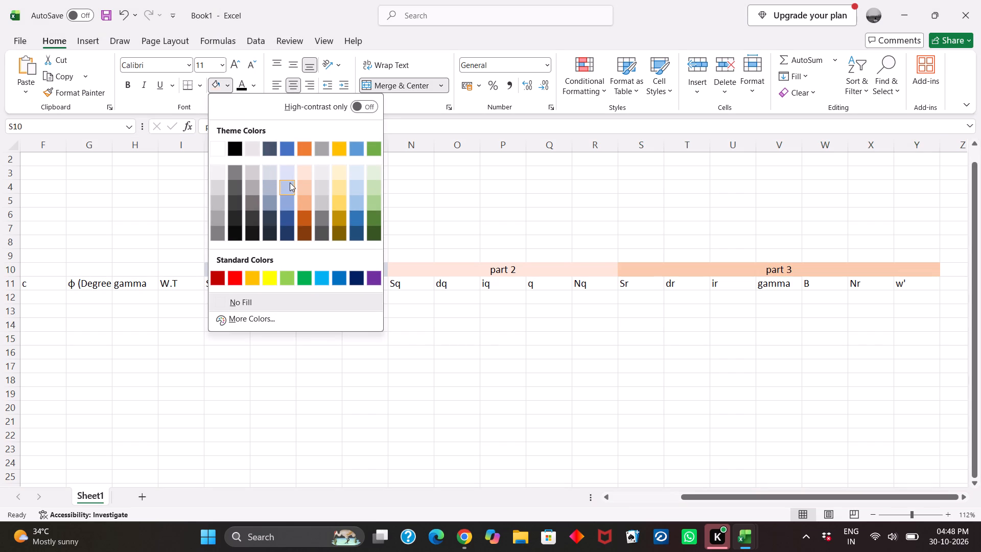
pyautogui.click(290, 182)
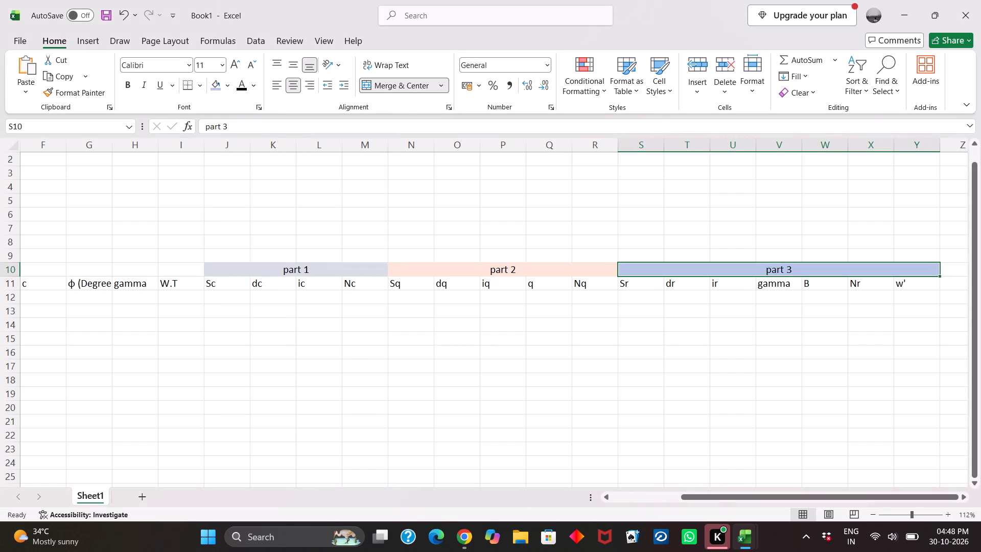
pyautogui.click(363, 372)
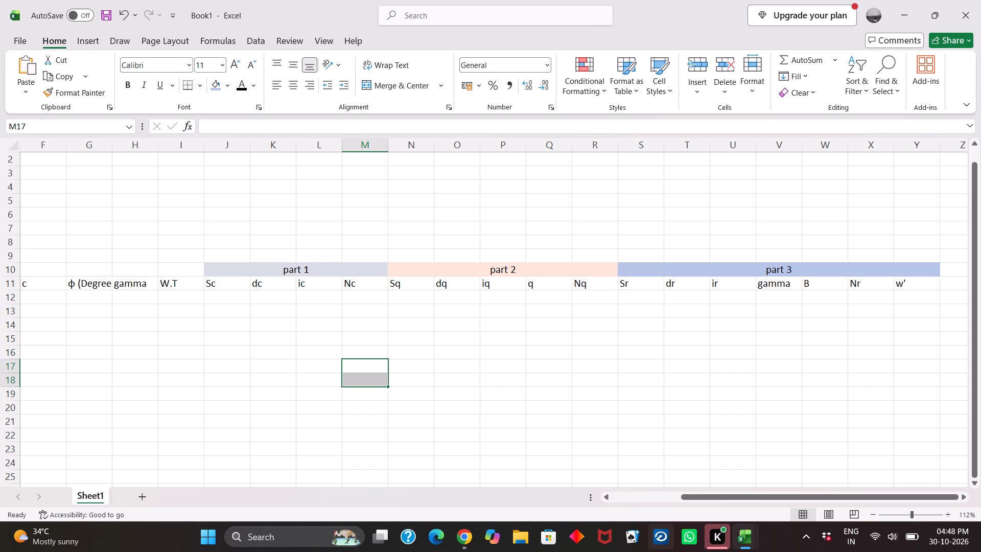
# Examine the whole table layout across columns A to Y, including the empty rows above the headings.
pyautogui.hscroll(1, 663, 551)
pyautogui.keyDown('ctrl'); pyautogui.scroll(-5, 663, 551); pyautogui.keyUp('ctrl')
pyautogui.click(167, 378)
pyautogui.hscroll(1, 167, 378)
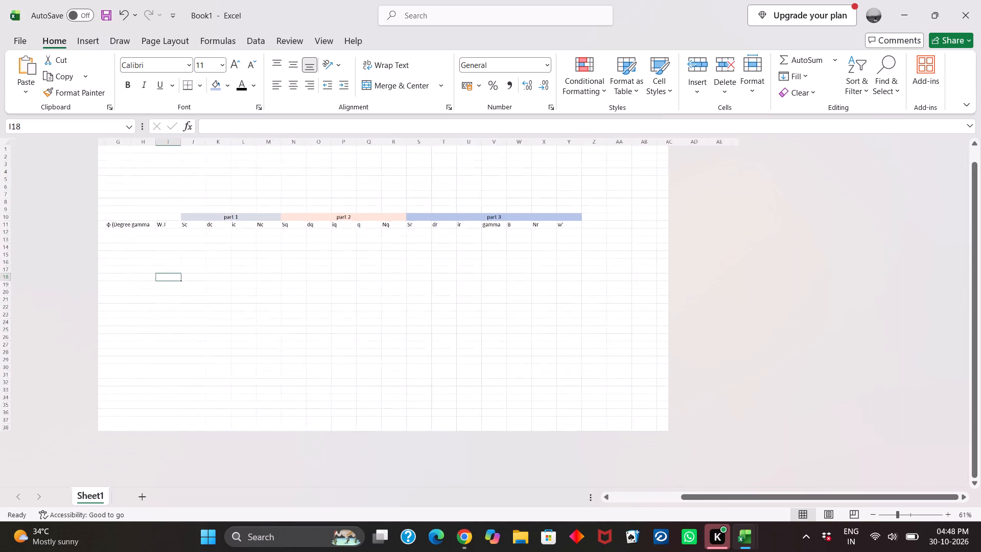
pyautogui.hscroll(1, 167, 378)
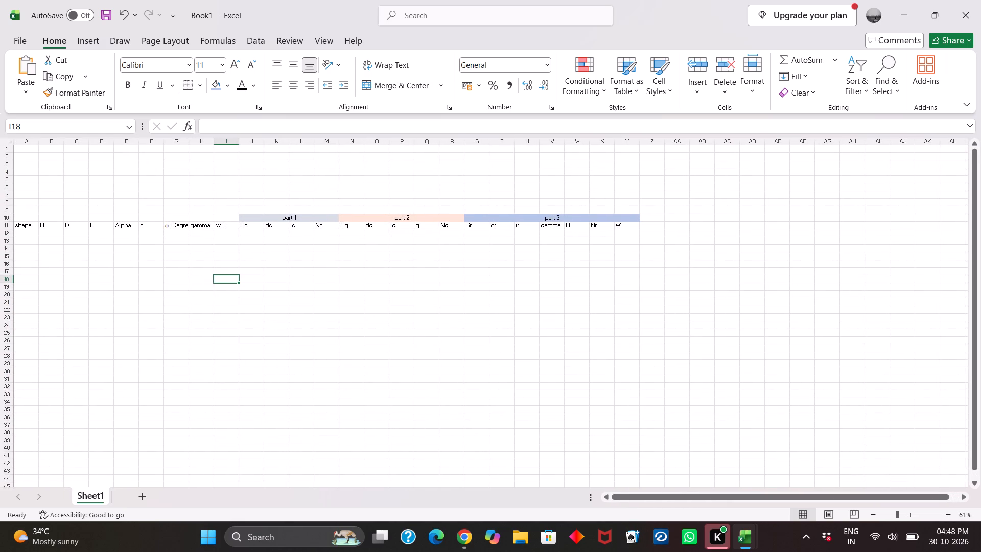
pyautogui.hscroll(1, 28, 220)
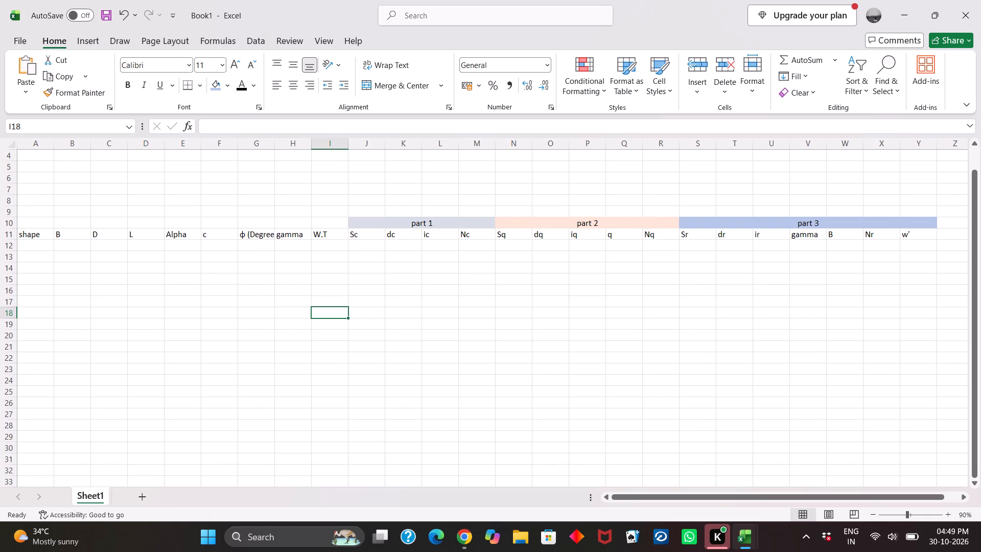
pyautogui.scroll(3, 30, 221)
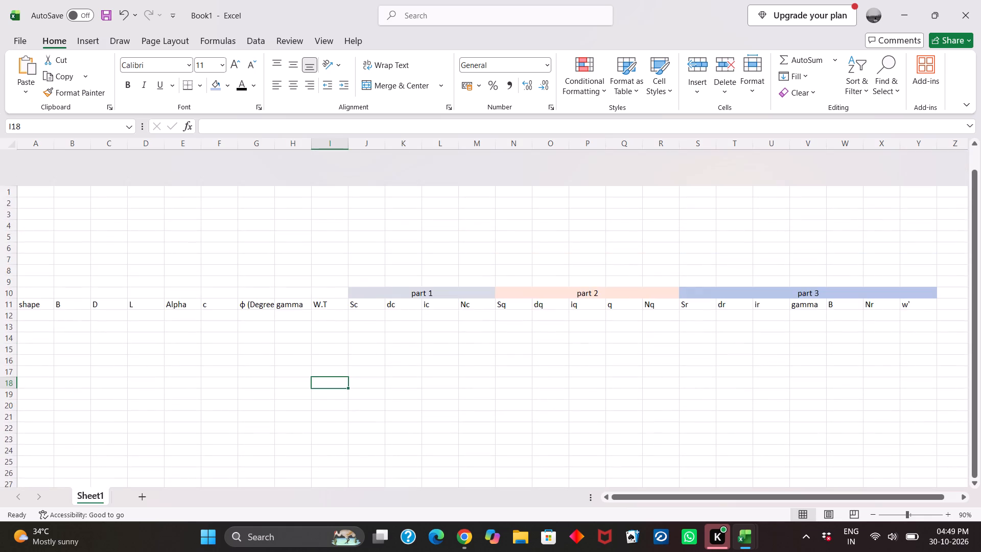
pyautogui.scroll(1, 30, 221)
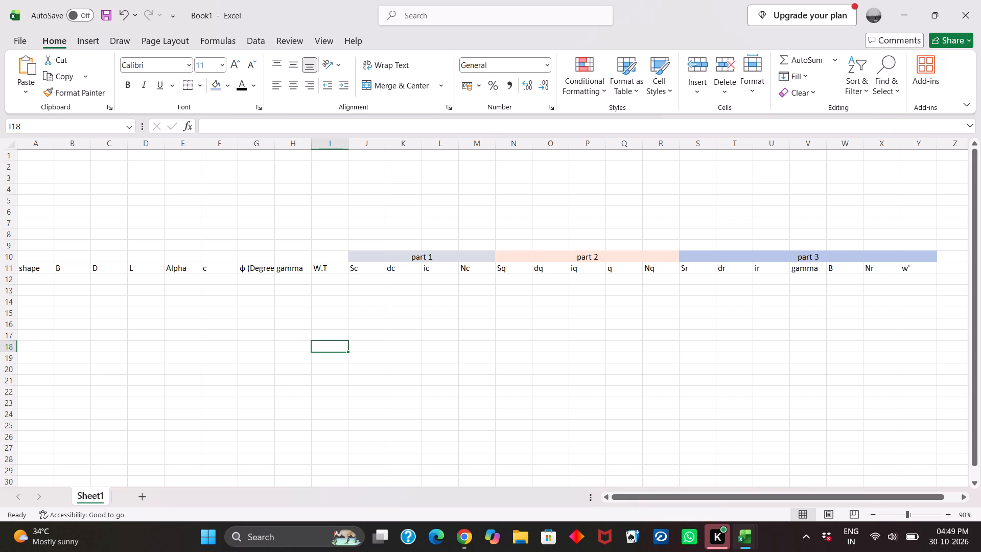
# Enter the label "shape factor" in cell A1.
pyautogui.click(37, 155)
pyautogui.write('PE')
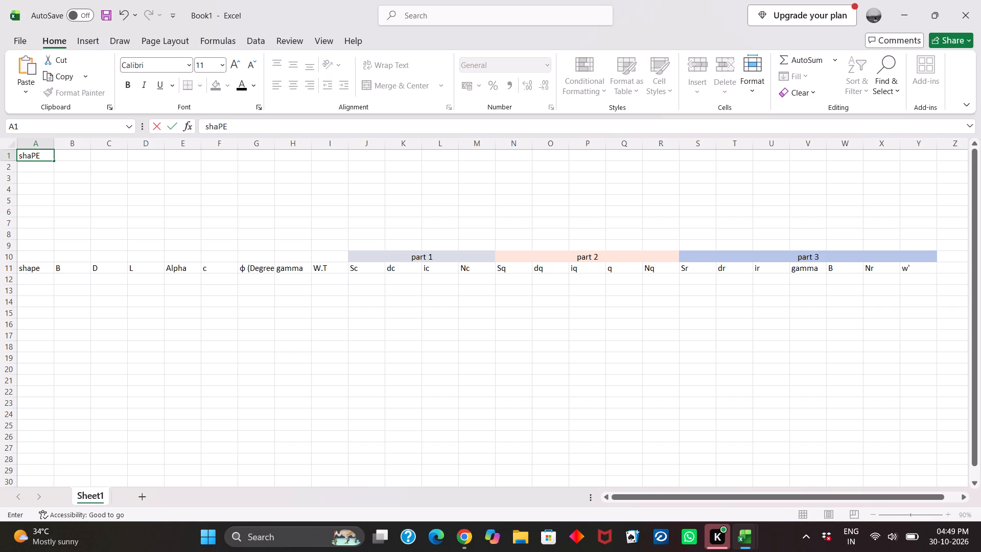
pyautogui.press('space')
pyautogui.press('BackSpace')
pyautogui.press('BackSpace')
pyautogui.press('BackSpace')
pyautogui.write('pe')
pyautogui.press('space')
pyautogui.press('space')
pyautogui.write('factor')
pyautogui.press('space')
pyautogui.press('Tab')
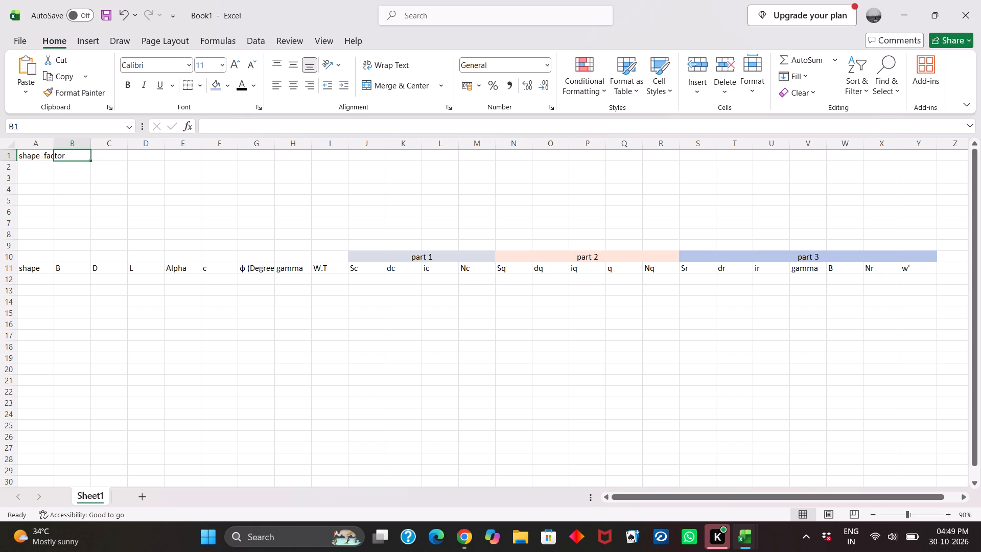
# Enter the headings "Sc", "Sq" and "Sr" in cells B1, C1 and D1.
pyautogui.write('Sc')
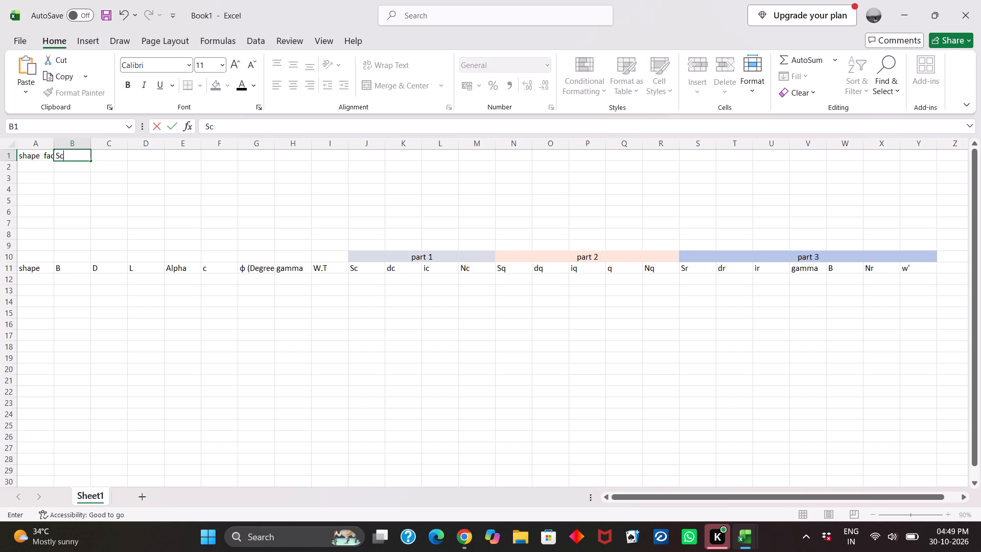
pyautogui.press('Tab')
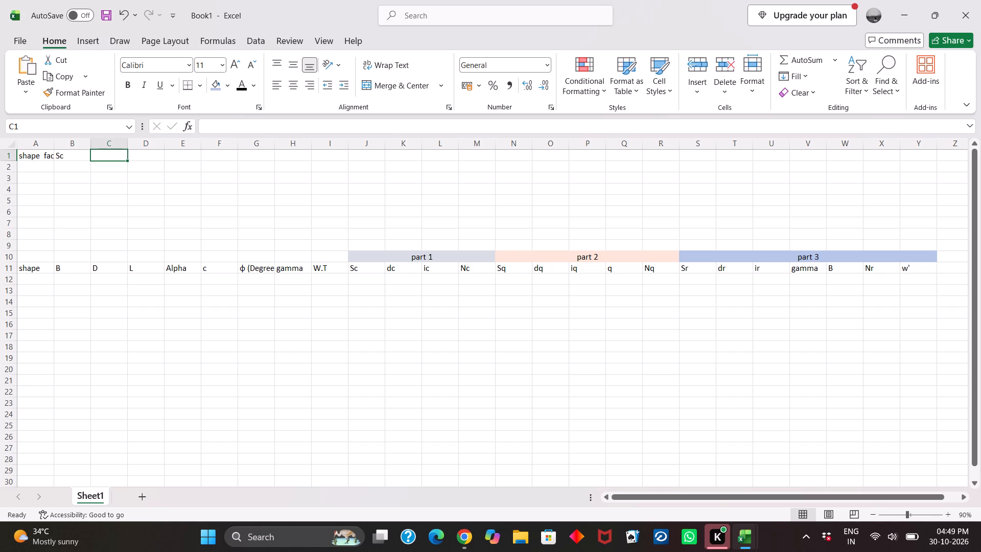
pyautogui.write('Sq')
pyautogui.press('Tab')
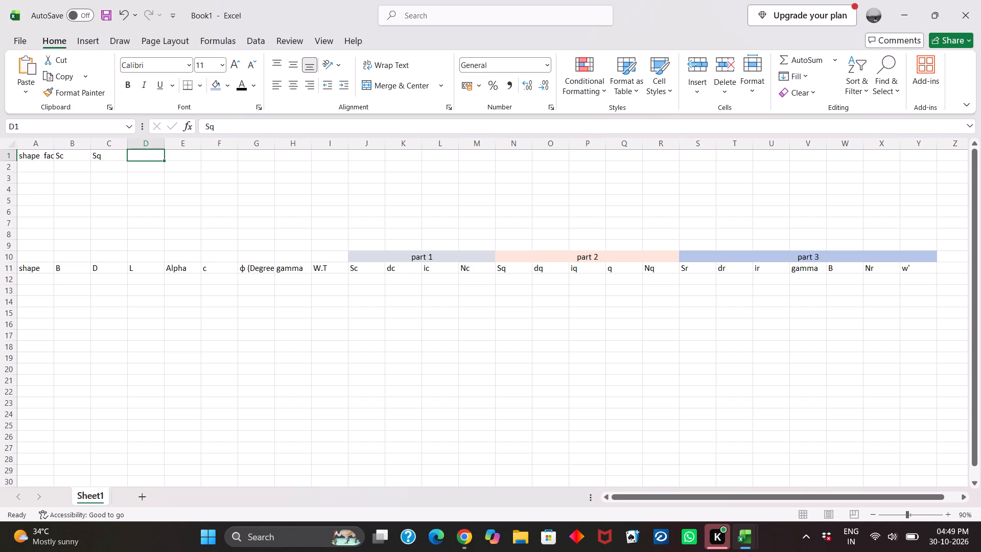
pyautogui.hotkey('shift', 's')
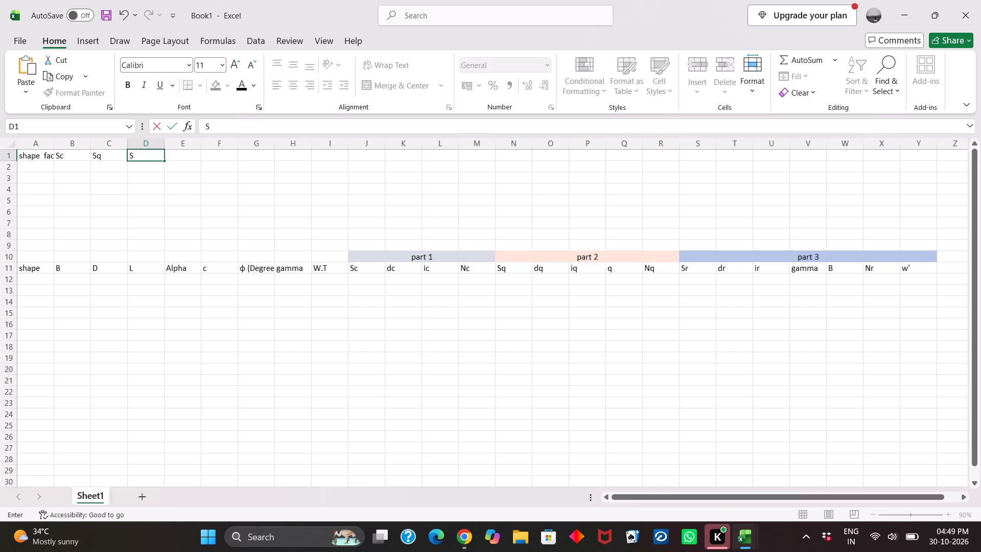
pyautogui.press('r')
pyautogui.click(48, 166)
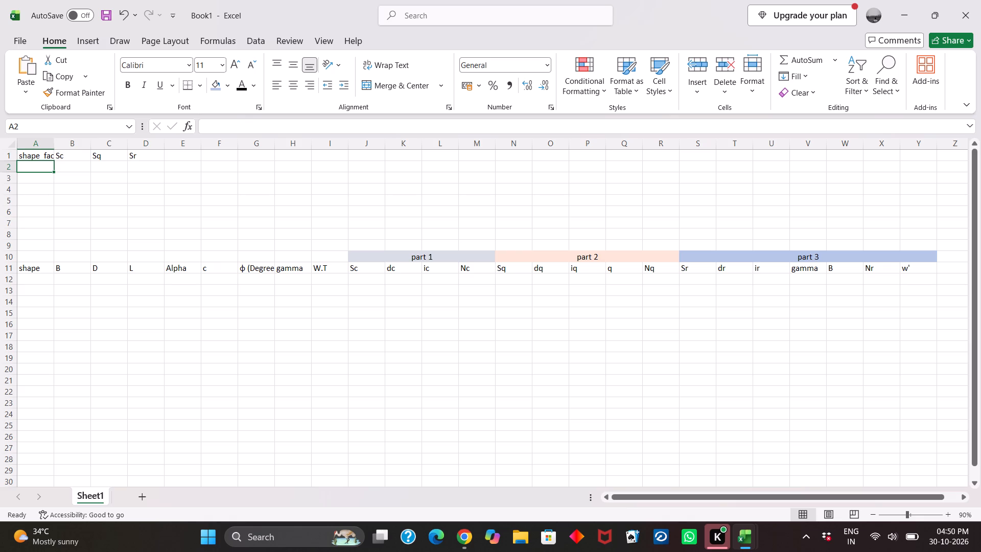
pyautogui.moveTo(54, 178); pyautogui.dragTo(38, 161)
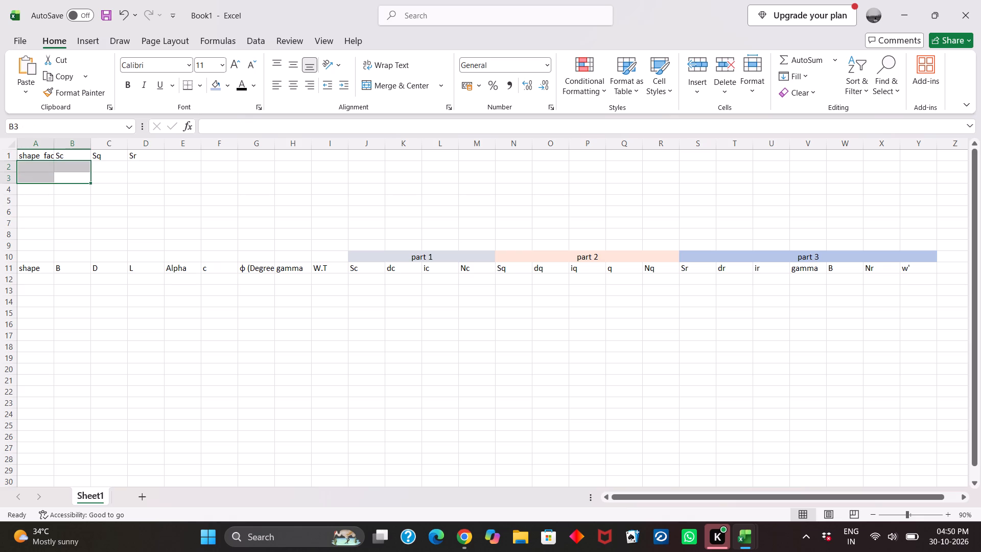
# Add a "strip footing" row in row 2 with Sc, Sq and Sr each set to 1.
pyautogui.click(33, 156)
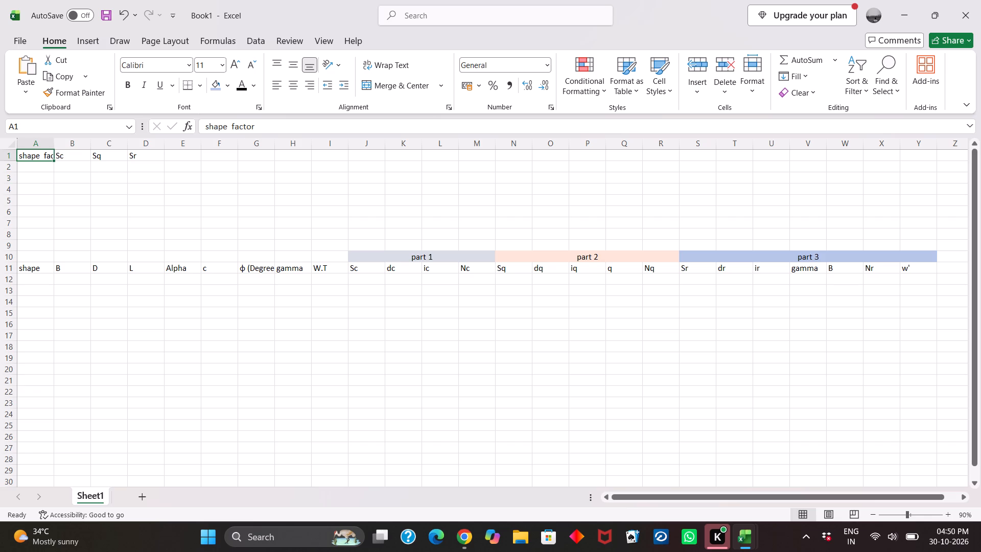
pyautogui.click(29, 170)
pyautogui.press('s')
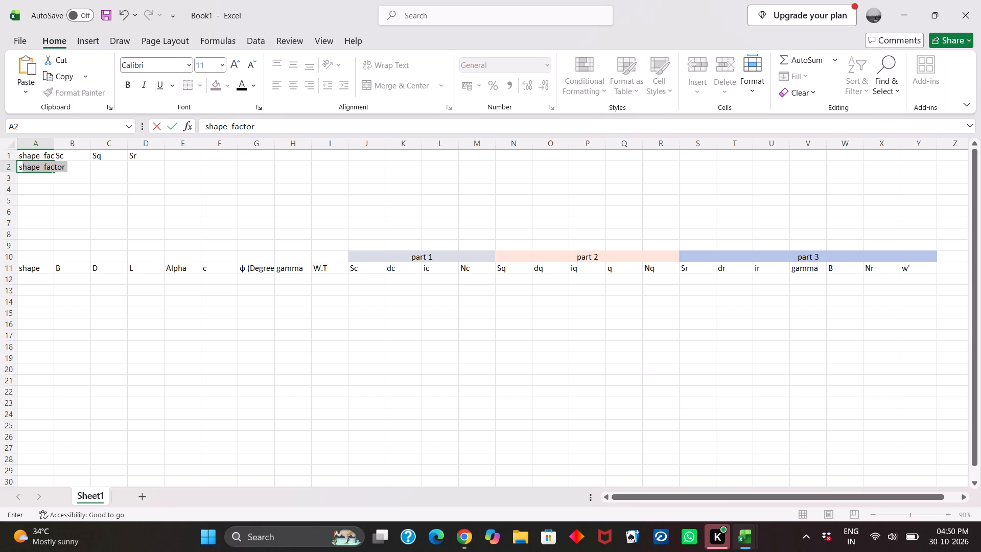
pyautogui.write('trip')
pyautogui.press('space')
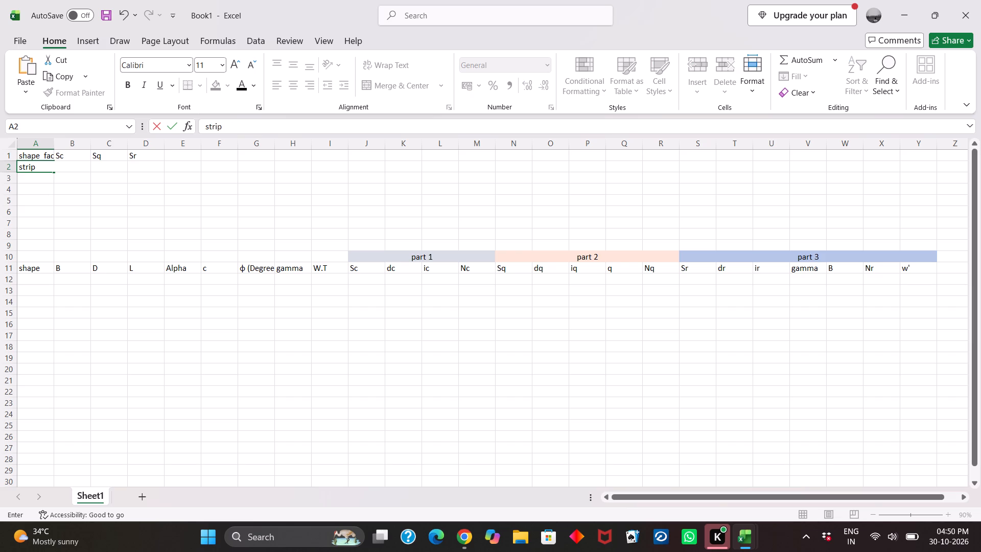
pyautogui.write('footing')
pyautogui.press('space')
pyautogui.press('Tab')
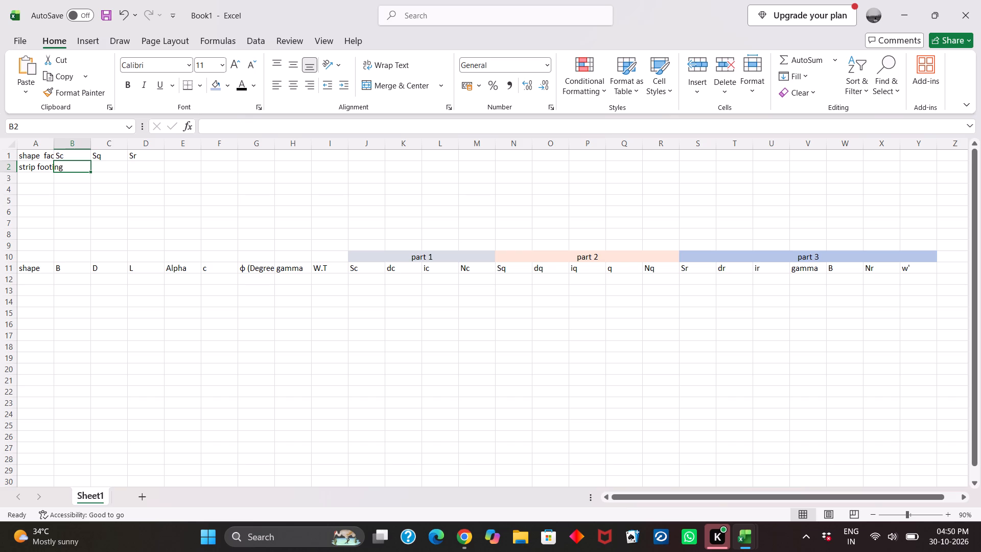
pyautogui.press('1')
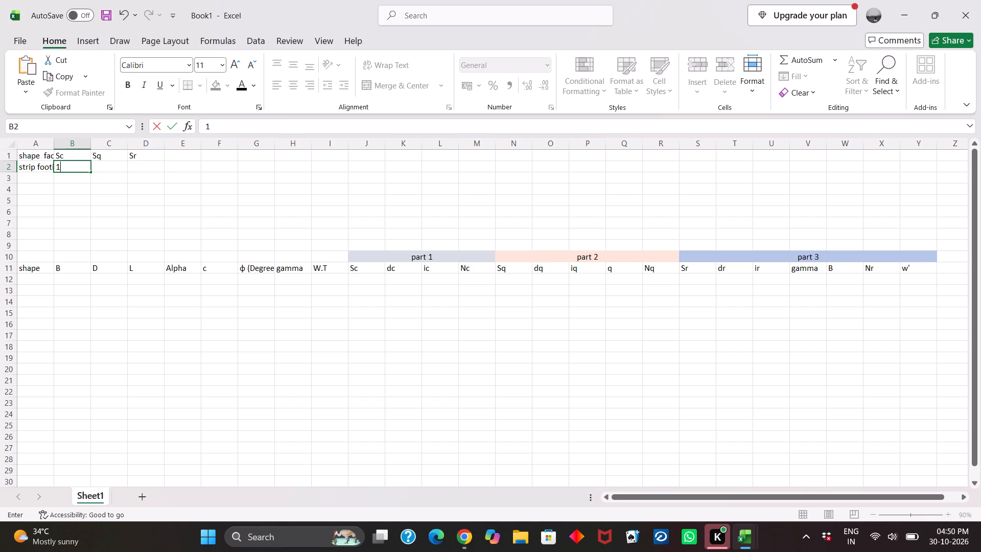
pyautogui.press('Tab')
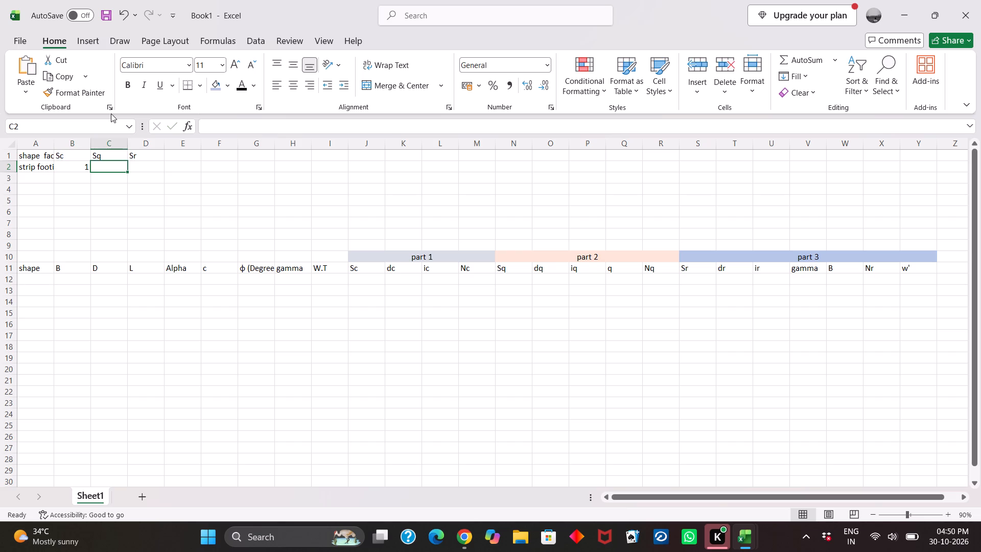
pyautogui.press('1')
pyautogui.press('Tab')
pyautogui.press('1')
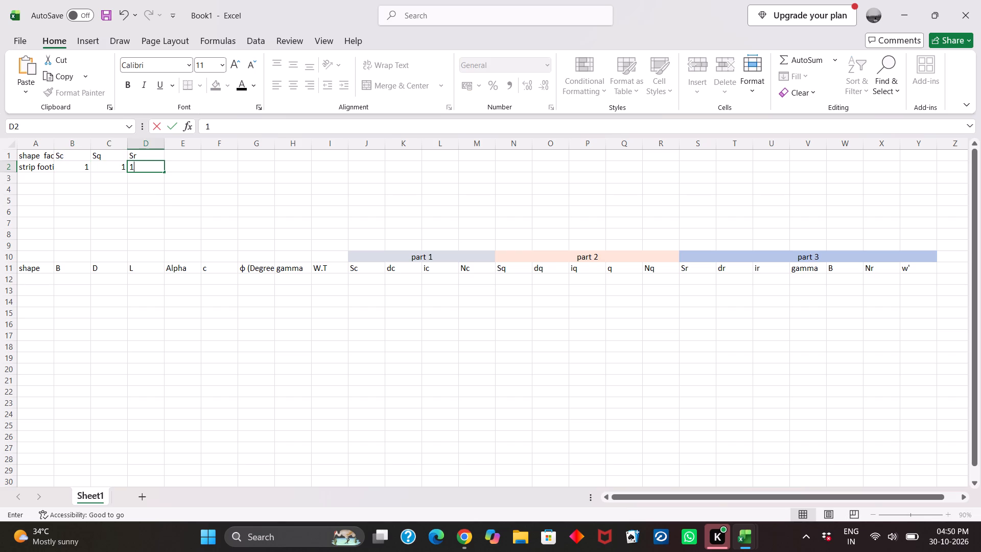
pyautogui.doubleClick(42, 179)
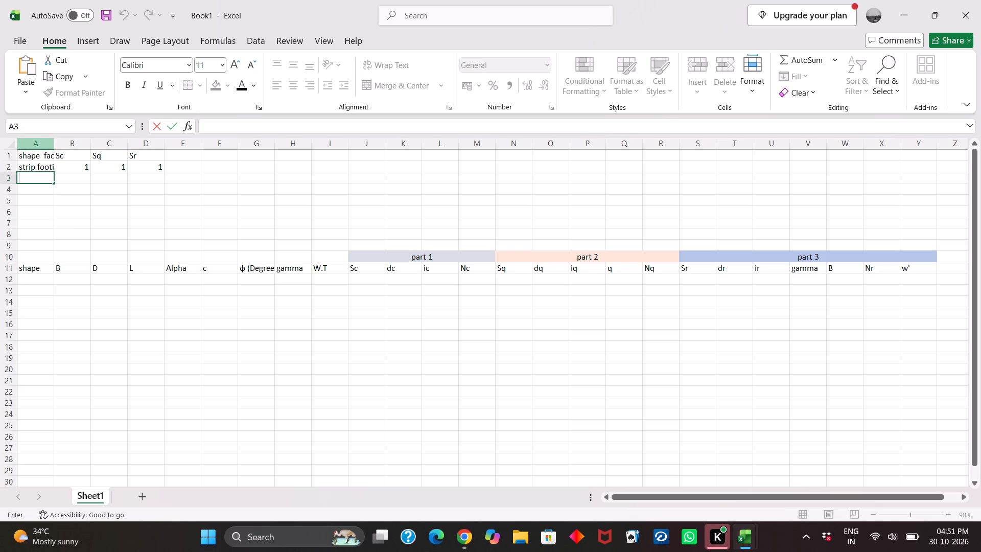
# Widen column A enough to fit the full shape labels.
pyautogui.moveTo(54, 144); pyautogui.dragTo(59, 145)
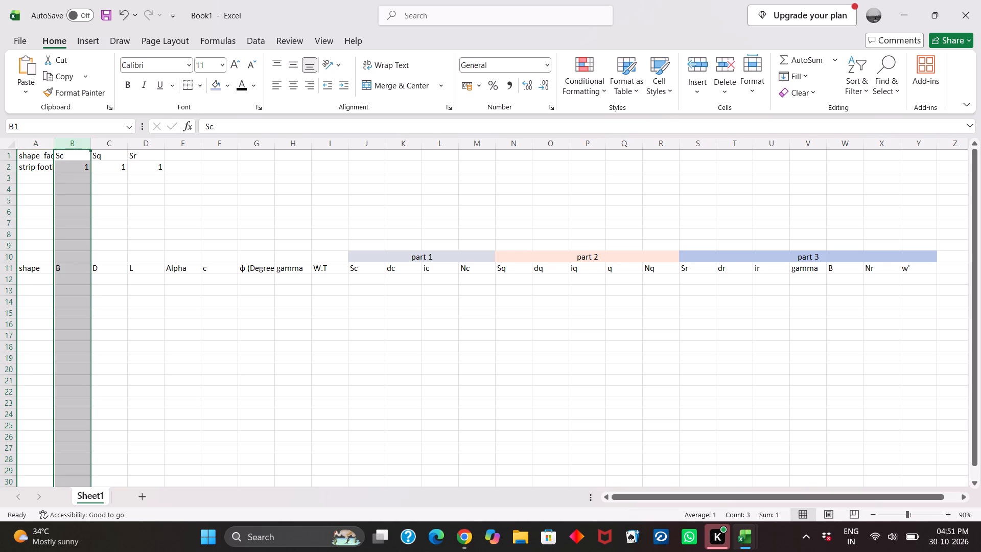
pyautogui.moveTo(55, 149); pyautogui.dragTo(72, 153)
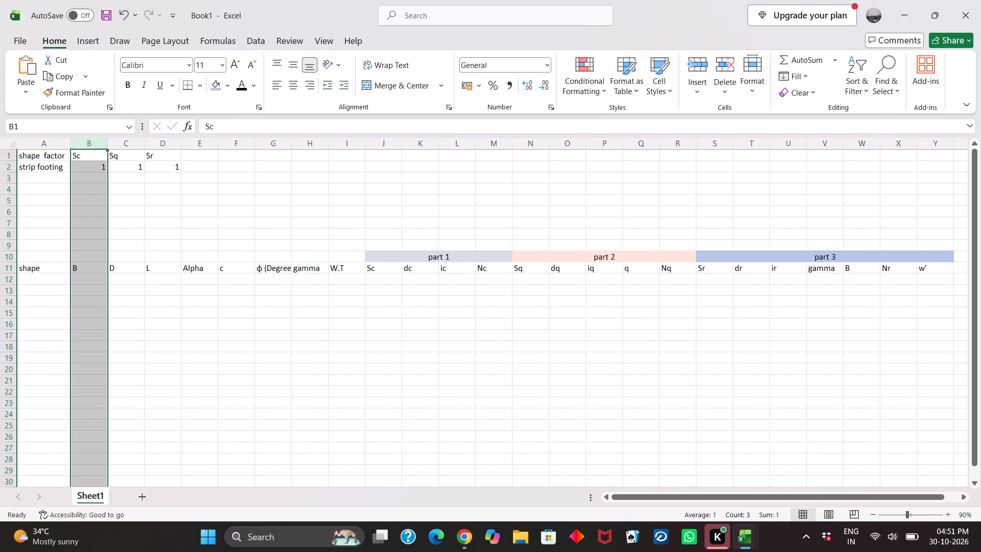
# Add a "Squre" row in row 3 with Sc 1.3, Sq 1.2 and Sr 0.8.
pyautogui.click(33, 173)
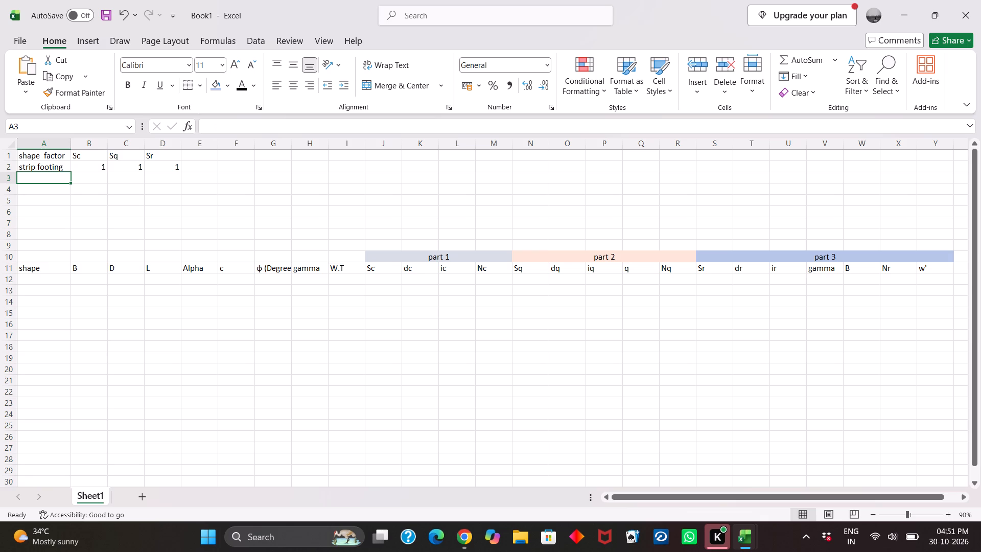
pyautogui.write('Sq')
pyautogui.write('ure')
pyautogui.press('Tab')
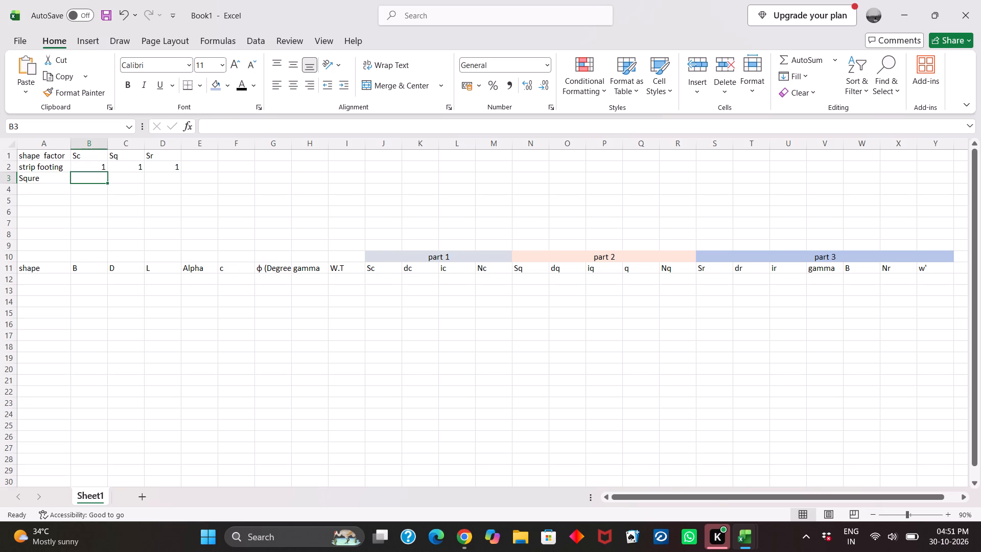
pyautogui.press('1')
pyautogui.write('.3')
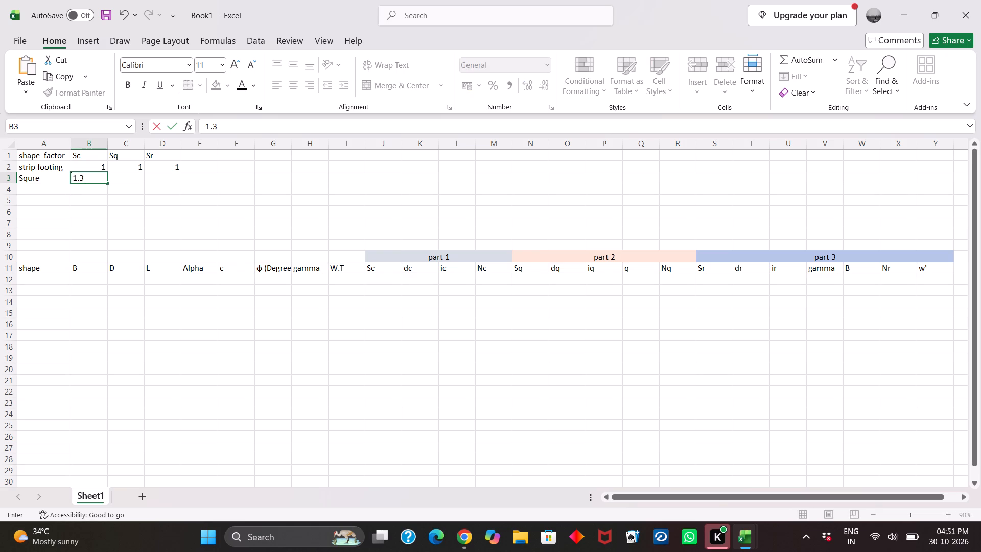
pyautogui.press('Tab')
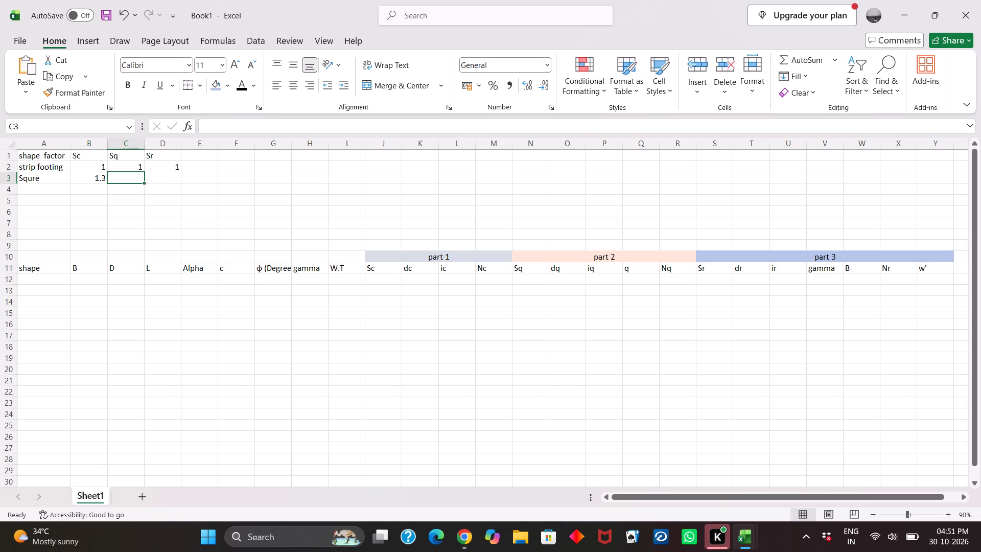
pyautogui.press('1')
pyautogui.press('2')
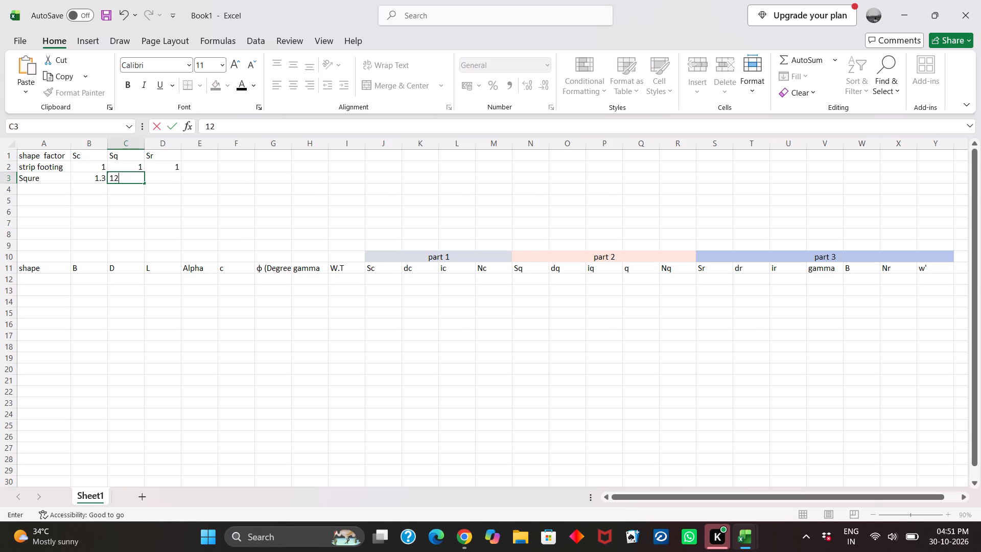
pyautogui.press('BackSpace')
pyautogui.write('.2')
pyautogui.press('Tab')
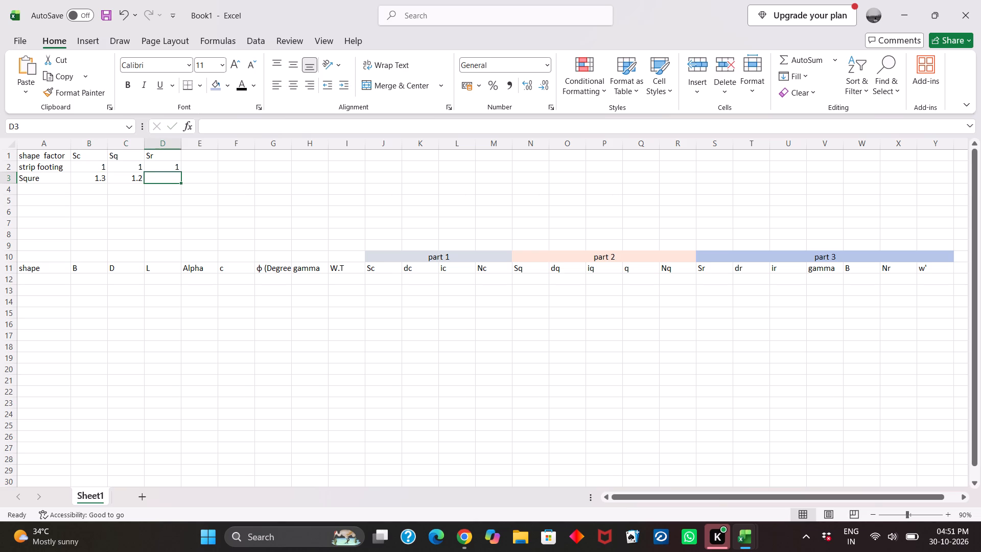
pyautogui.write('0.8')
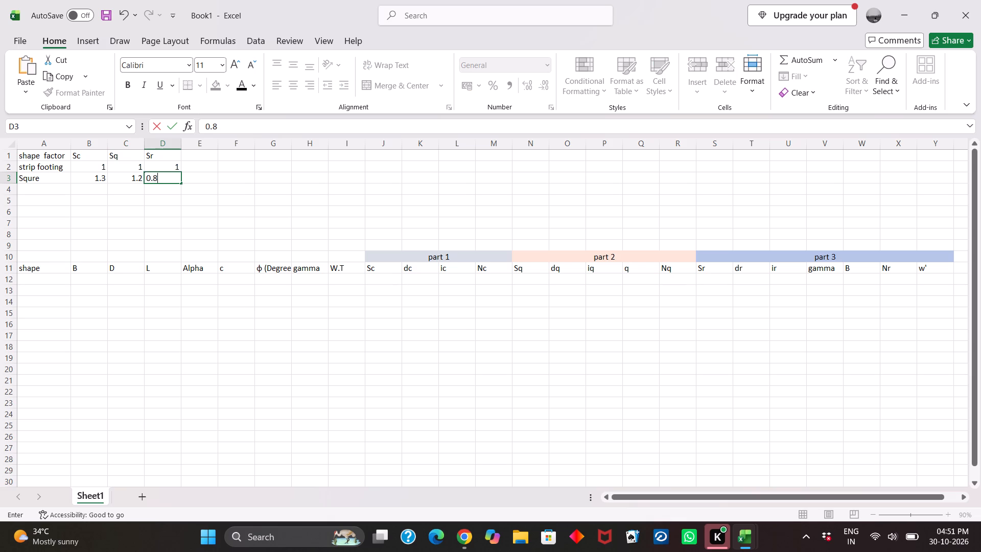
pyautogui.press('Tab')
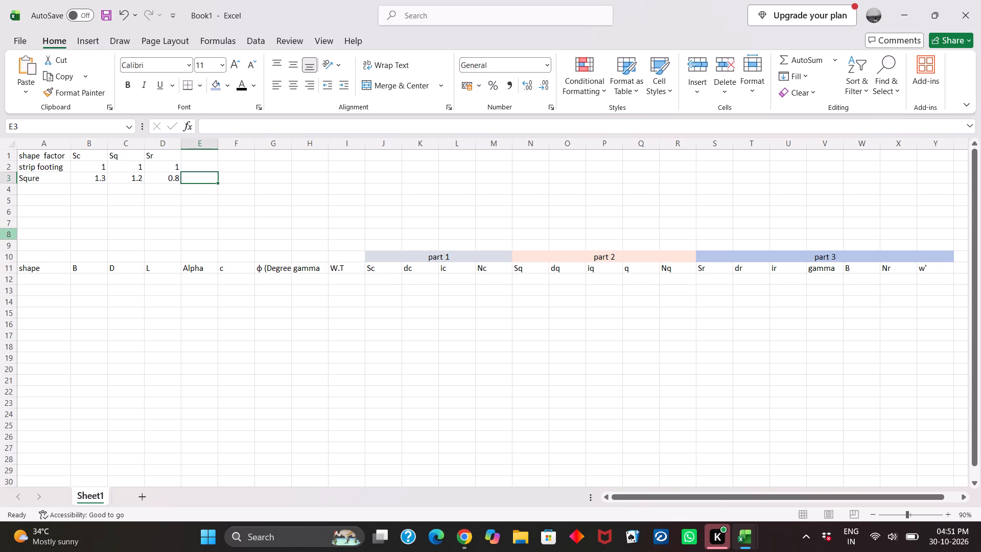
# Add a "circle" row in row 4 with Sc 1.3, Sq 1.2 and Sr 0.6.
pyautogui.click(47, 188)
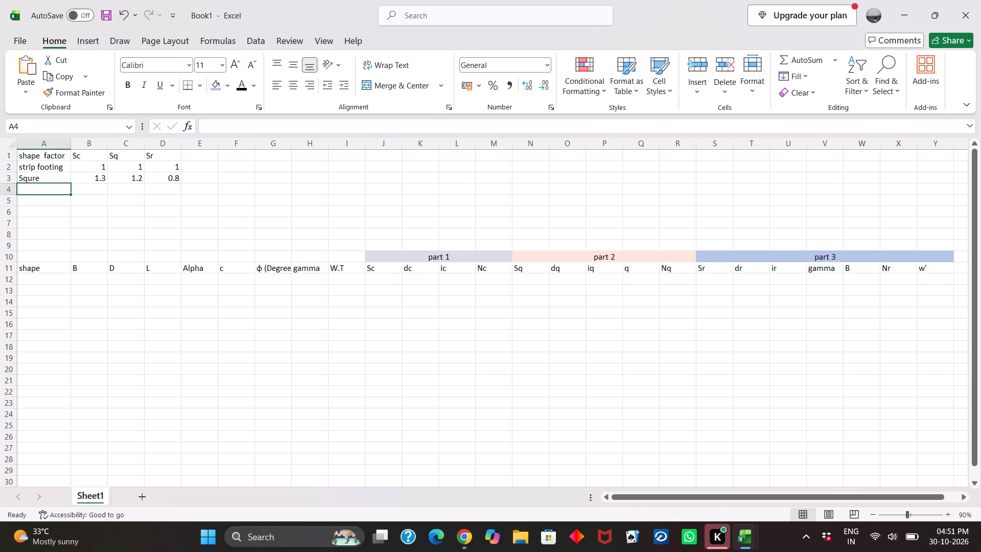
pyautogui.write('ci')
pyautogui.write('rcle')
pyautogui.press('Tab')
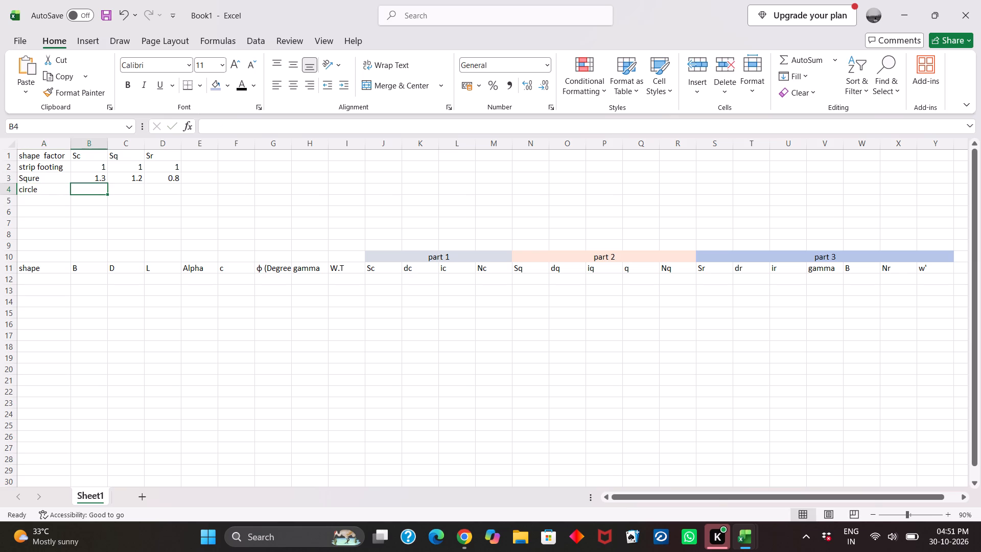
pyautogui.write('1.3')
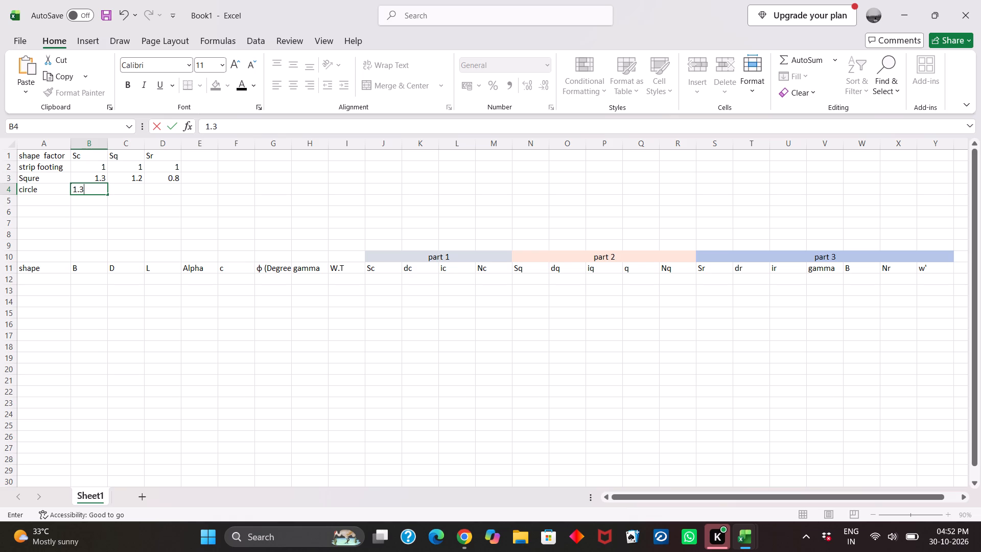
pyautogui.press('Tab')
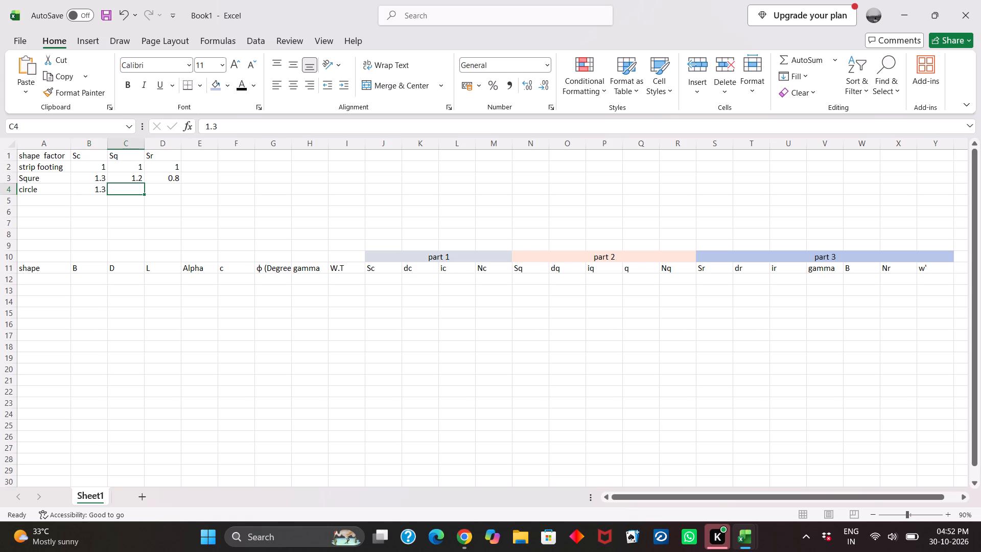
pyautogui.write('1.2')
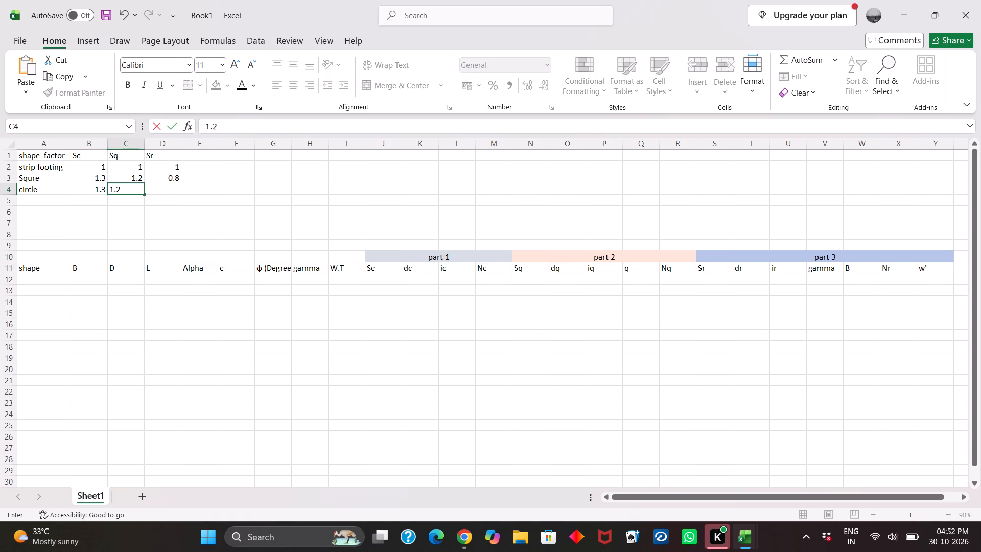
pyautogui.press('Tab')
pyautogui.write('0.')
pyautogui.press('6')
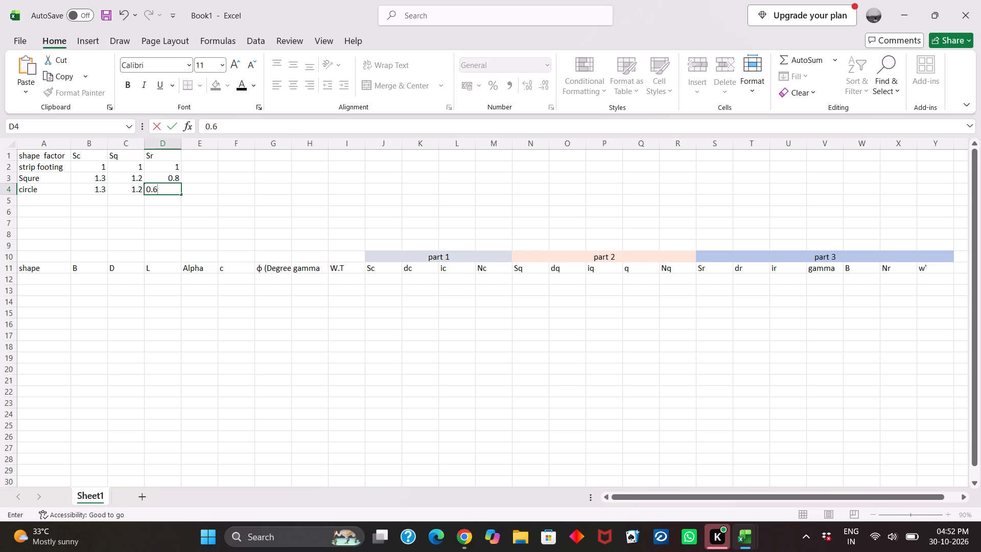
pyautogui.press('Tab')
pyautogui.press('Tab')
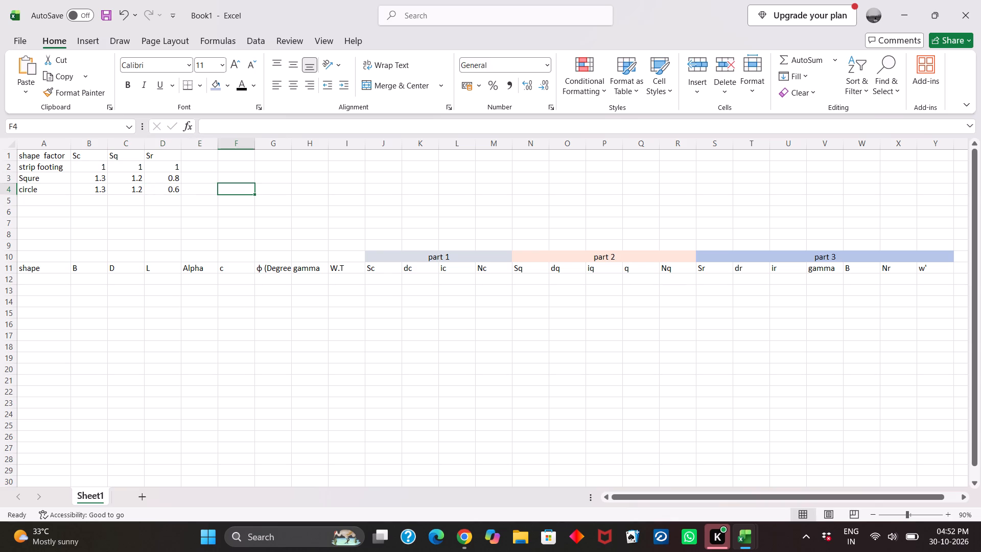
# Enter the label "Rectangle" in cell A5.
pyautogui.click(31, 201)
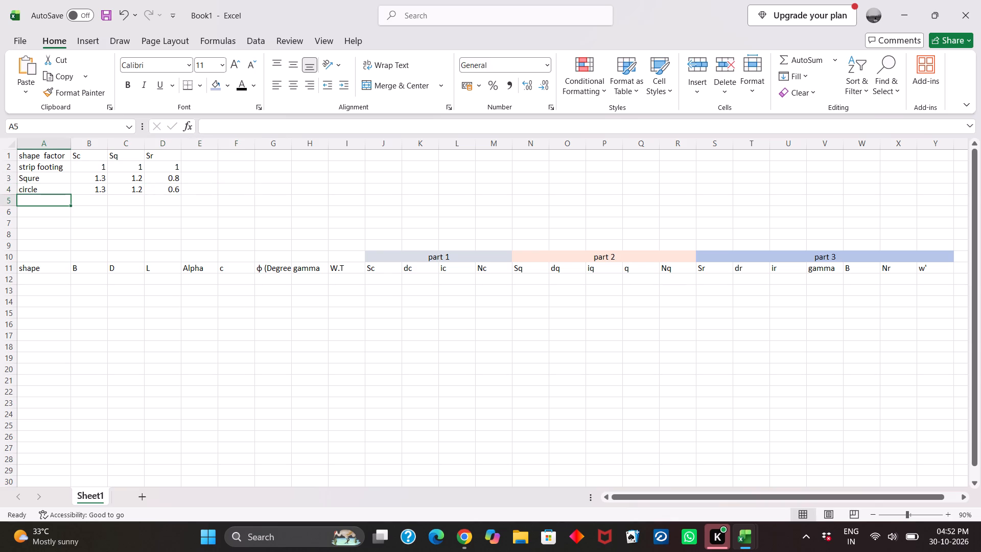
pyautogui.write('Re')
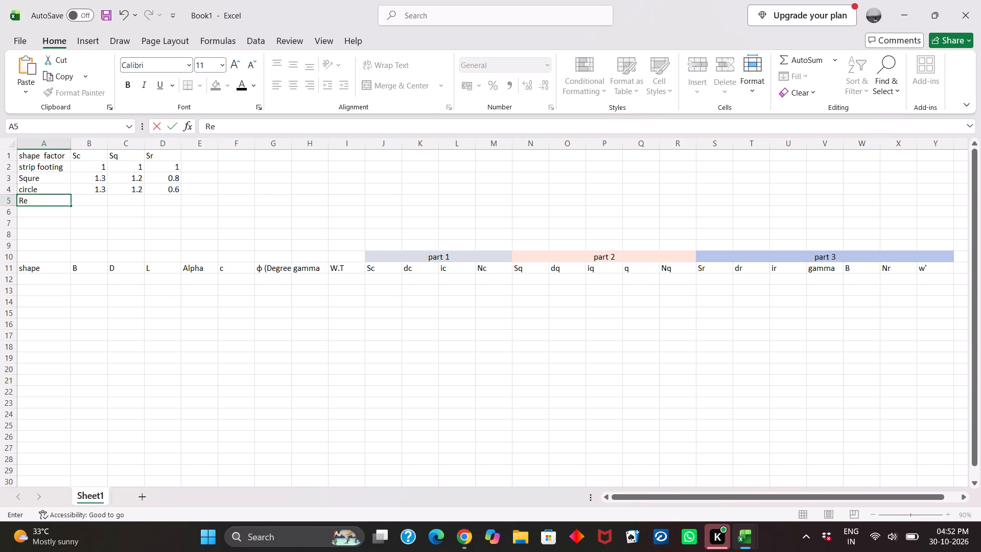
pyautogui.write('ctangle')
pyautogui.click(92, 200)
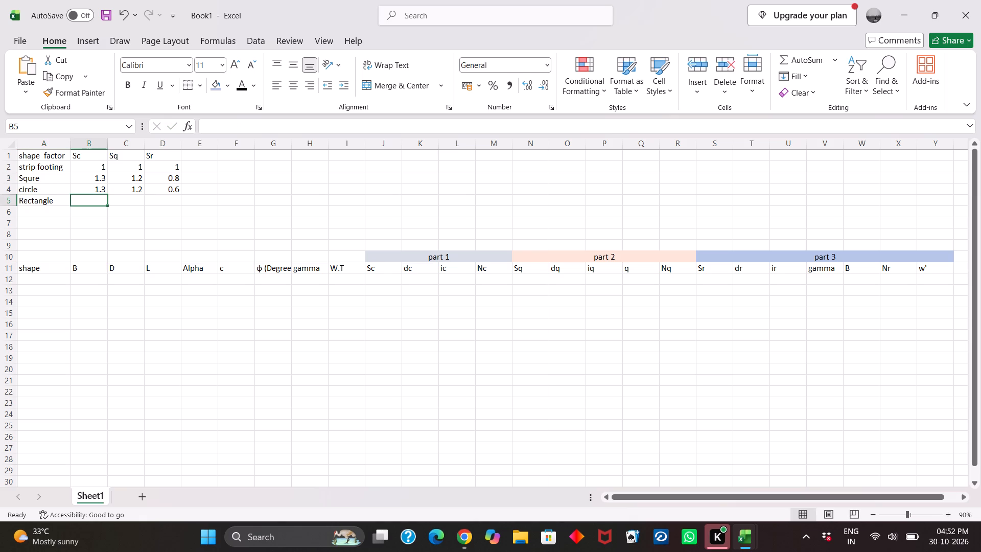
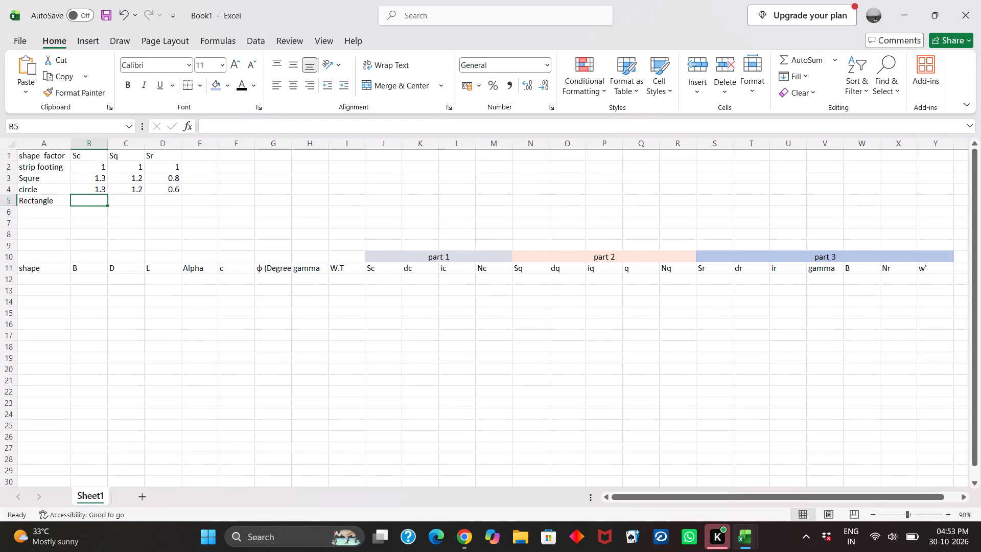
# Enter the headings "B" in cell F2 and "L" in cell G2.
pyautogui.doubleClick(244, 171)
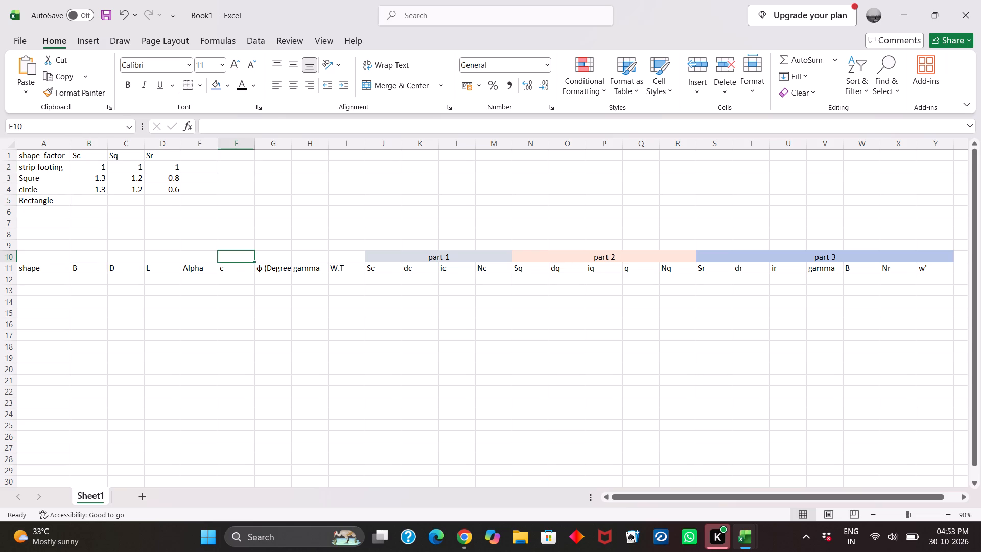
pyautogui.click(243, 167)
pyautogui.hotkey('shift', 'b')
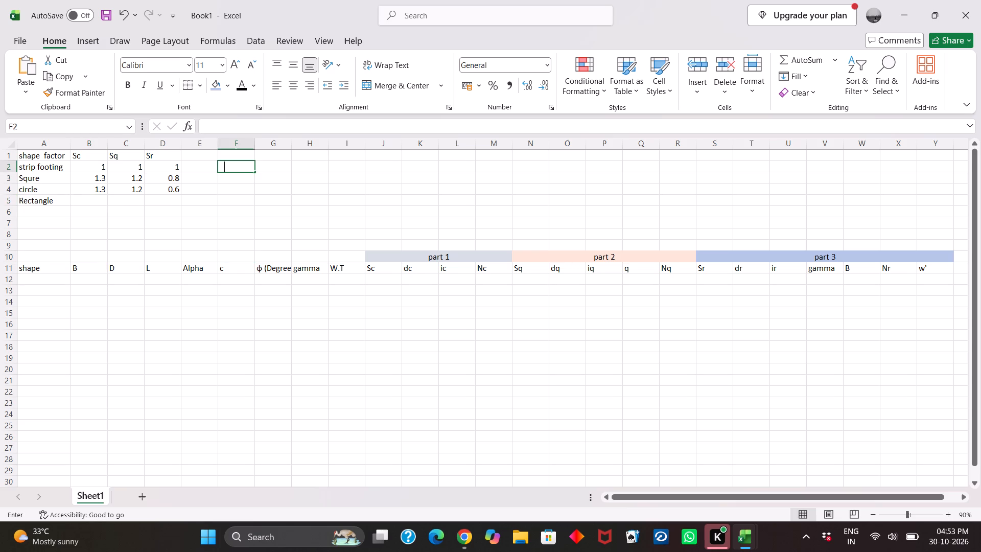
pyautogui.click(263, 168)
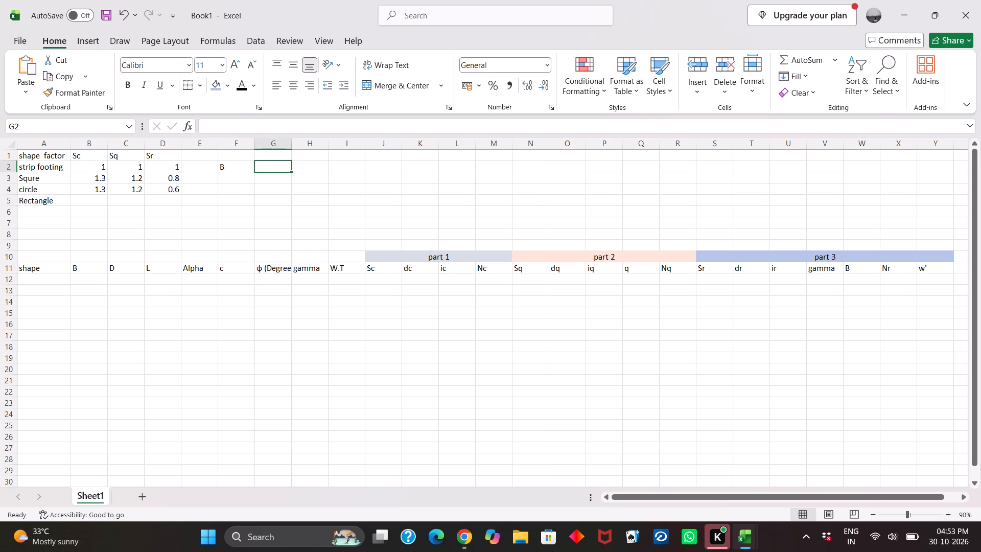
pyautogui.hotkey('shift', 'l')
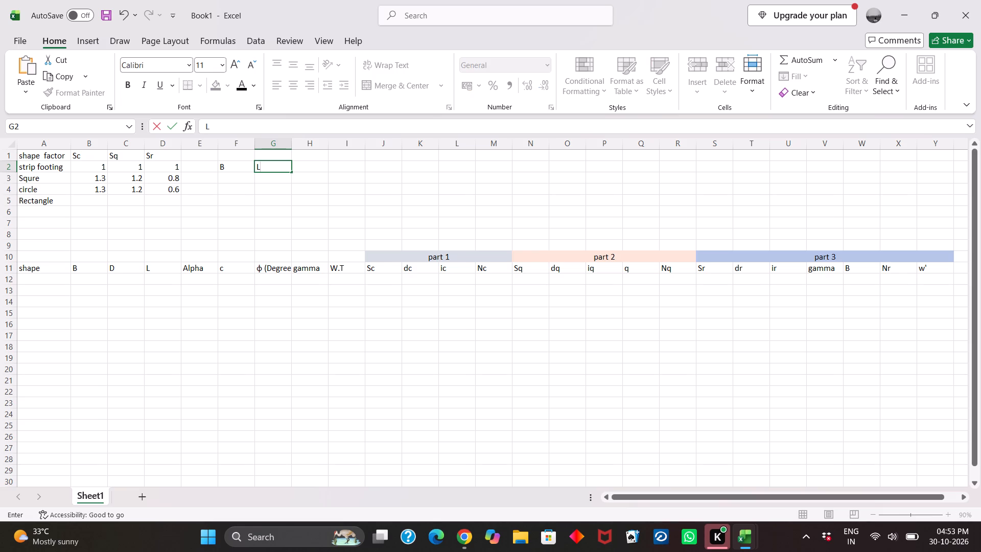
pyautogui.click(233, 178)
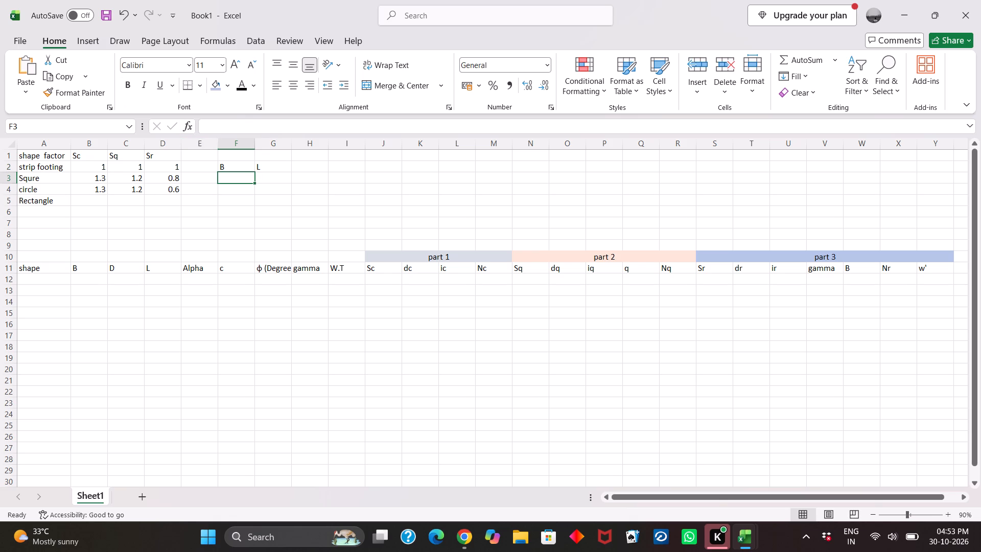
# Enter the Rectangle row's Sc formula =1+0.2*(F3/G3) in cell B5, accepting the multiplication-sign correction.
pyautogui.click(97, 200)
pyautogui.click(224, 128)
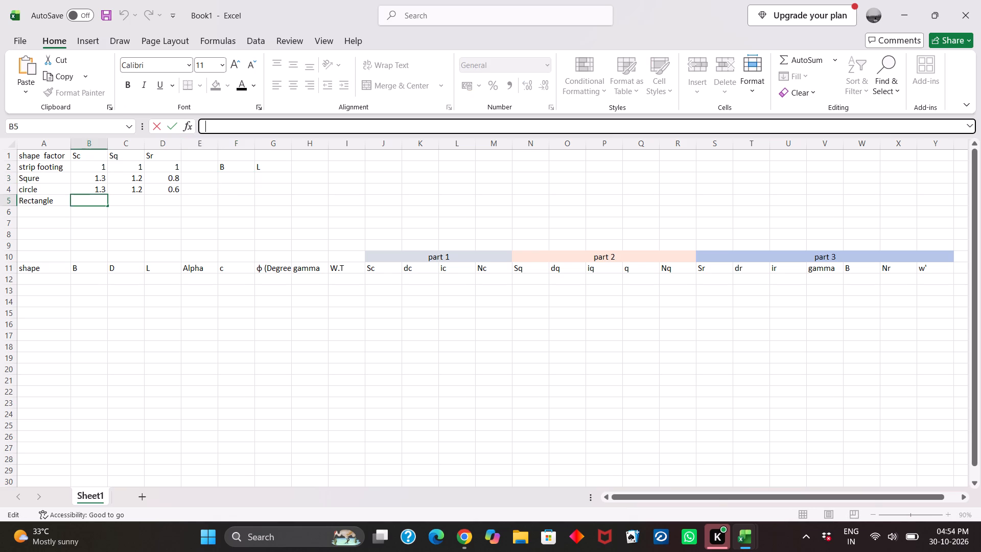
pyautogui.press('=')
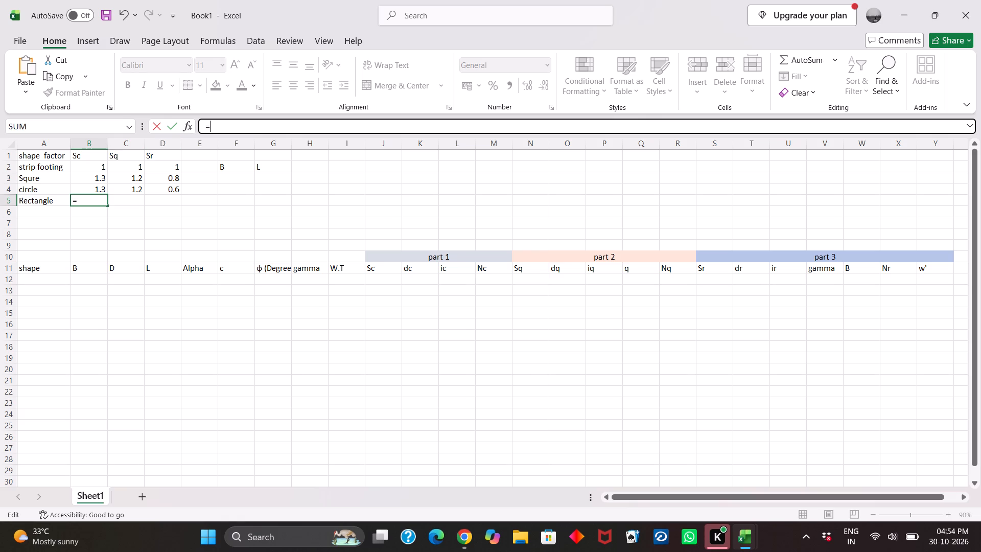
pyautogui.press('1')
pyautogui.press('+')
pyautogui.write('.2')
pyautogui.press('BackSpace')
pyautogui.press('BackSpace')
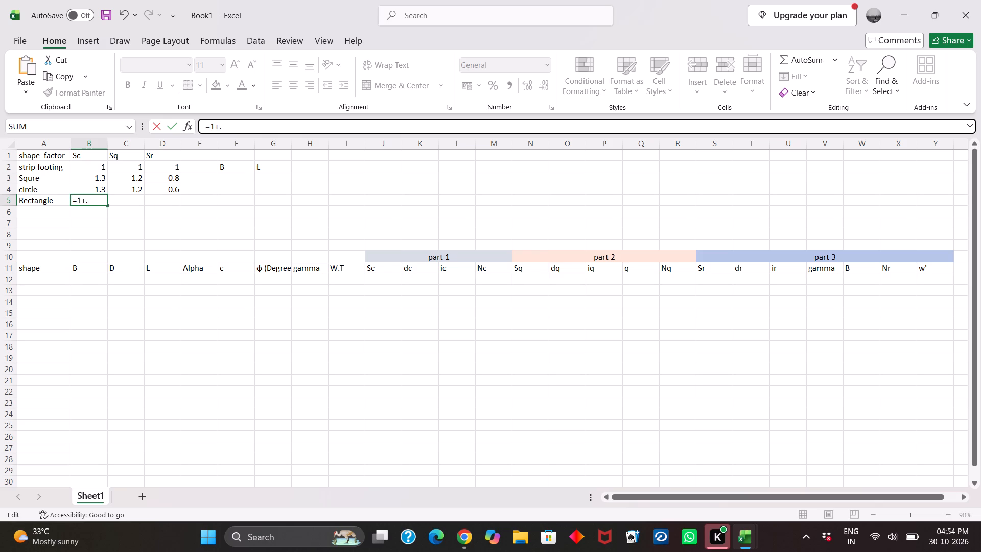
pyautogui.write('0.2')
pyautogui.hotkey('shift', ')')
pyautogui.press('BackSpace')
pyautogui.hotkey('shift', '(')
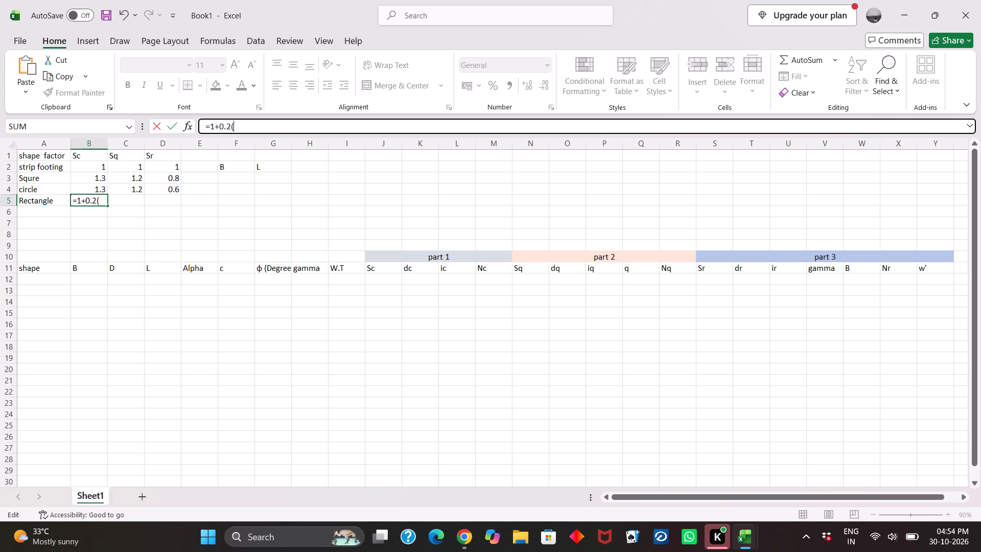
pyautogui.click(234, 179)
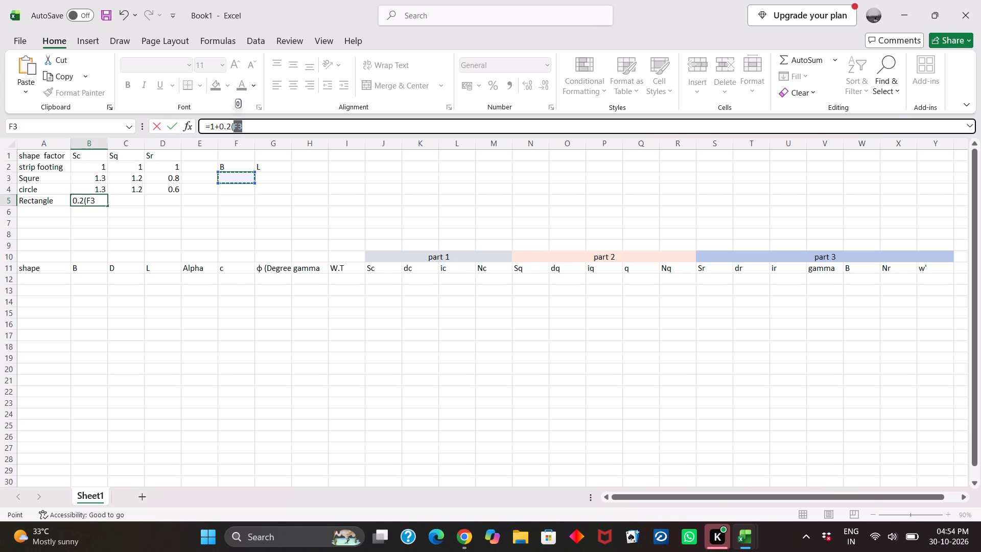
pyautogui.press('/')
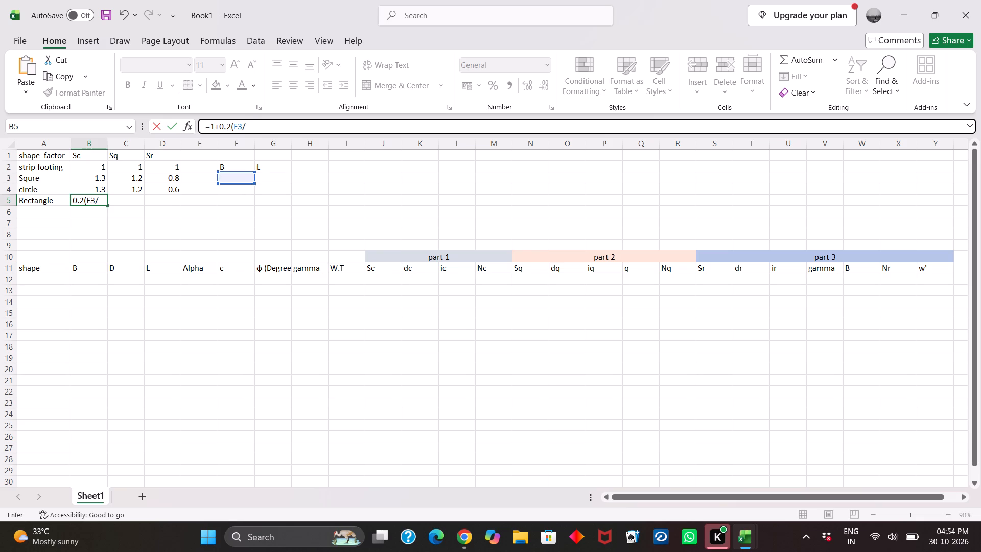
pyautogui.click(269, 182)
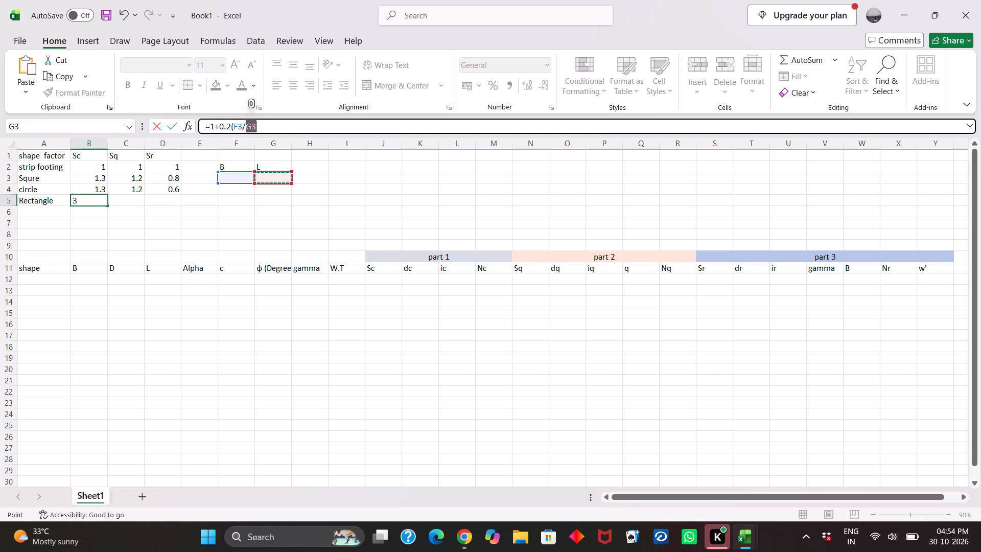
pyautogui.click(263, 128)
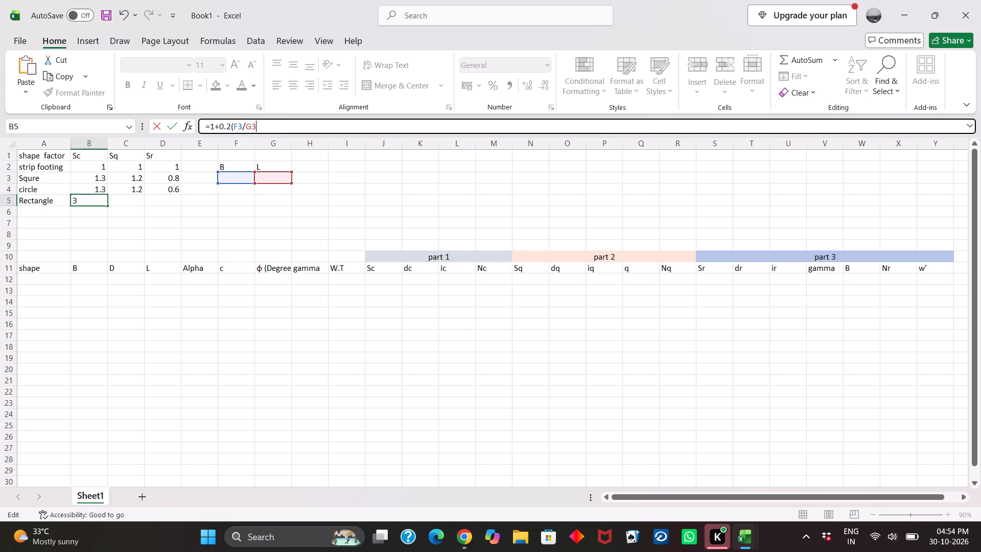
pyautogui.hotkey('shift', ')')
pyautogui.press('Return')
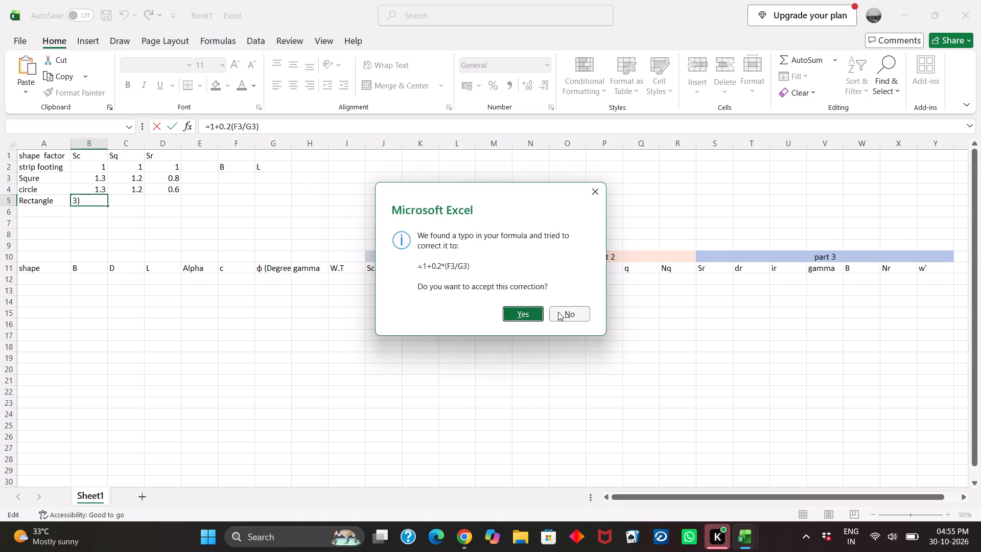
pyautogui.click(517, 312)
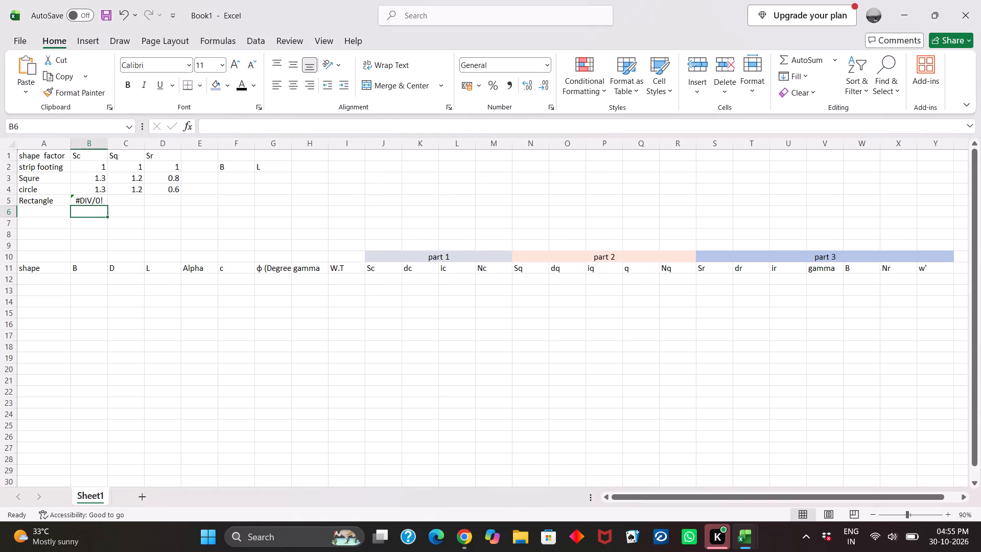
# Enter 2 under B in cell F3 and 3 under L in cell G3.
pyautogui.click(235, 177)
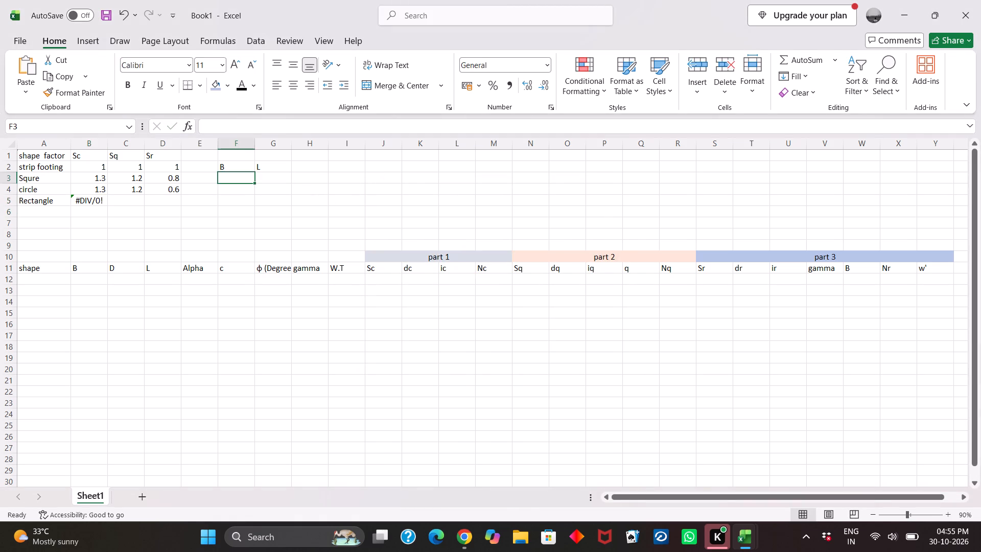
pyautogui.press('2')
pyautogui.click(268, 184)
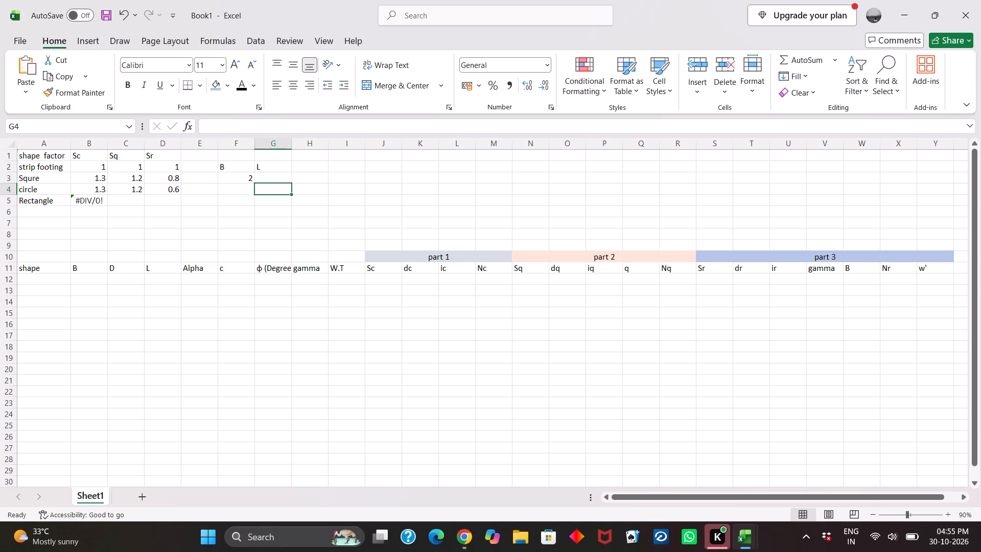
pyautogui.click(264, 179)
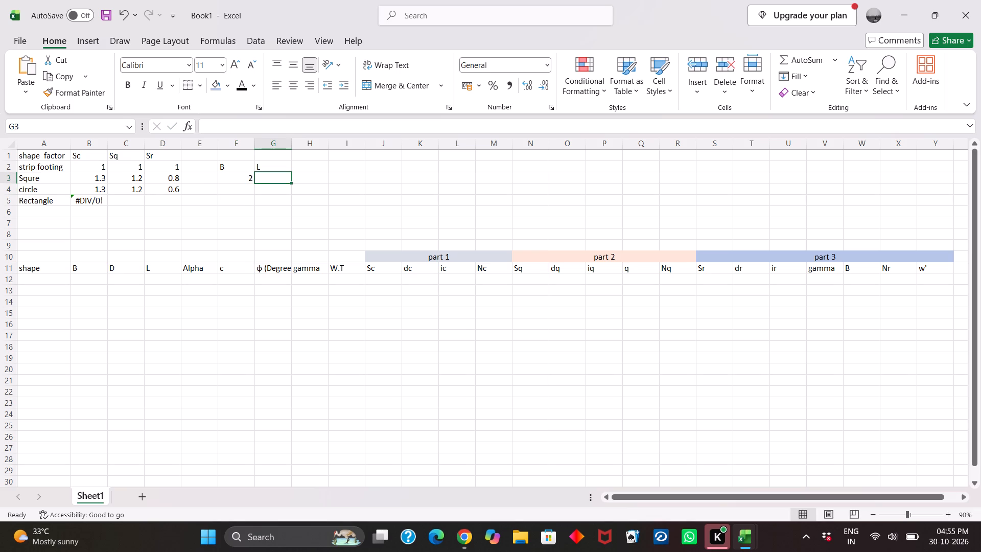
pyautogui.press('3')
pyautogui.press('Return')
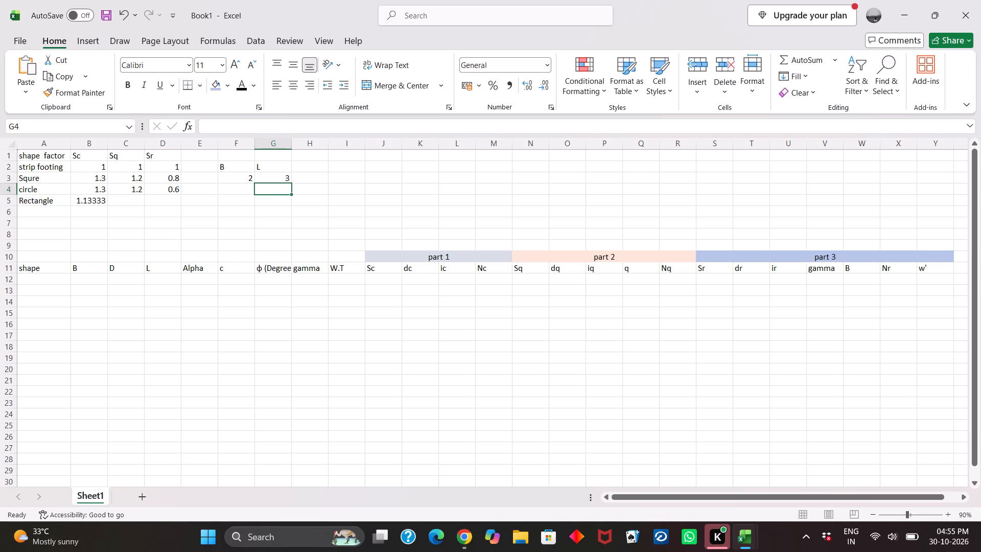
# Copy the formula text =1+0.2*(F3/G3) from B5 into the Rectangle row's Sq cell C5, keeping its cell references unshifted.
pyautogui.click(127, 202)
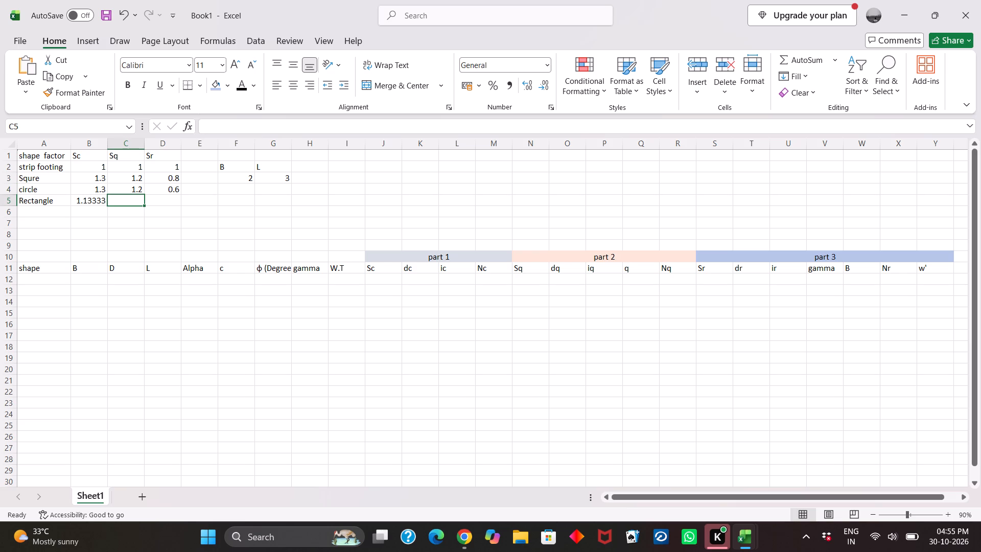
pyautogui.click(96, 201)
pyautogui.click(107, 203)
pyautogui.click(107, 203)
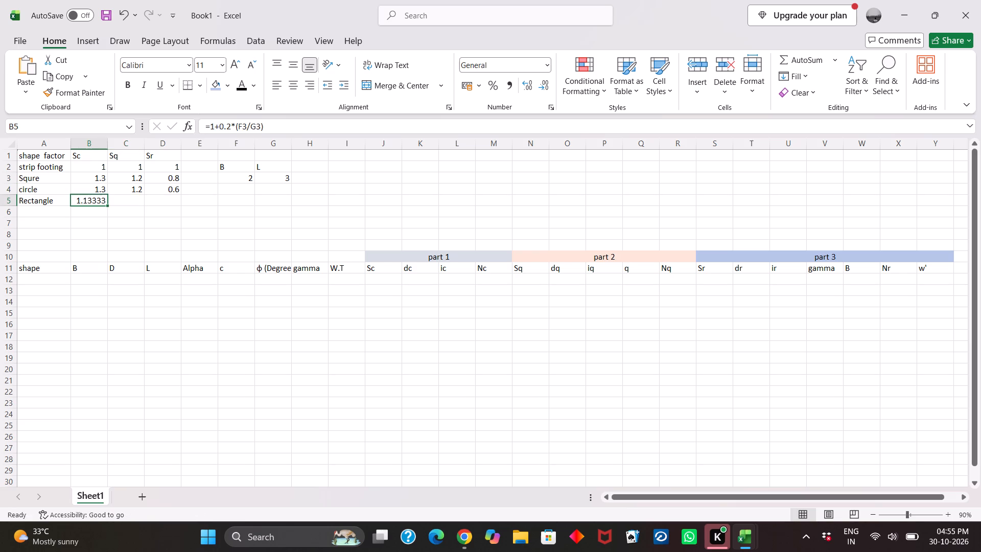
pyautogui.moveTo(271, 124); pyautogui.dragTo(206, 134)
pyautogui.hotkey('ctrl', 'c')
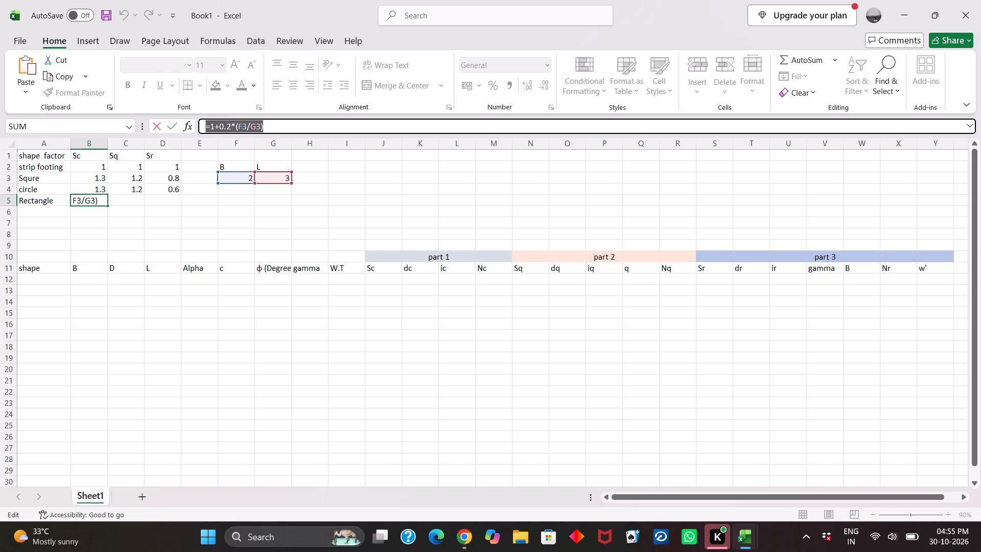
pyautogui.click(117, 202)
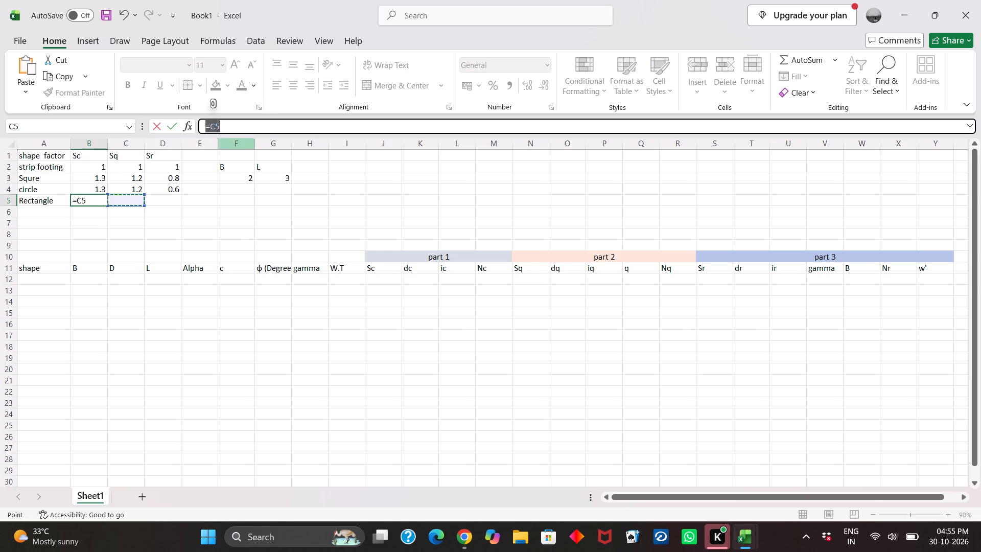
pyautogui.click(228, 128)
pyautogui.moveTo(228, 128); pyautogui.dragTo(201, 124)
pyautogui.hotkey('ctrl', 'v')
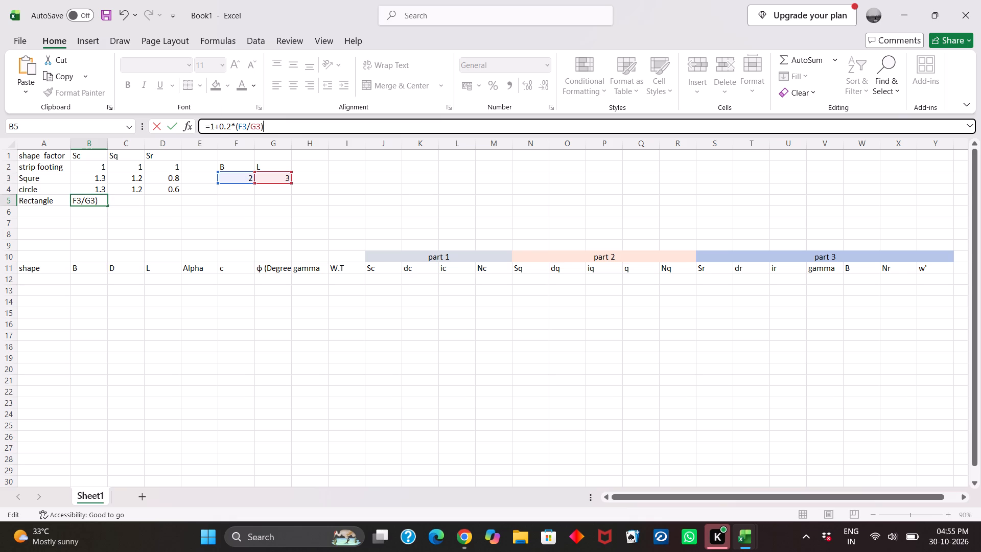
pyautogui.press('Return')
pyautogui.click(119, 201)
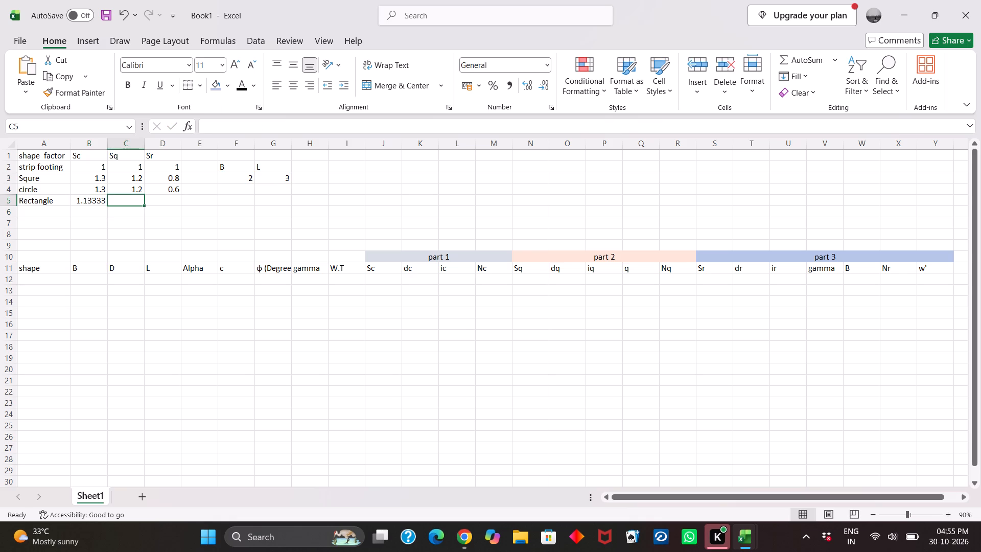
pyautogui.click(216, 130)
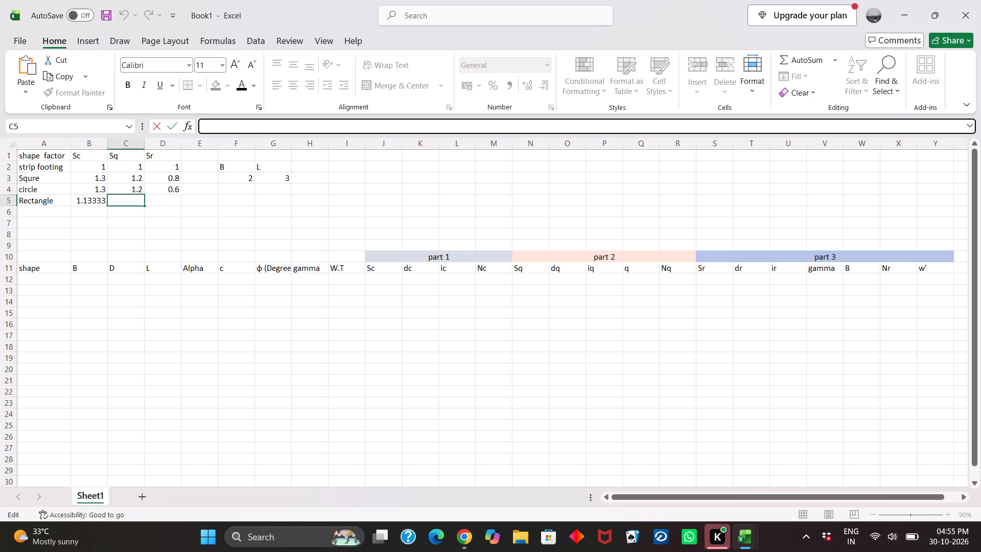
pyautogui.hotkey('ctrl', 'v')
pyautogui.press('Return')
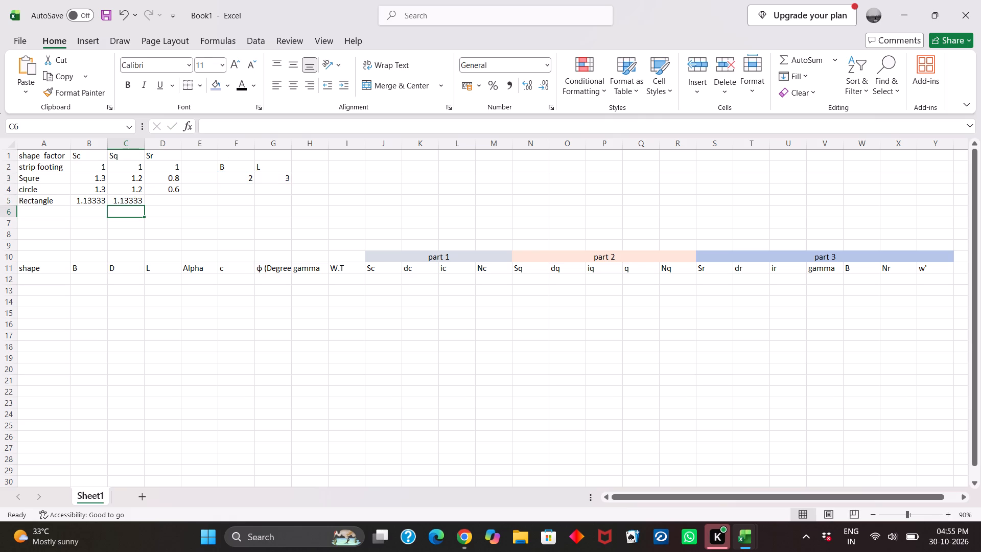
# Enter the Rectangle row's Sr formula =1-0.4*(F3/G3) in cell D5 by adapting the copied Sq formula text.
pyautogui.click(166, 198)
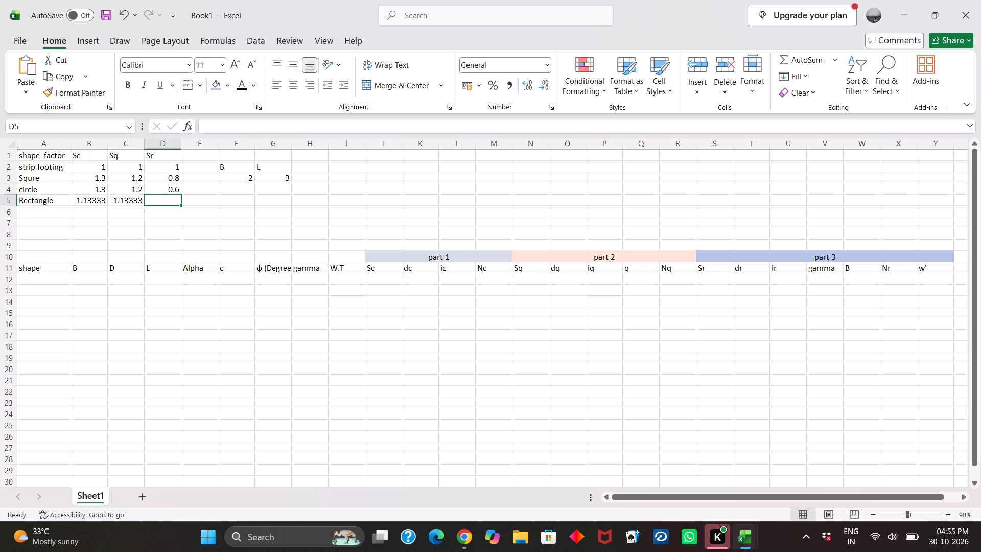
pyautogui.click(240, 123)
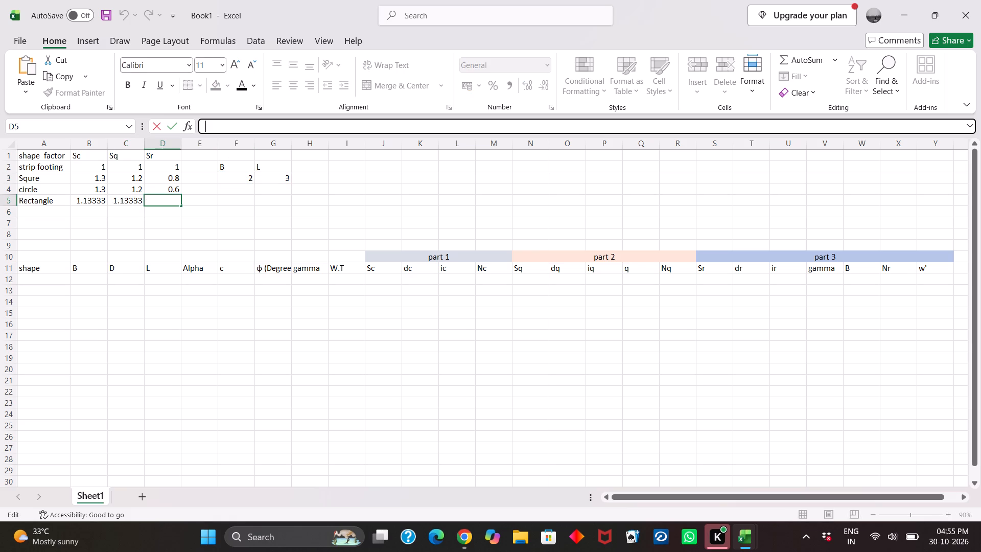
pyautogui.hotkey('ctrl', 'v')
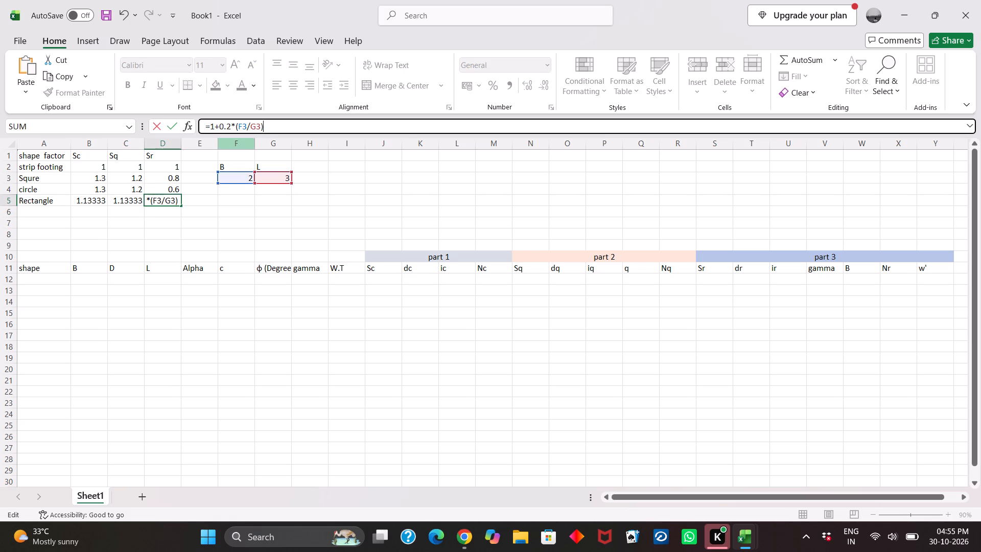
pyautogui.click(219, 129)
pyautogui.press('BackSpace')
pyautogui.press('-')
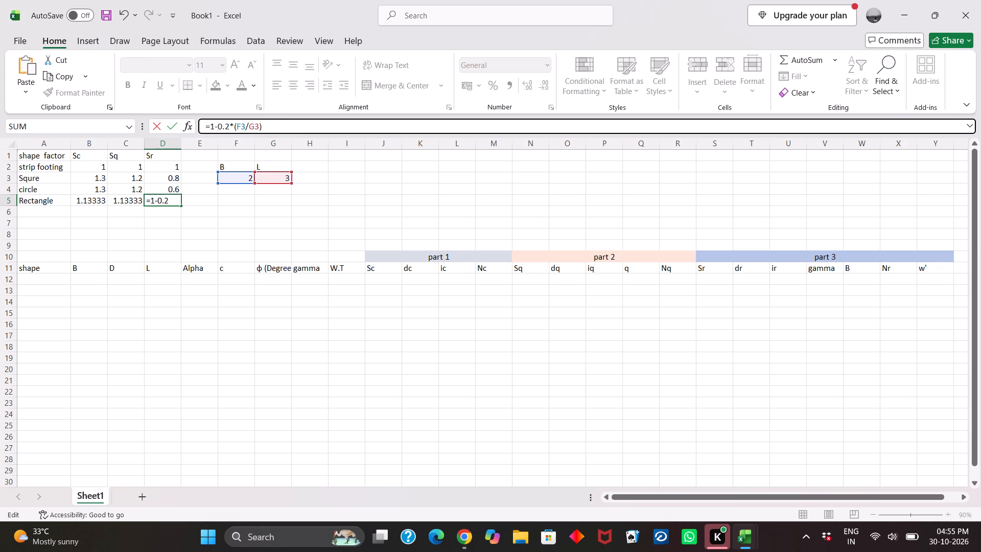
pyautogui.click(227, 129)
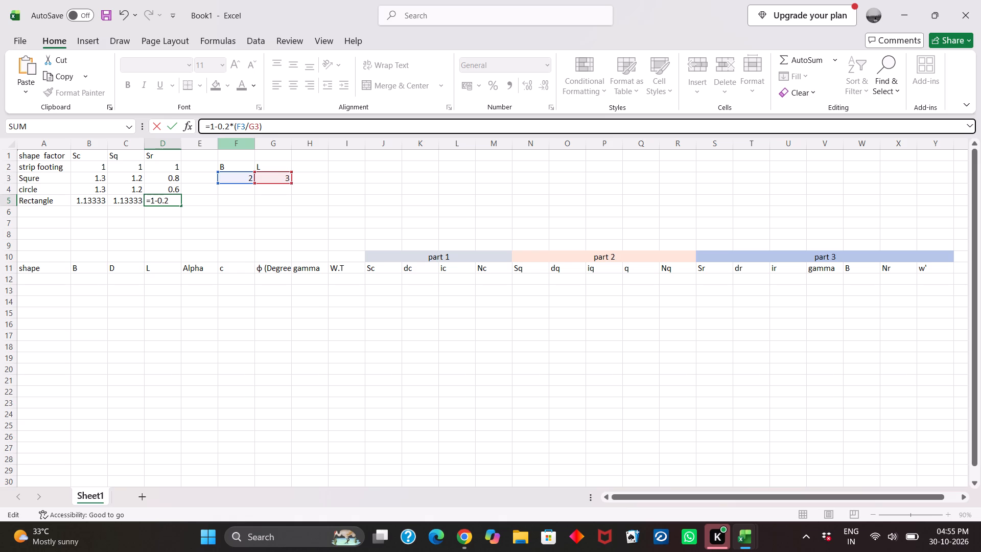
pyautogui.press('Right')
pyautogui.press('BackSpace')
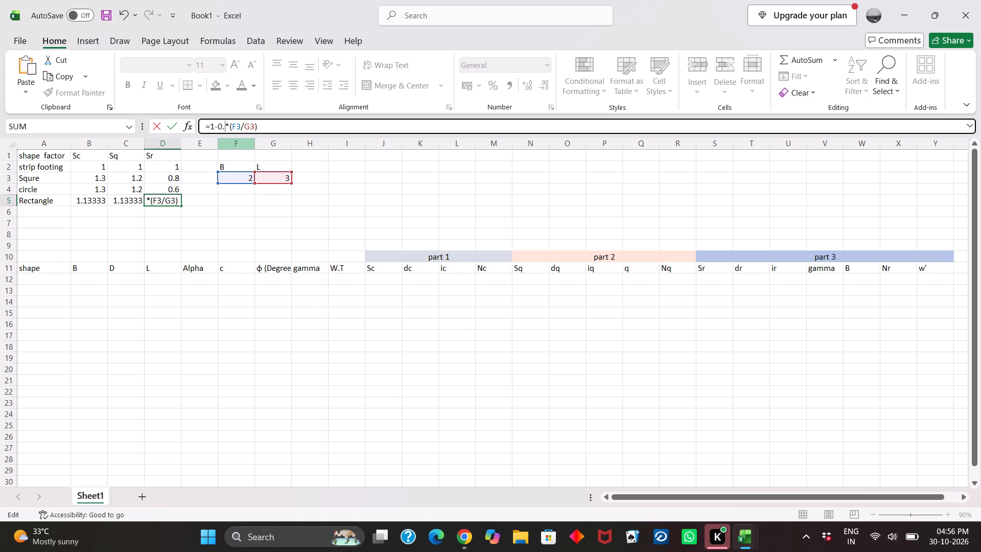
pyautogui.press('4')
pyautogui.click(271, 121)
pyautogui.press('Return')
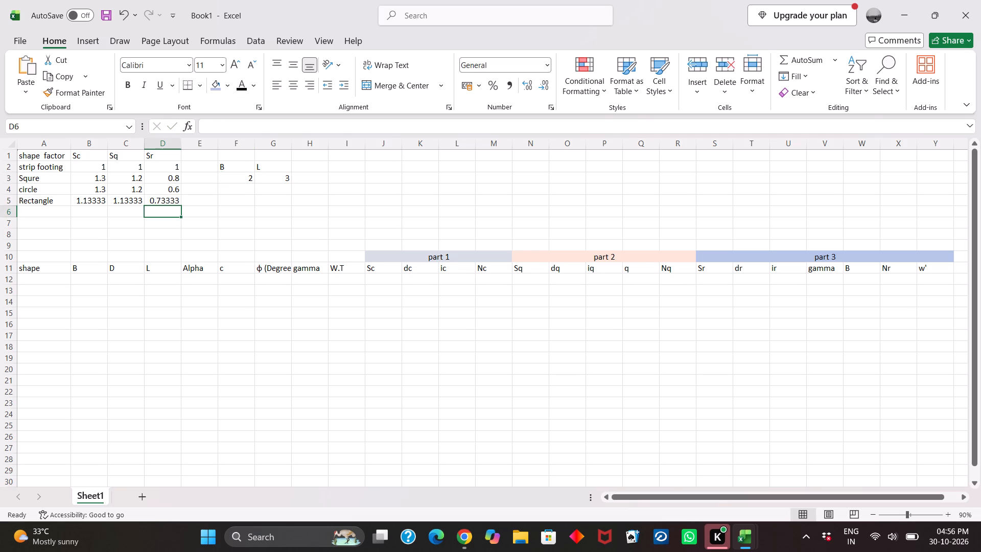
# Set the L value in cell G3 to 7.
pyautogui.click(279, 178)
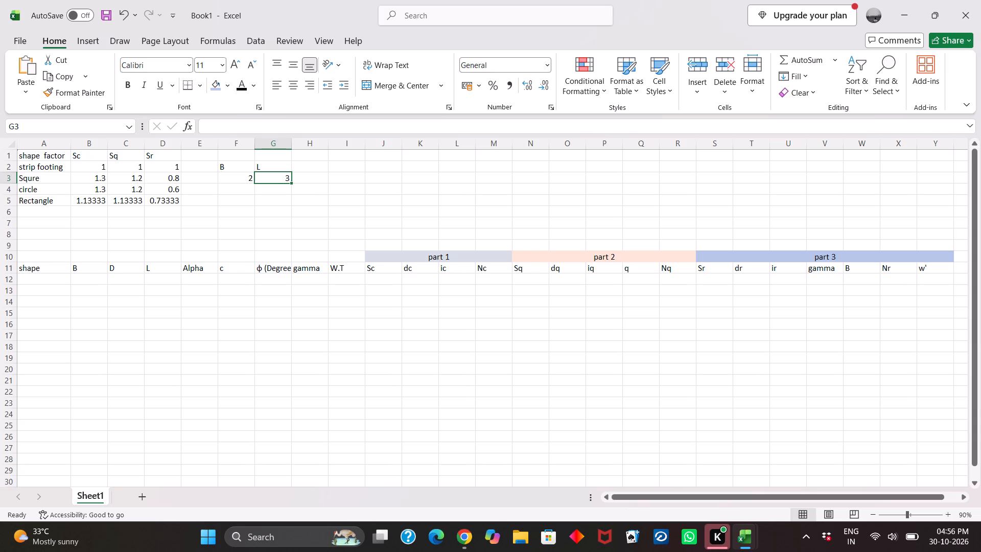
pyautogui.click(275, 180)
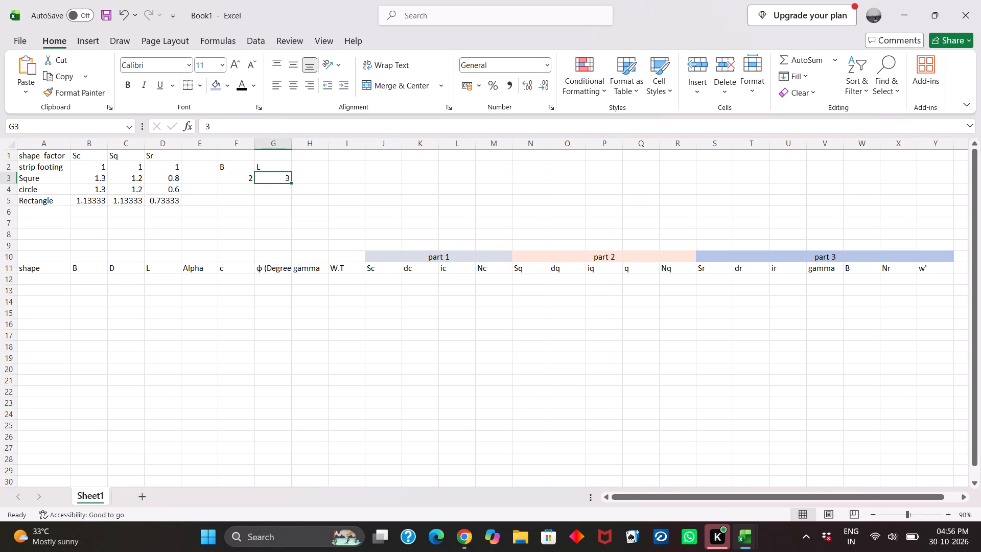
pyautogui.click(279, 179)
pyautogui.press('7')
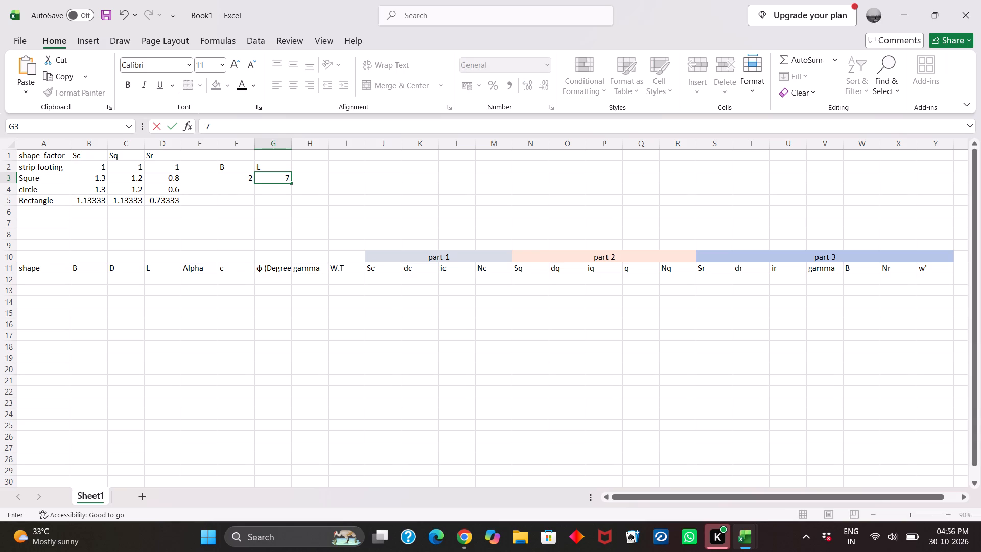
pyautogui.press('Return')
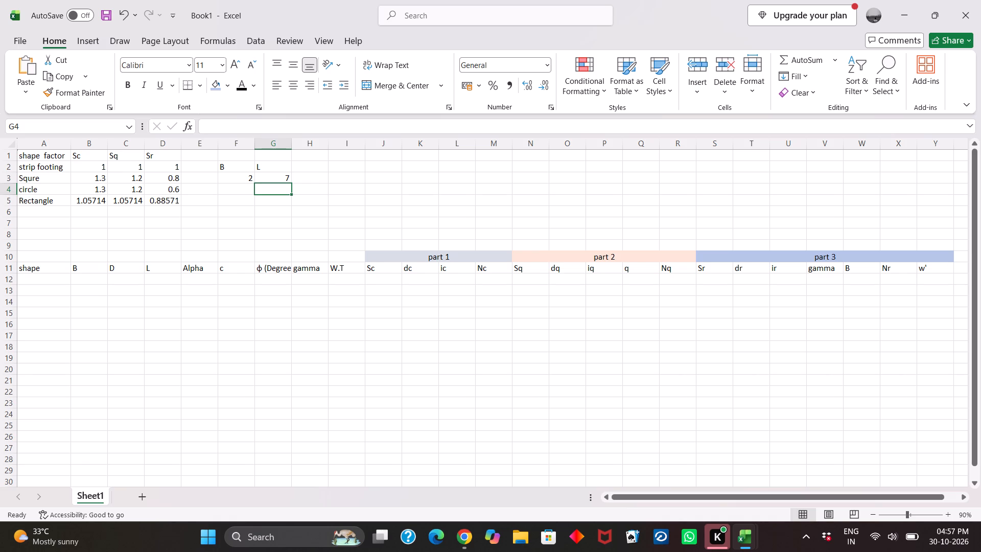
# Fill the shape factor header cells A1:D1 with Blue, Accent 5, Lighter 60% and make their text bold.
pyautogui.scroll(1, 244, 203)
pyautogui.moveTo(32, 154); pyautogui.dragTo(183, 156)
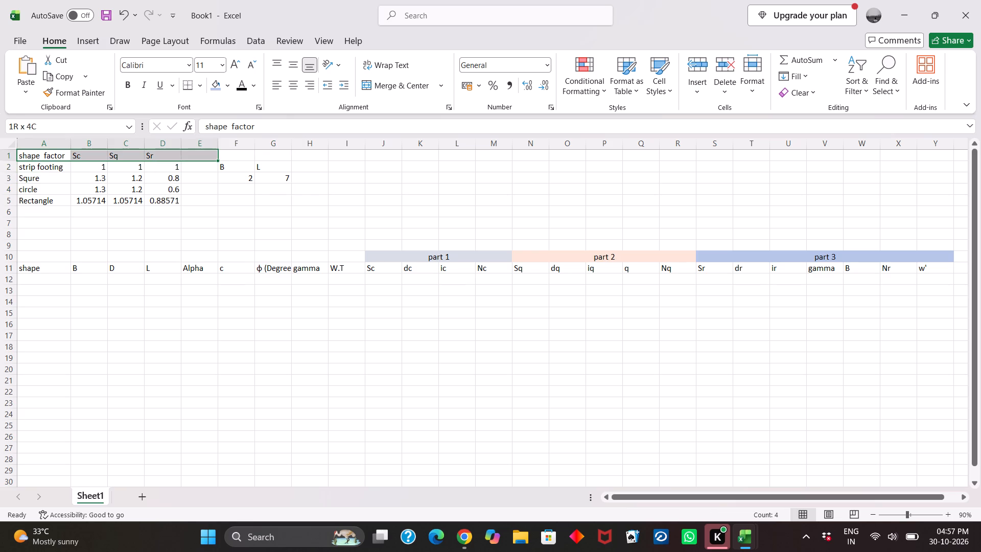
pyautogui.moveTo(183, 156); pyautogui.dragTo(174, 154)
pyautogui.click(227, 83)
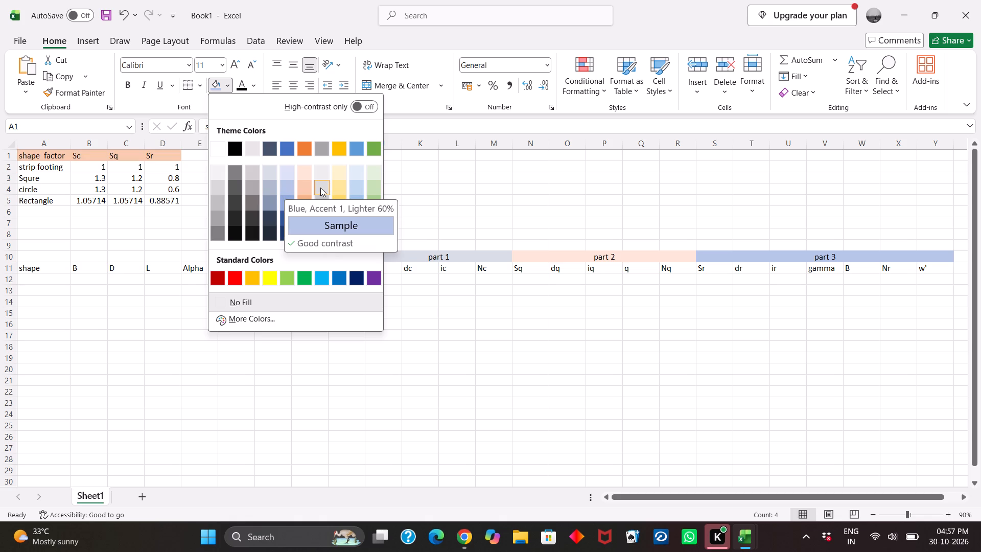
pyautogui.click(352, 189)
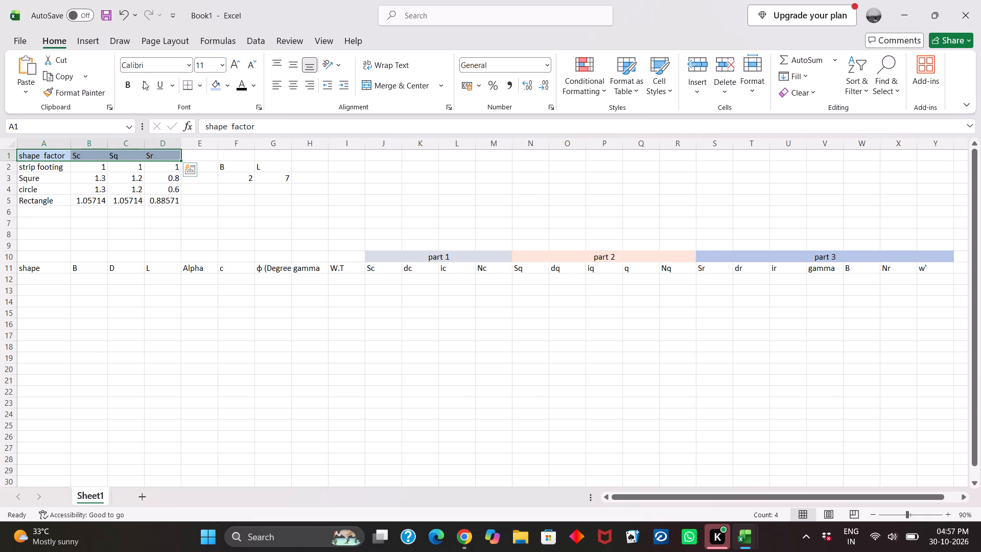
pyautogui.click(129, 82)
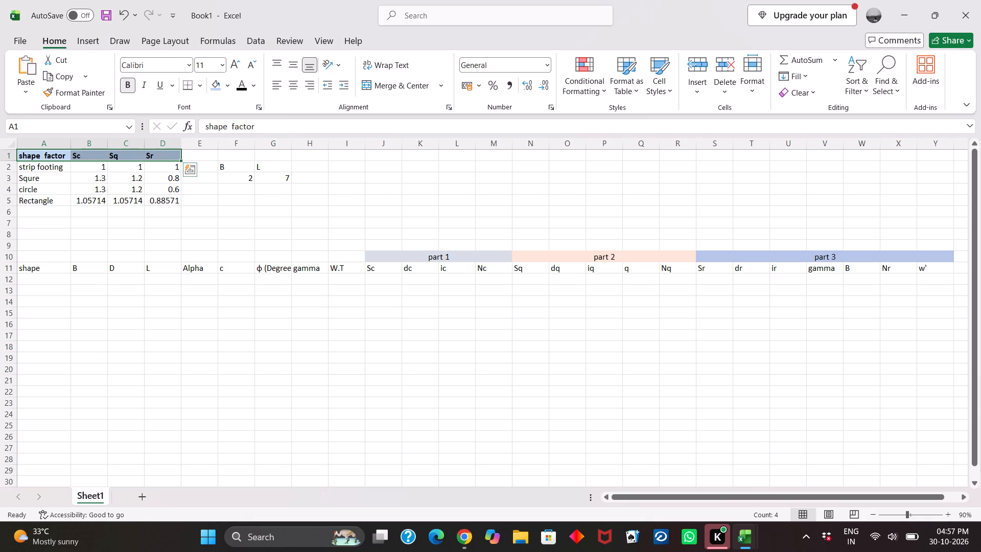
pyautogui.click(181, 254)
# Centre the contents of the B and L input block F2:G3 horizontally.
pyautogui.moveTo(218, 168); pyautogui.dragTo(236, 172)
pyautogui.moveTo(245, 204); pyautogui.dragTo(224, 165)
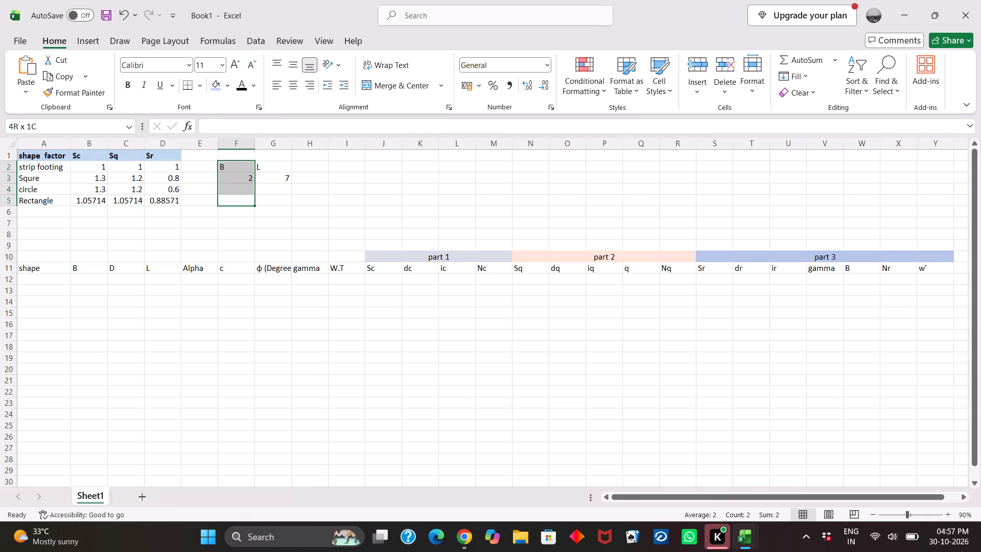
pyautogui.moveTo(224, 165); pyautogui.dragTo(224, 165)
pyautogui.moveTo(311, 180); pyautogui.dragTo(237, 167)
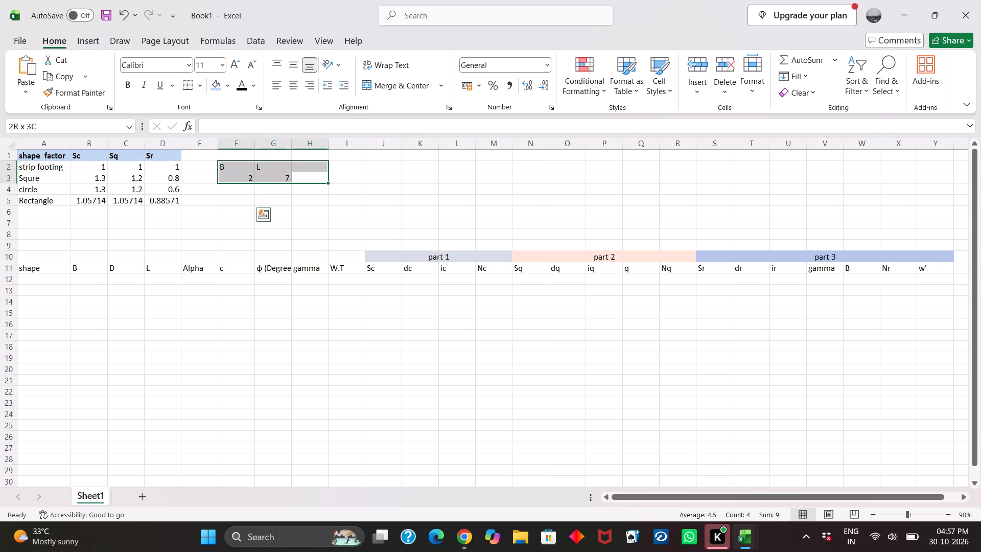
pyautogui.moveTo(237, 167); pyautogui.dragTo(220, 164)
pyautogui.moveTo(326, 181); pyautogui.dragTo(298, 180)
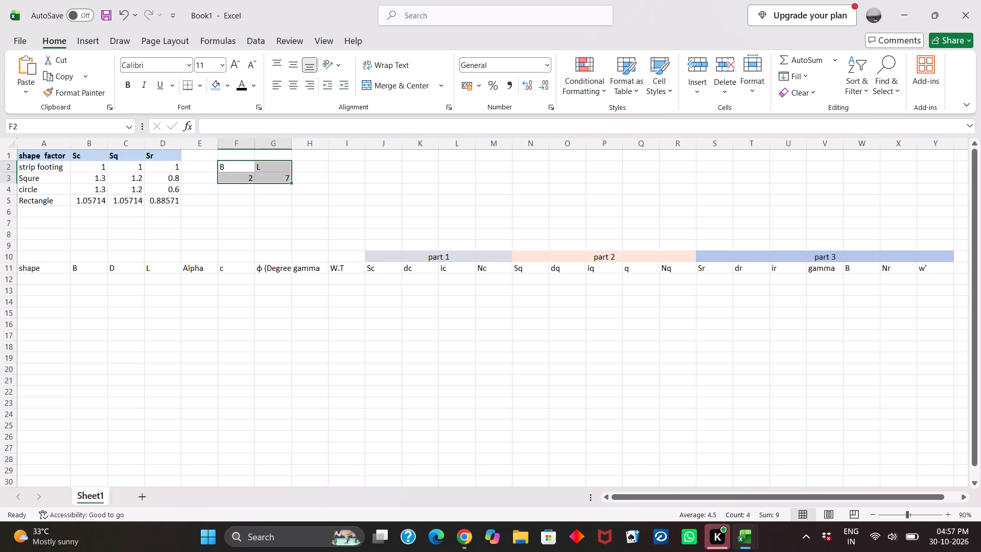
pyautogui.click(293, 87)
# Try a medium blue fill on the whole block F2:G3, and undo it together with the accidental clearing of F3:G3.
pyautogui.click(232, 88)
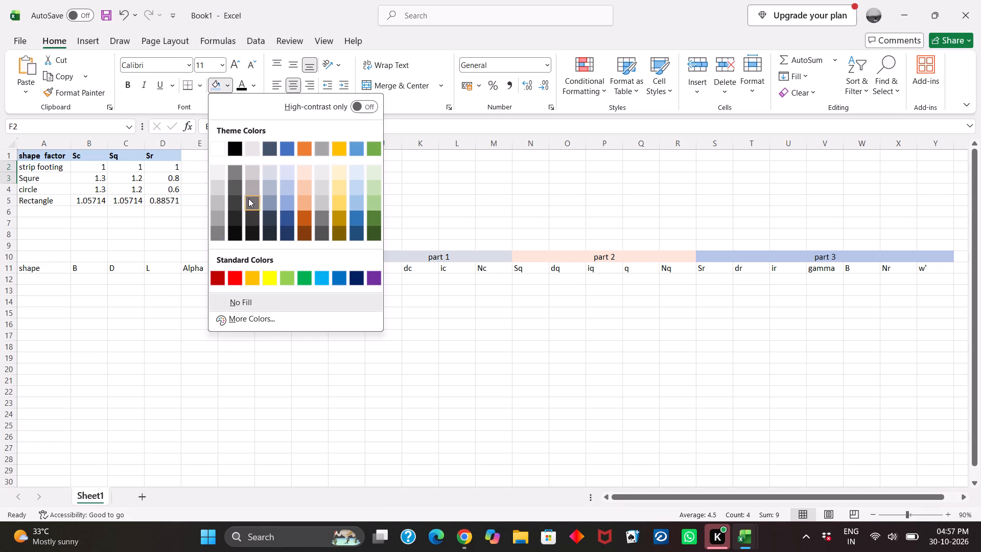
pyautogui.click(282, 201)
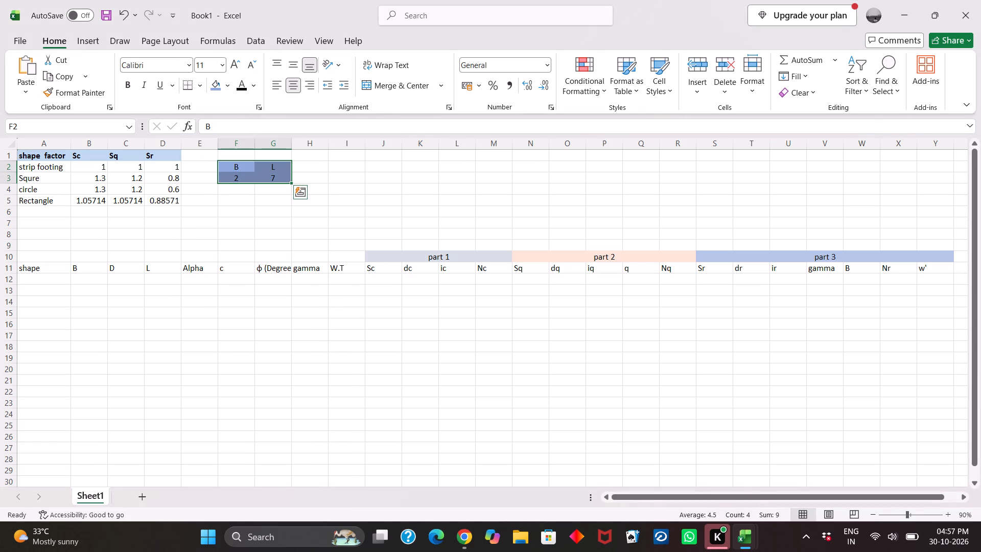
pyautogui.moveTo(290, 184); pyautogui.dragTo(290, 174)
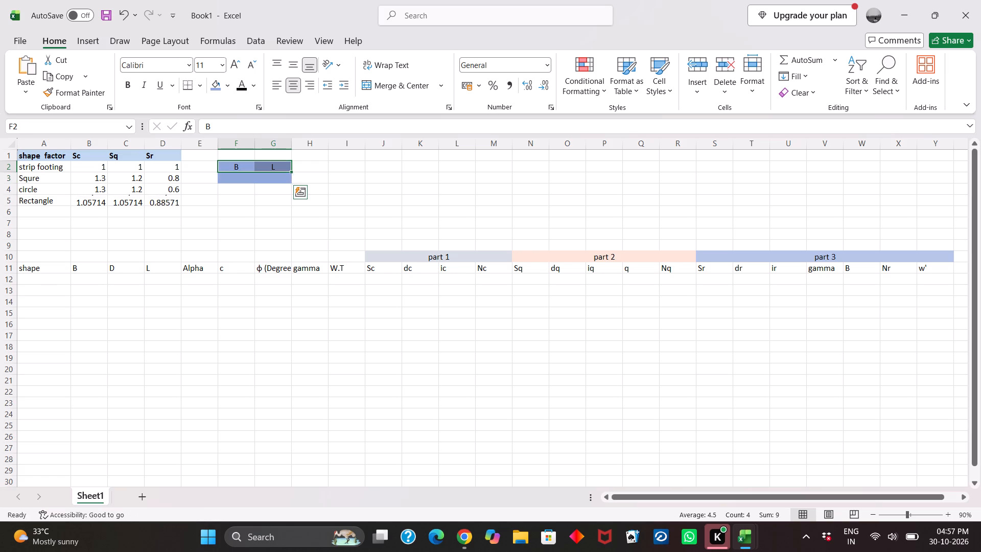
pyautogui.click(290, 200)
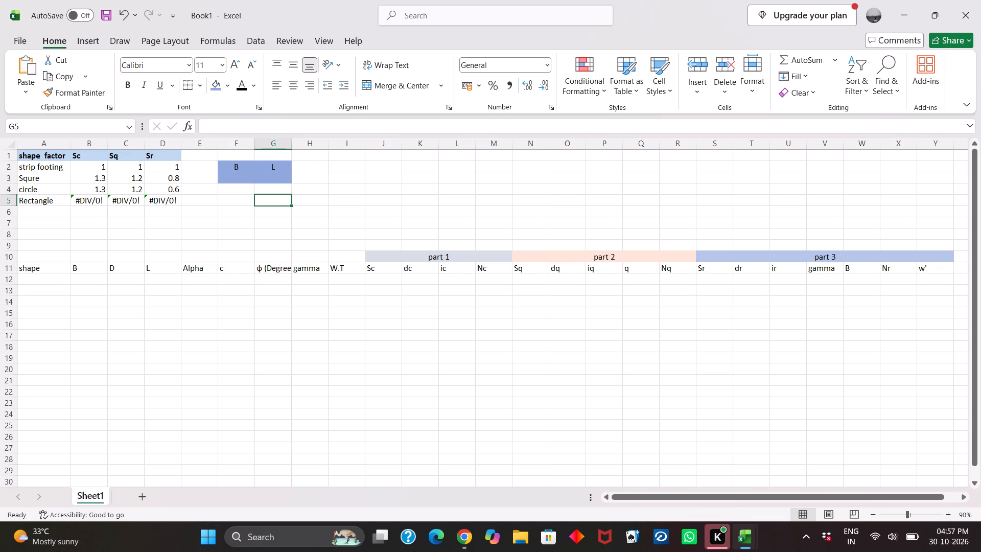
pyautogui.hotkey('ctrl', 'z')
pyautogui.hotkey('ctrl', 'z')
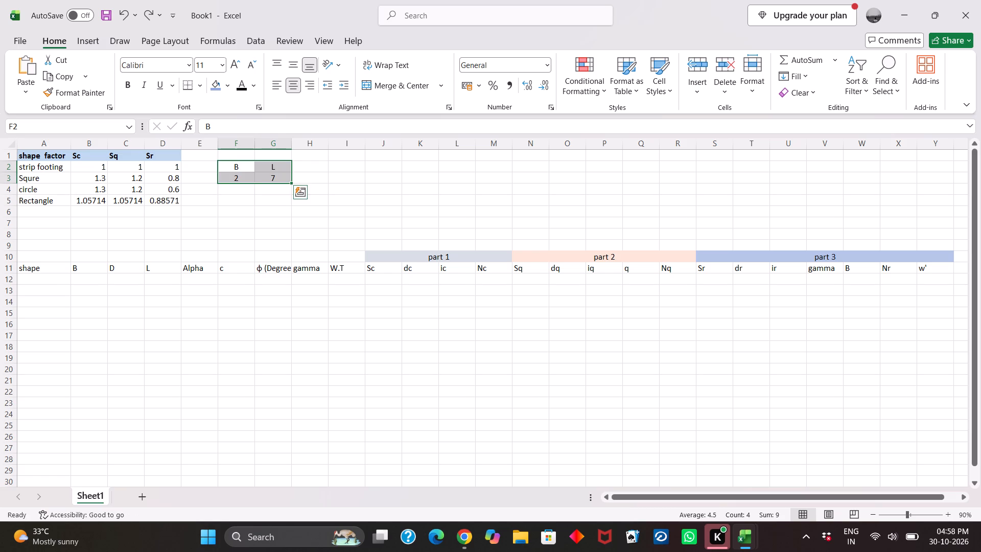
# Fill only the B and L heading cells F2:G2 with the medium blue theme colour.
pyautogui.click(282, 191)
pyautogui.moveTo(224, 162); pyautogui.dragTo(279, 164)
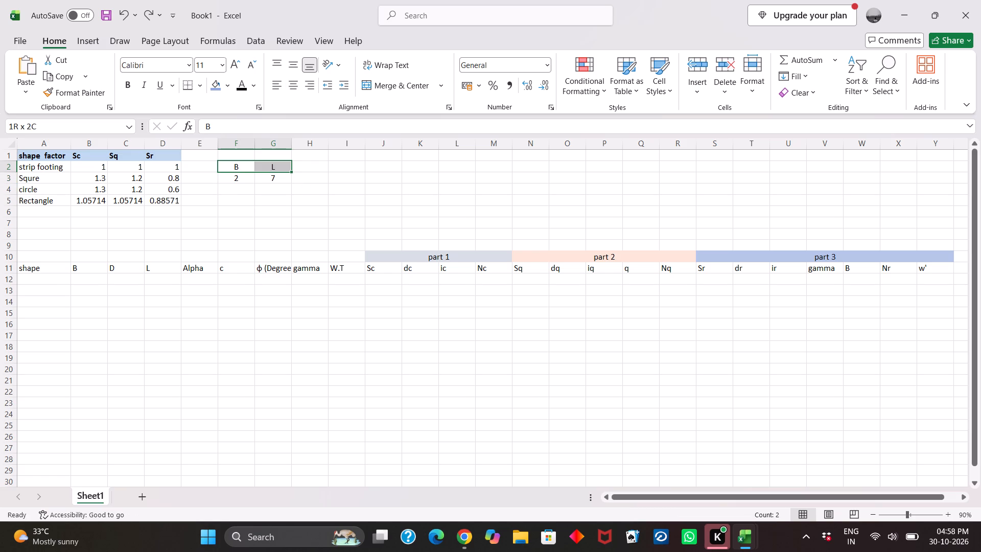
pyautogui.moveTo(279, 164); pyautogui.dragTo(279, 164)
pyautogui.click(227, 84)
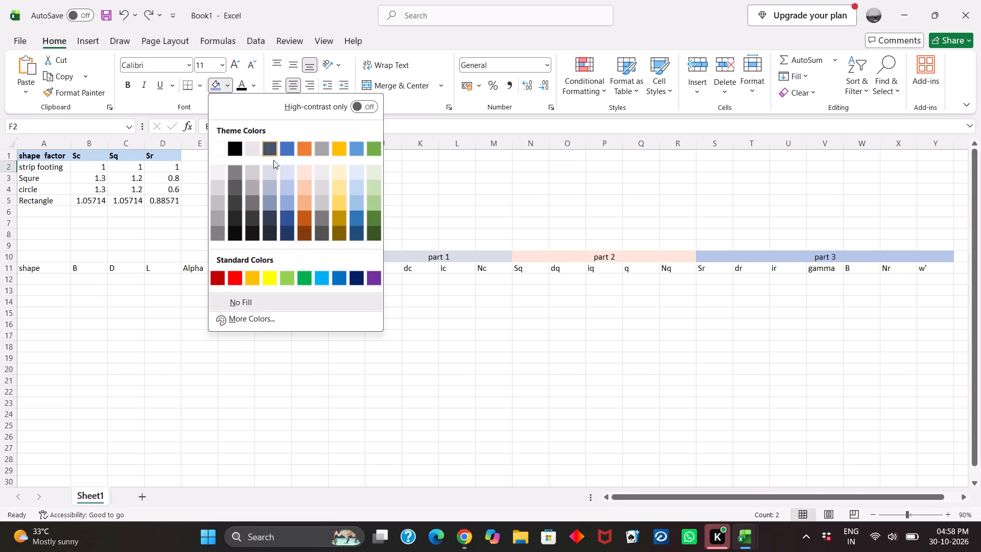
pyautogui.click(288, 199)
pyautogui.click(336, 209)
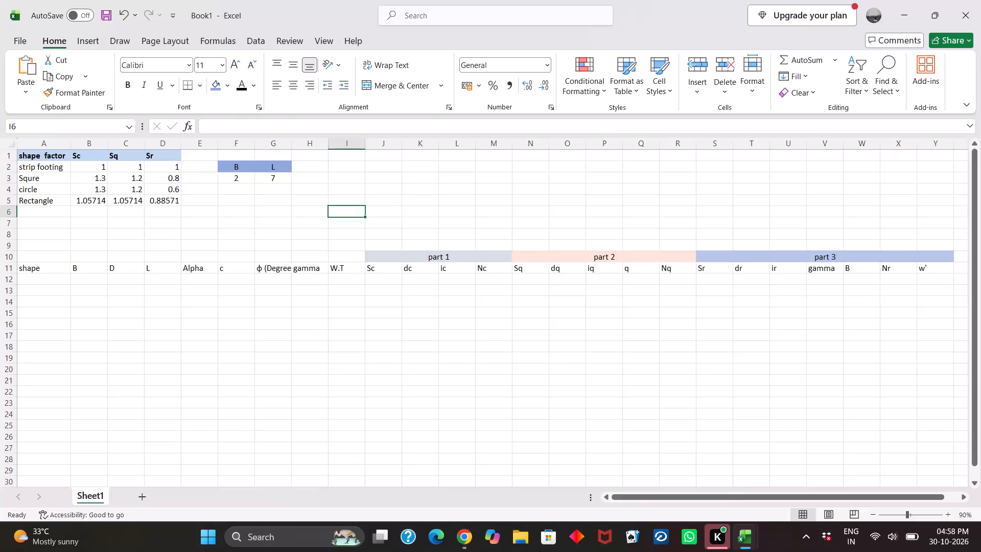
pyautogui.scroll(1, 220, 183)
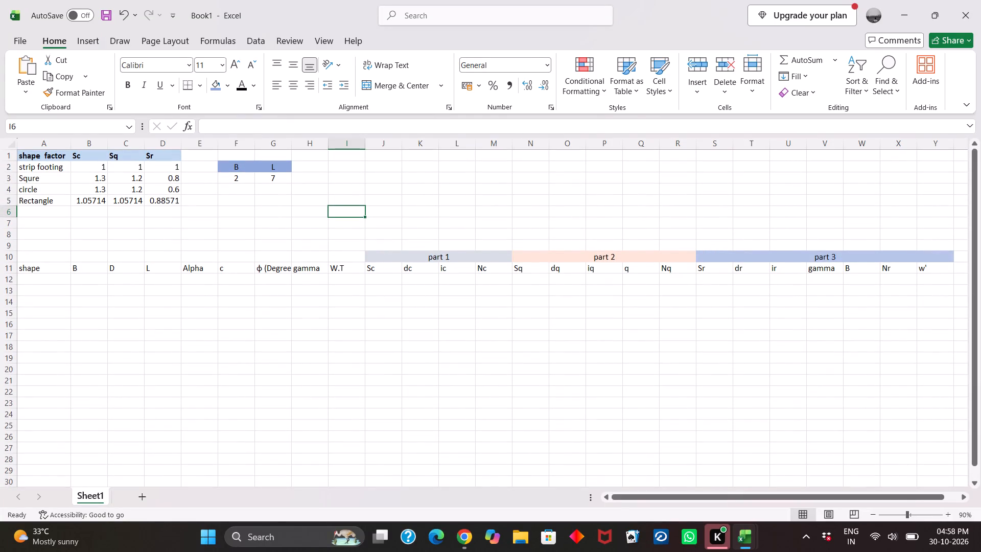
# Fill the B and L value cells F3:G3 with the lightest blue theme colour.
pyautogui.moveTo(284, 176); pyautogui.dragTo(236, 181)
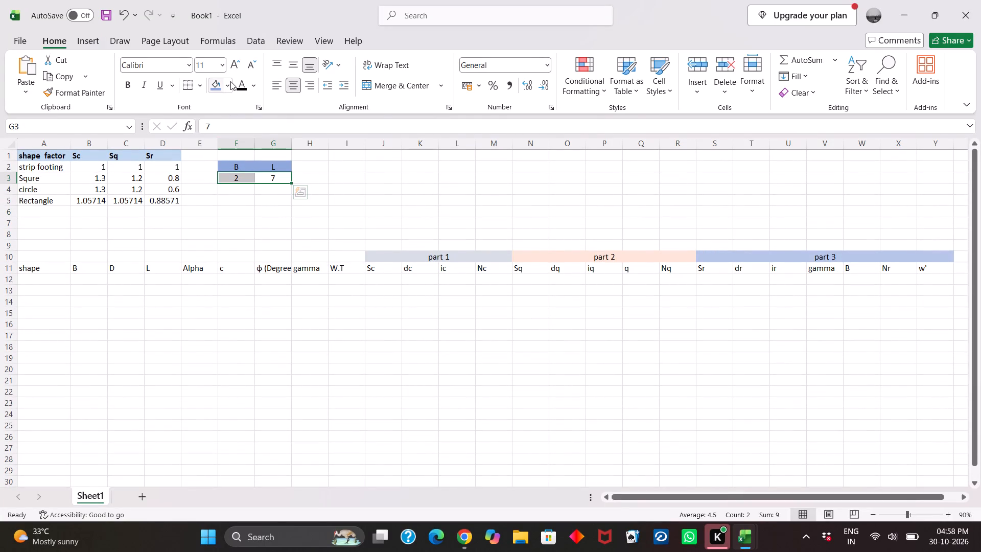
pyautogui.moveTo(231, 82); pyautogui.dragTo(287, 212)
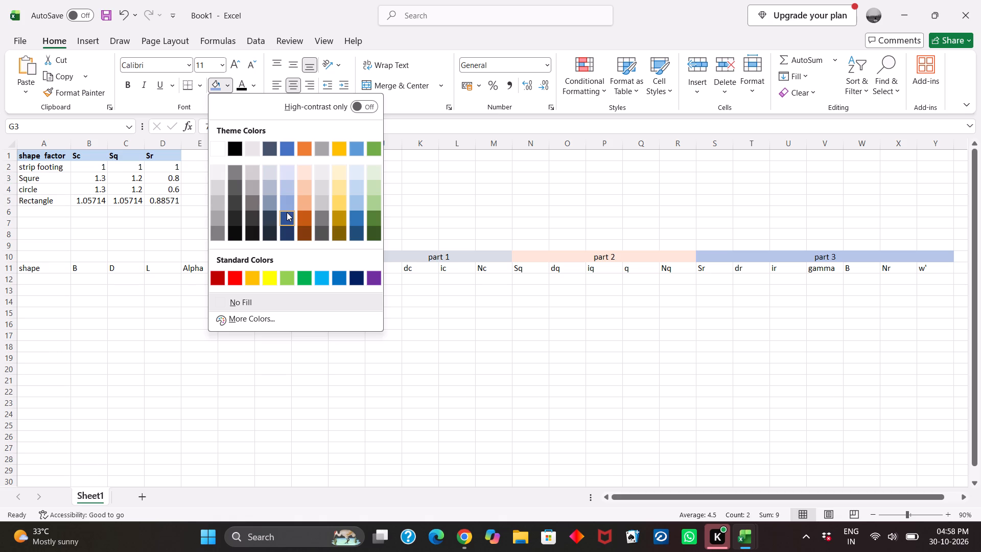
pyautogui.moveTo(287, 212); pyautogui.dragTo(286, 177)
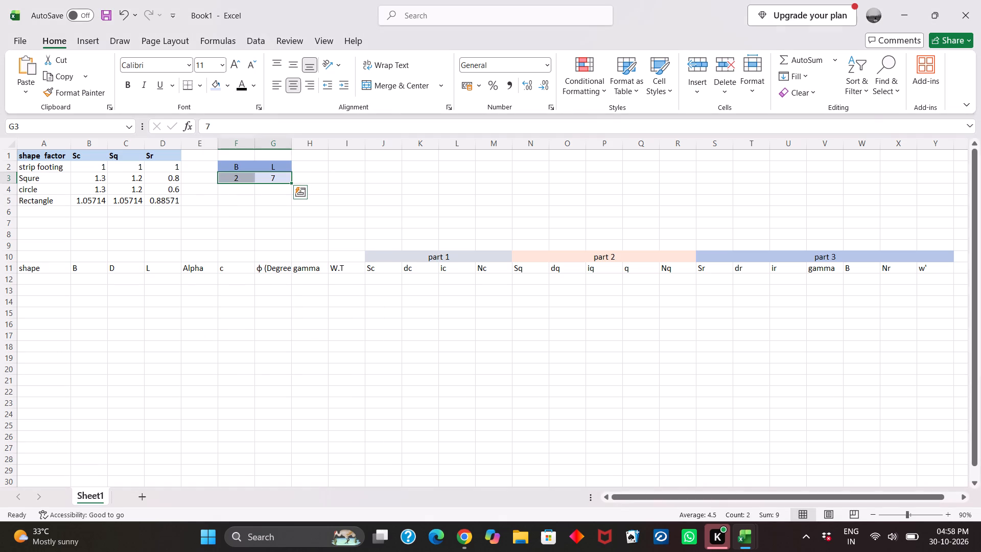
pyautogui.click(291, 217)
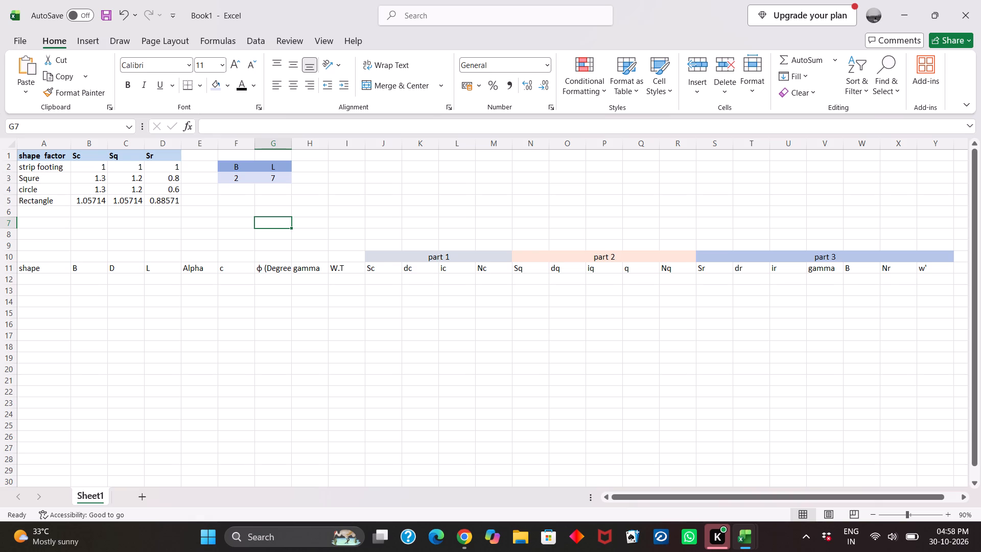
# Set the B input in F3 to 5 and the L input in G3 to 8.
pyautogui.scroll(2, 543, 442)
pyautogui.click(240, 181)
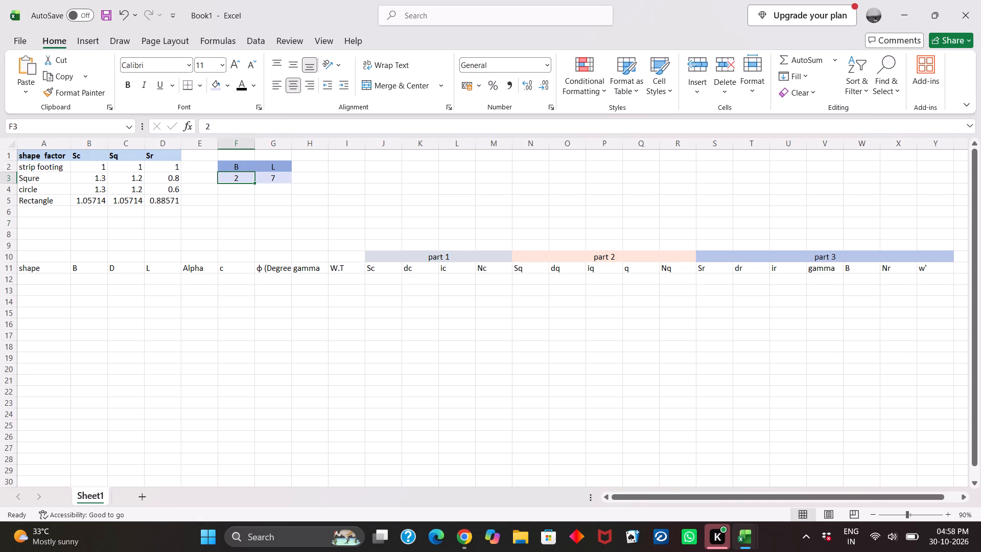
pyautogui.press('5')
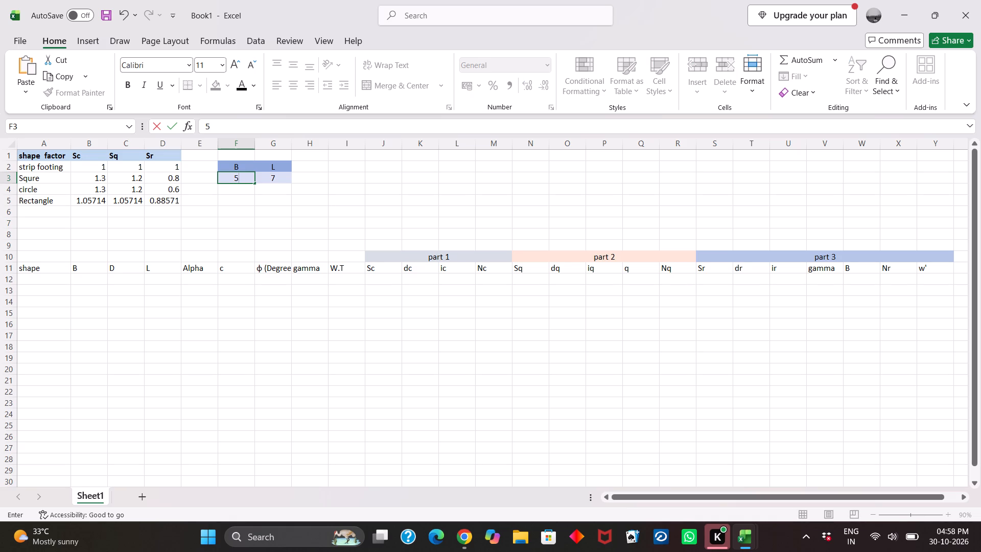
pyautogui.click(277, 179)
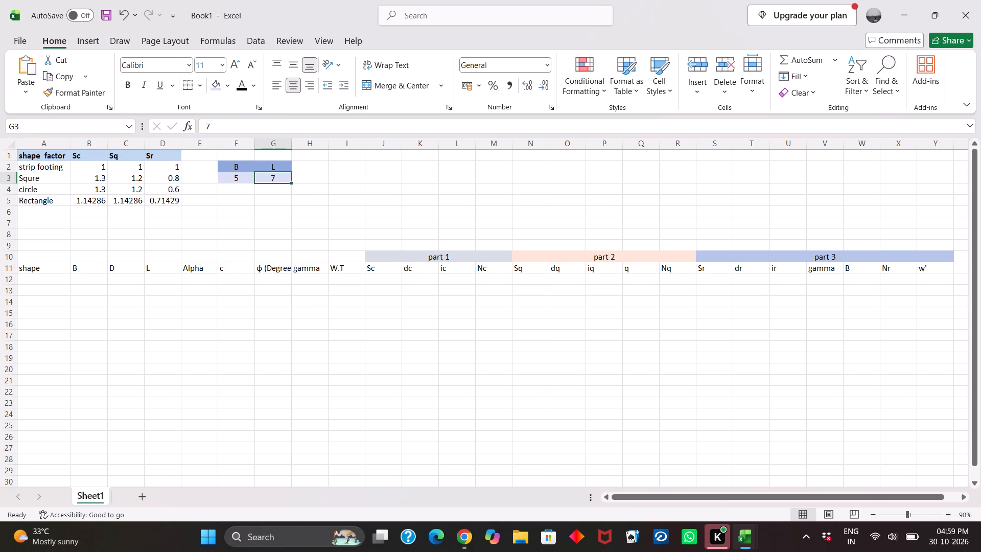
pyautogui.click(277, 179)
pyautogui.press('3')
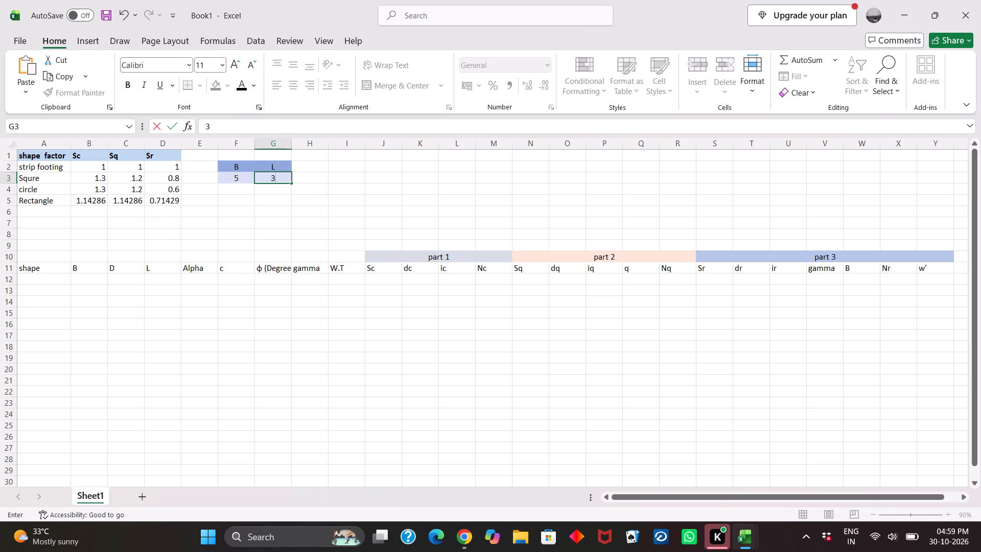
pyautogui.press('BackSpace')
pyautogui.press('8')
pyautogui.press('Return')
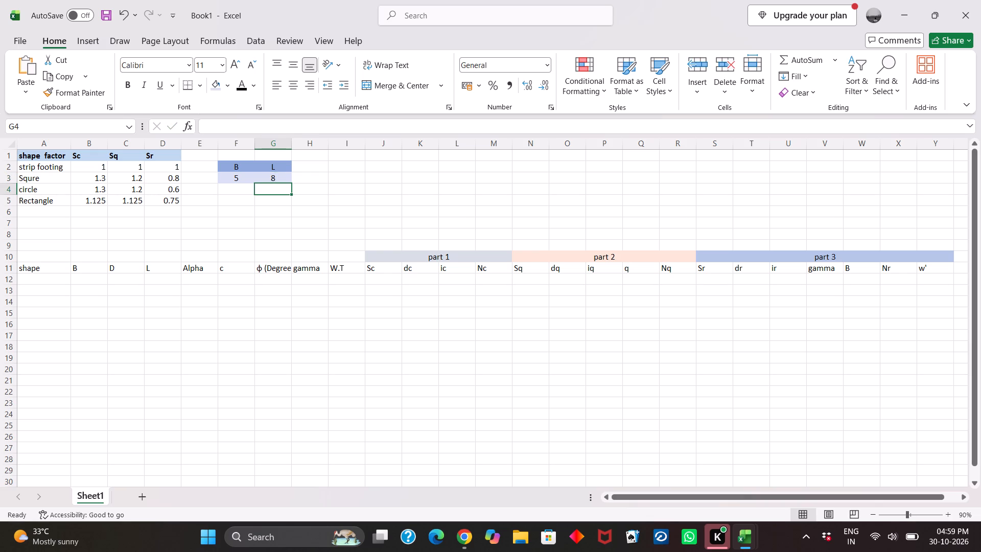
# Change the fill of the merged part 1 heading in row 10 to the next darker blue-gray theme shade.
pyautogui.click(412, 258)
pyautogui.click(223, 83)
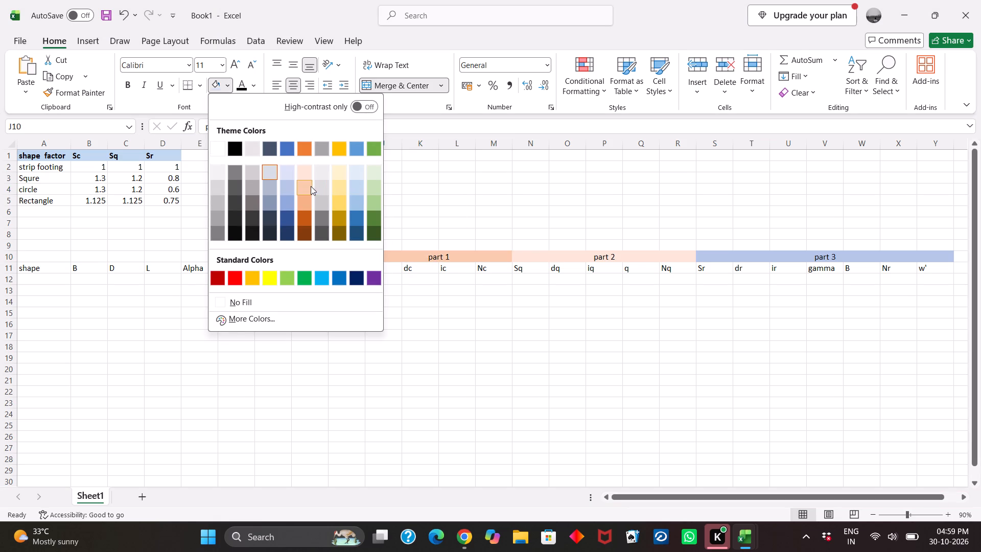
pyautogui.click(269, 181)
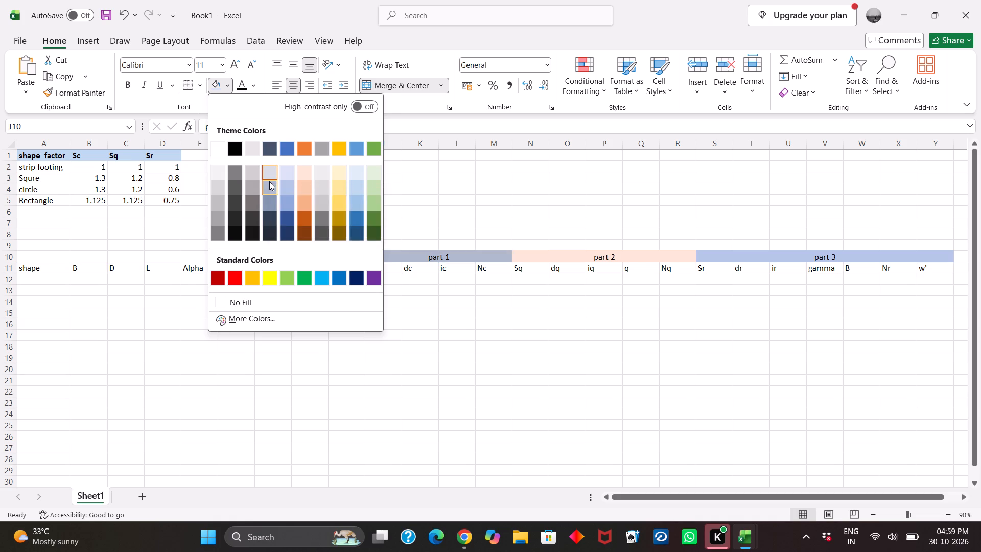
pyautogui.click(318, 377)
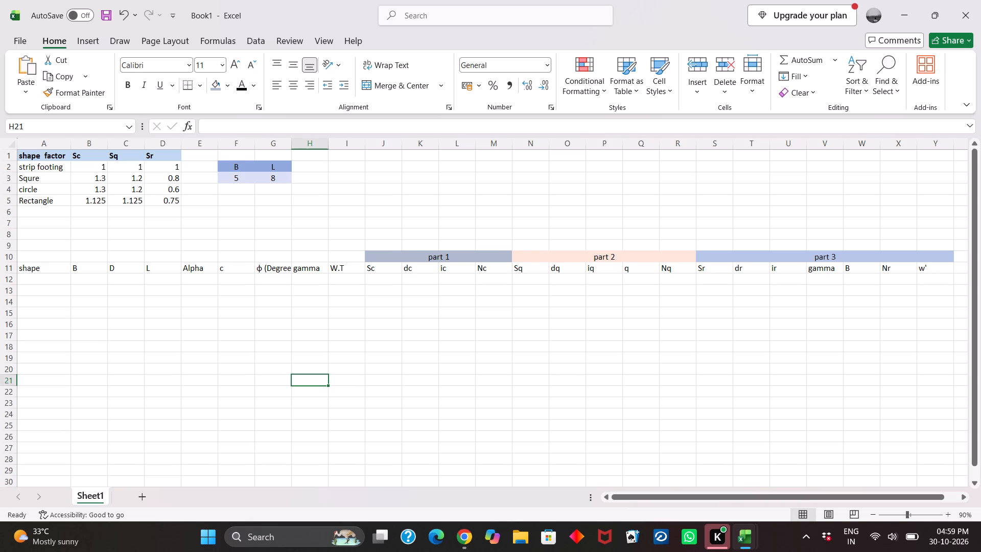
# Apply thick outside borders to the empty cell H21.
pyautogui.scroll(1, 345, 311)
pyautogui.click(199, 84)
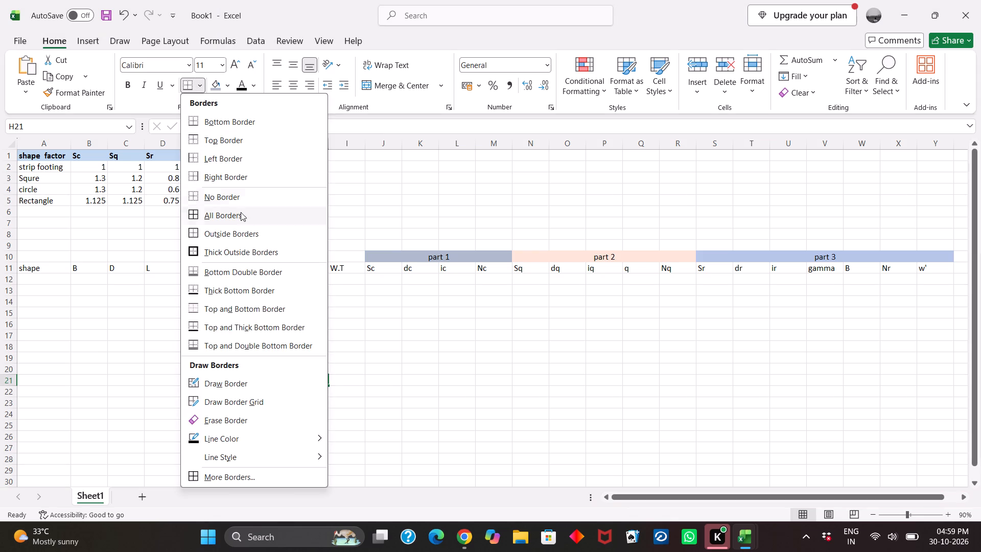
pyautogui.click(216, 256)
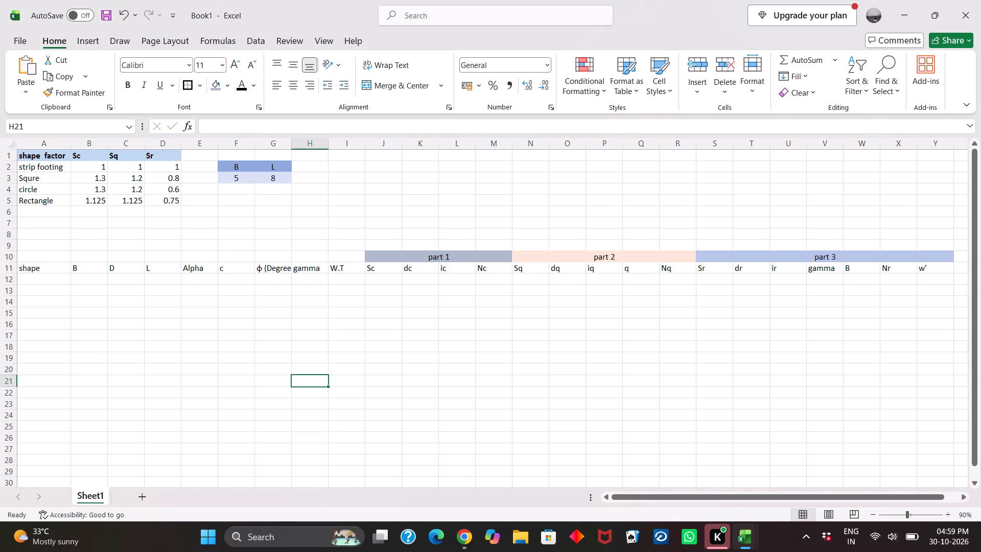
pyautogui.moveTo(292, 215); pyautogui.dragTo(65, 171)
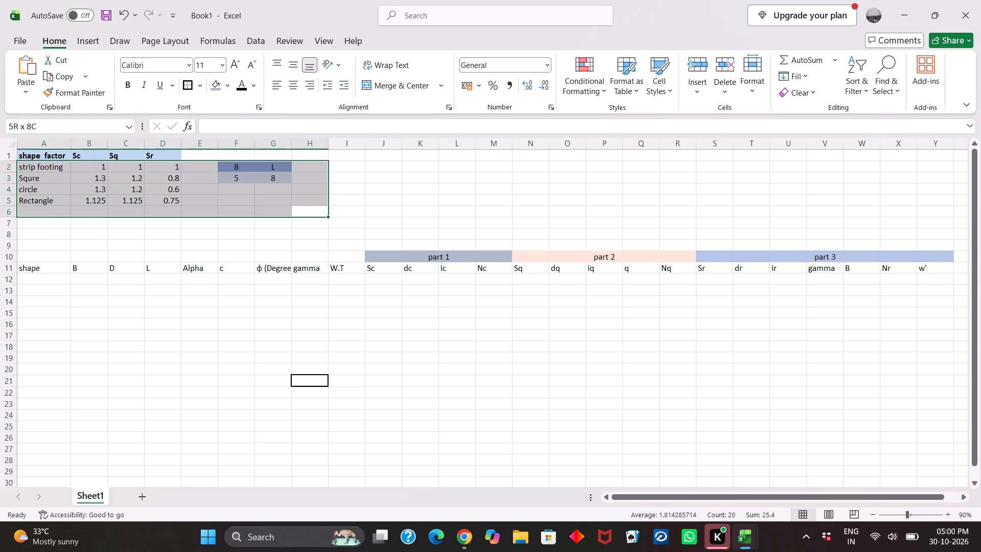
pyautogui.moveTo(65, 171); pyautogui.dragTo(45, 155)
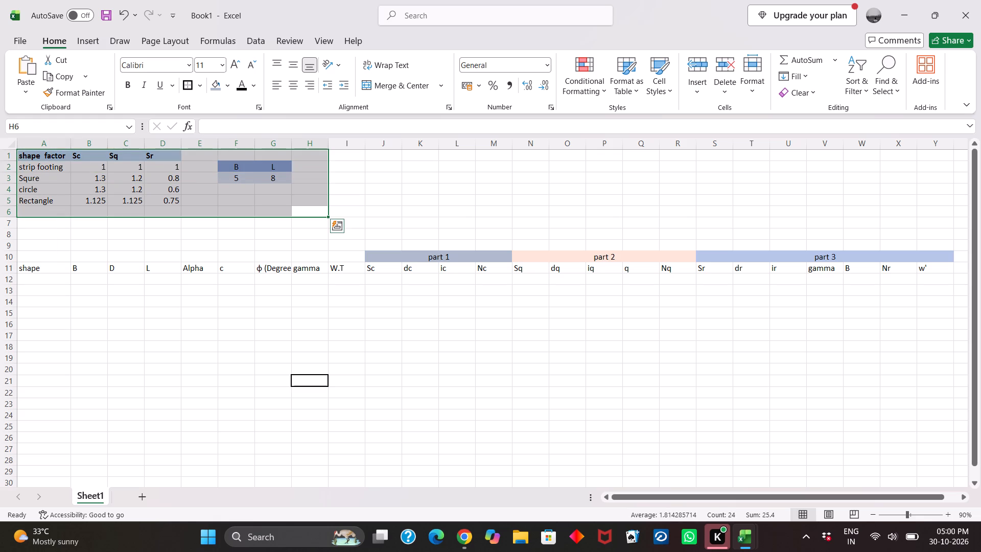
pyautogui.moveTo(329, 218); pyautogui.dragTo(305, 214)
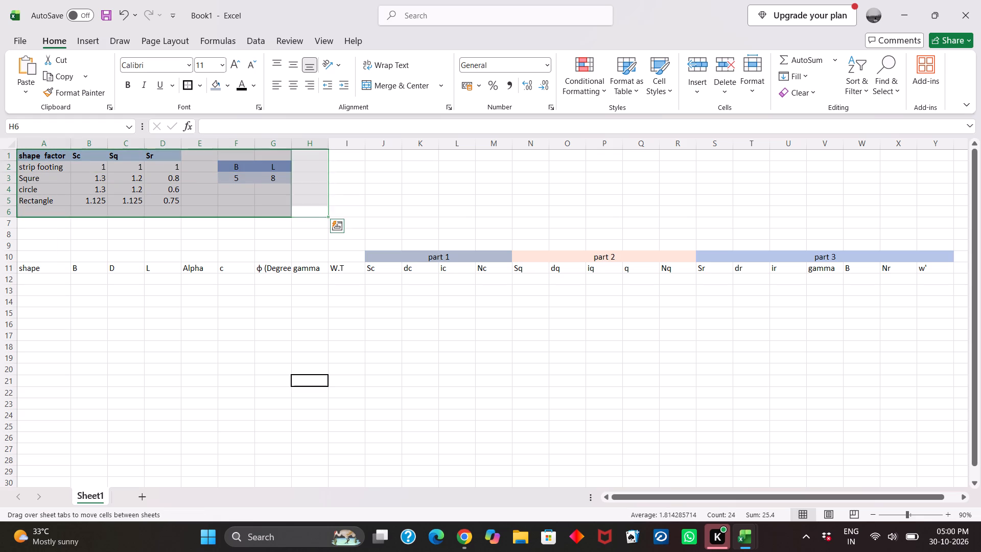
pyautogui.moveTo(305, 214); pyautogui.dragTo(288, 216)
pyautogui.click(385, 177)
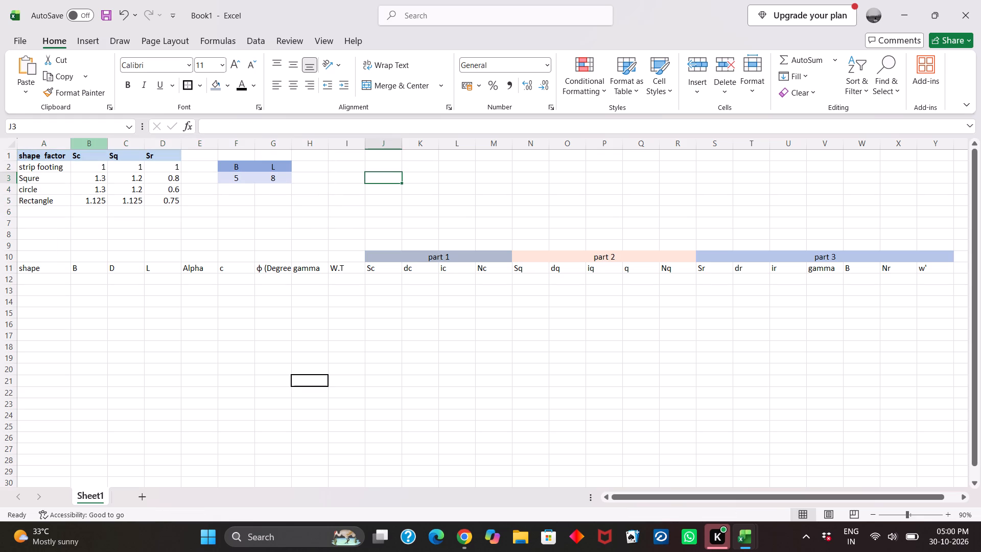
# Put thick outside borders around A1:G6, enclosing the shape factor table and the B and L inputs.
pyautogui.moveTo(289, 207); pyautogui.dragTo(138, 158)
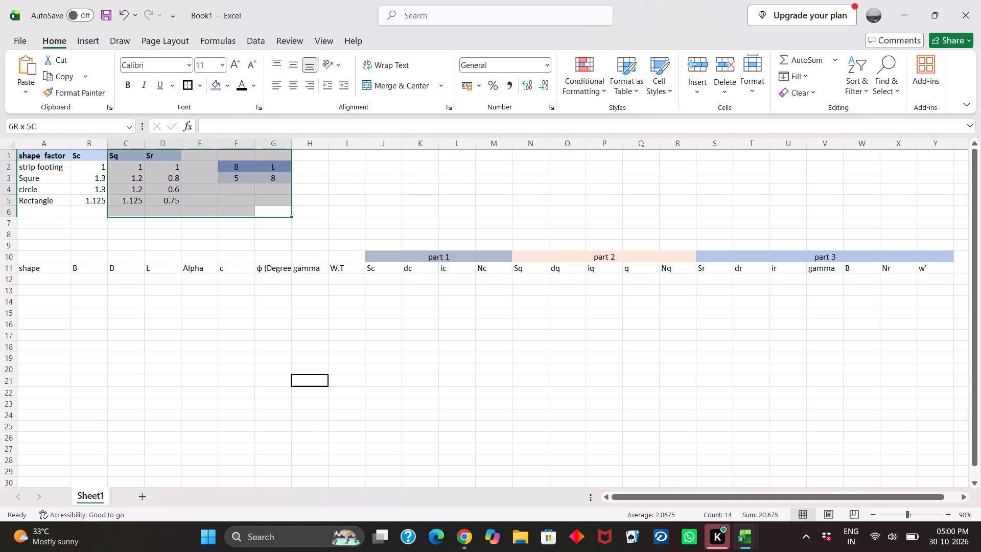
pyautogui.moveTo(138, 158); pyautogui.dragTo(65, 157)
pyautogui.click(184, 85)
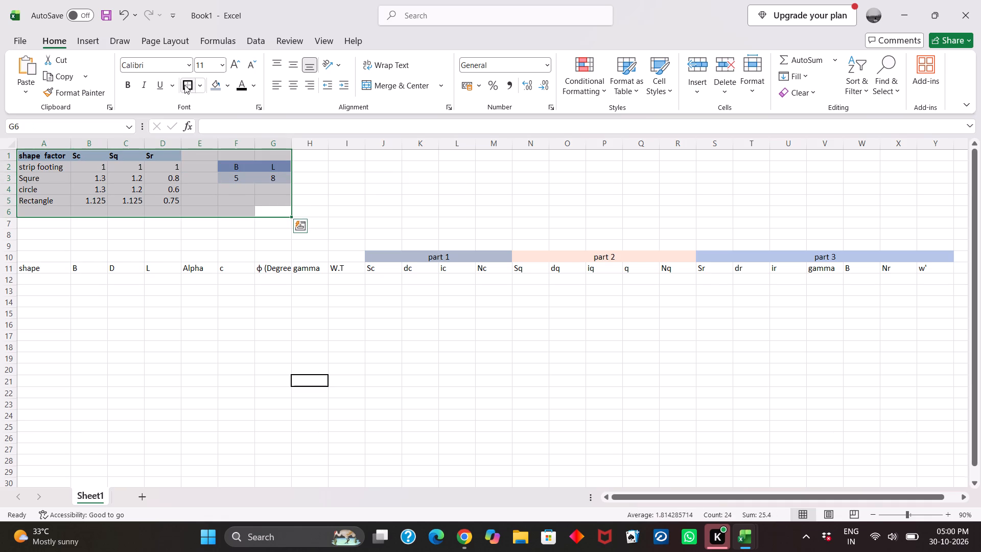
pyautogui.click(403, 188)
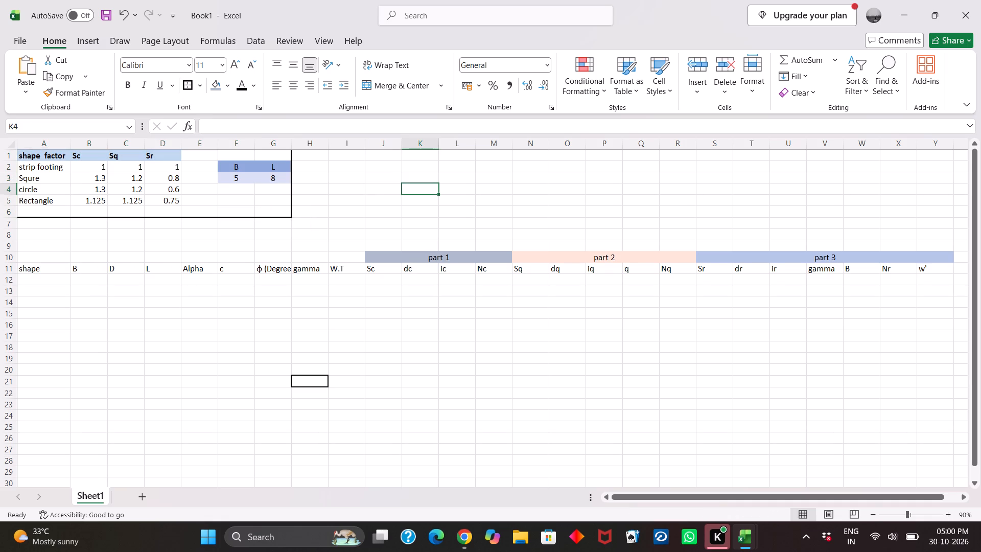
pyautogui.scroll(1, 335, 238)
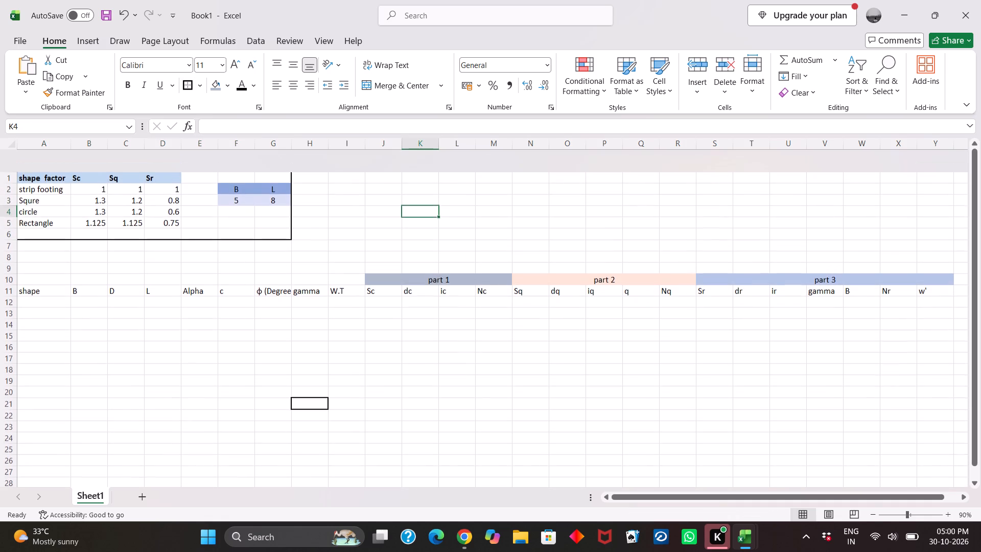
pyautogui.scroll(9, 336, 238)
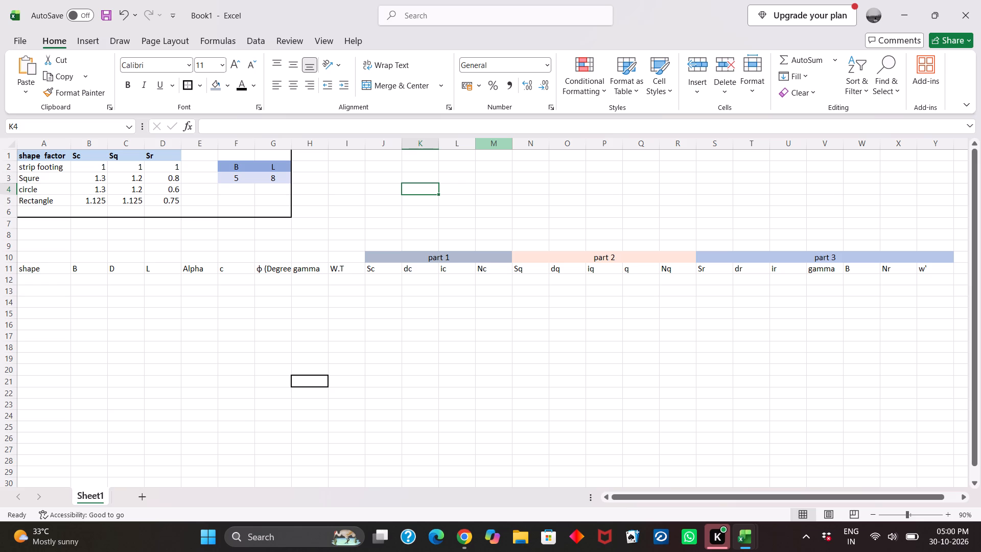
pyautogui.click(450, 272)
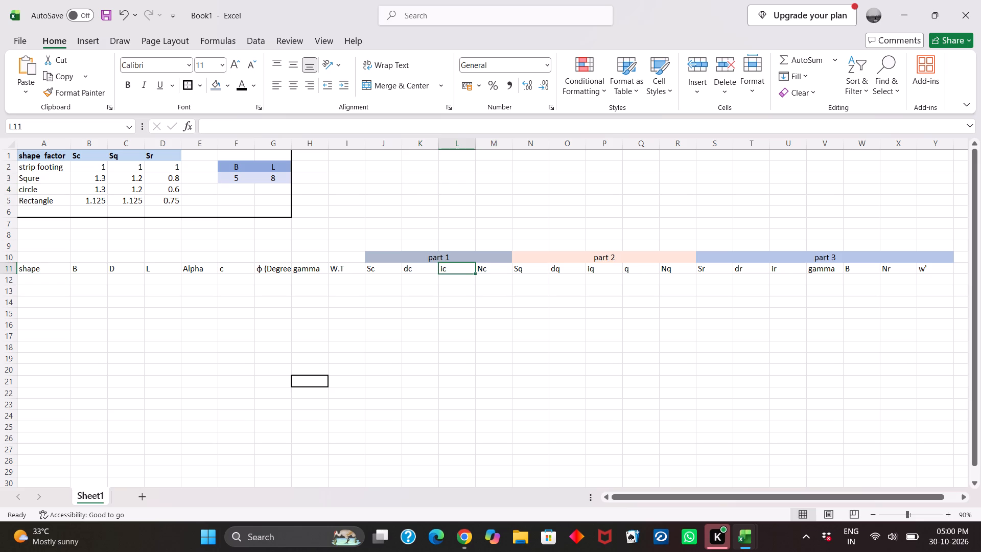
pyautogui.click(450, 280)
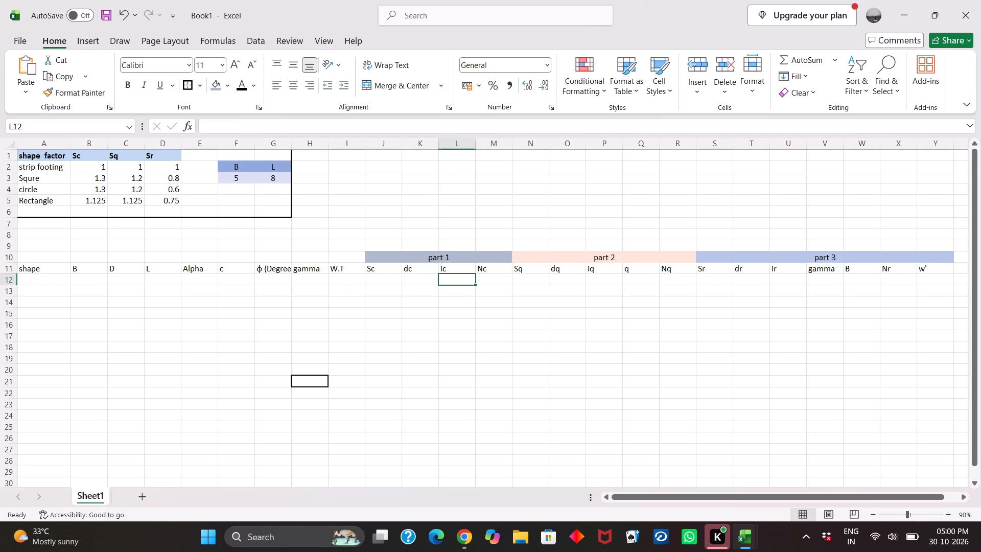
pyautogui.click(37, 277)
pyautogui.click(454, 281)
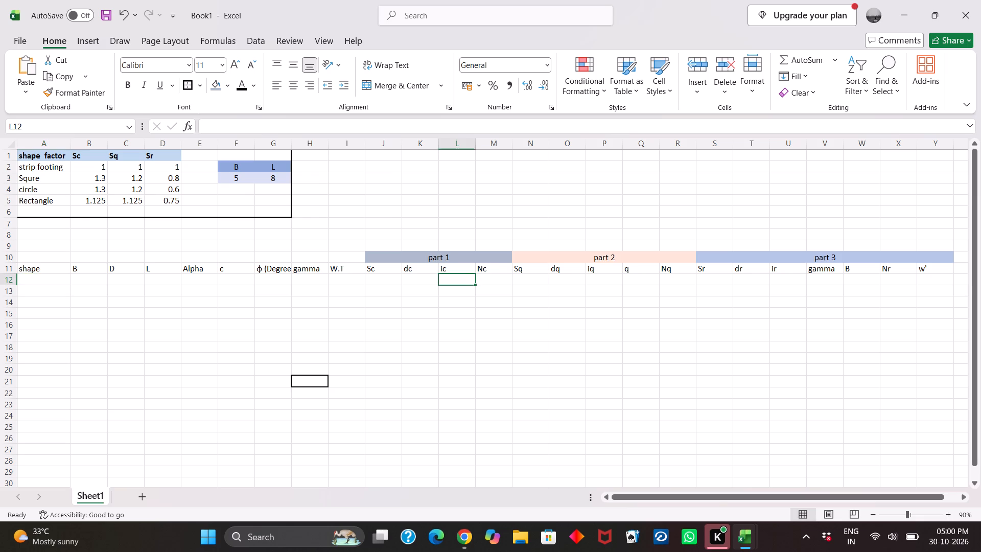
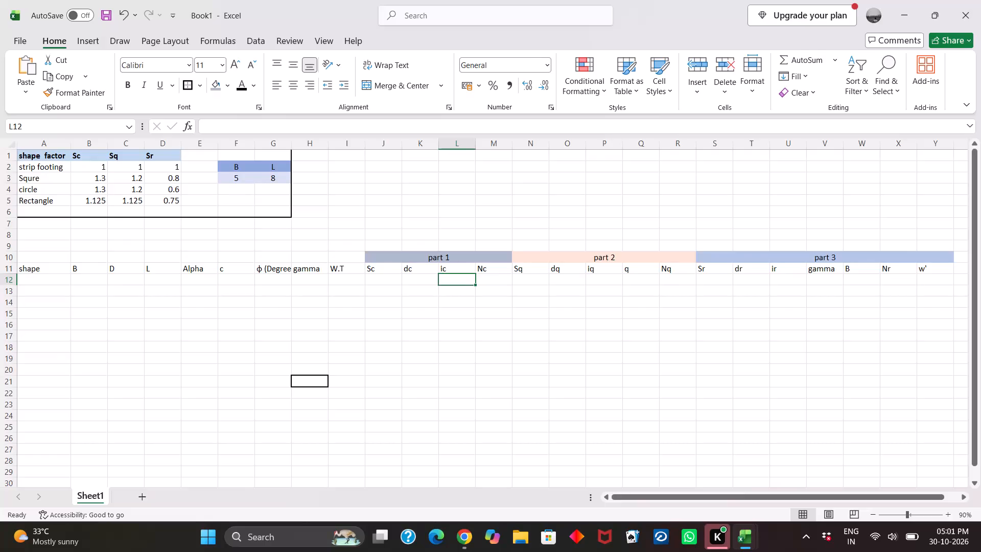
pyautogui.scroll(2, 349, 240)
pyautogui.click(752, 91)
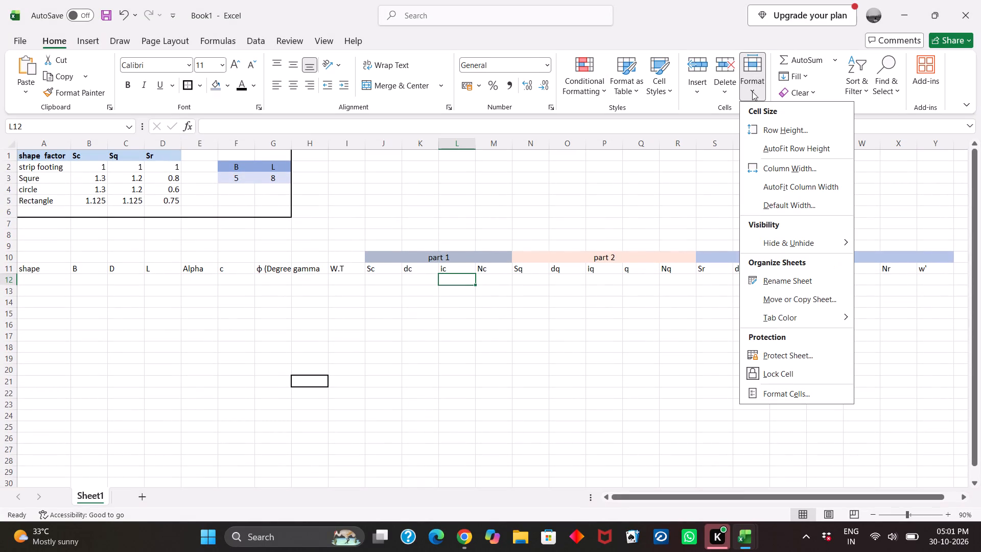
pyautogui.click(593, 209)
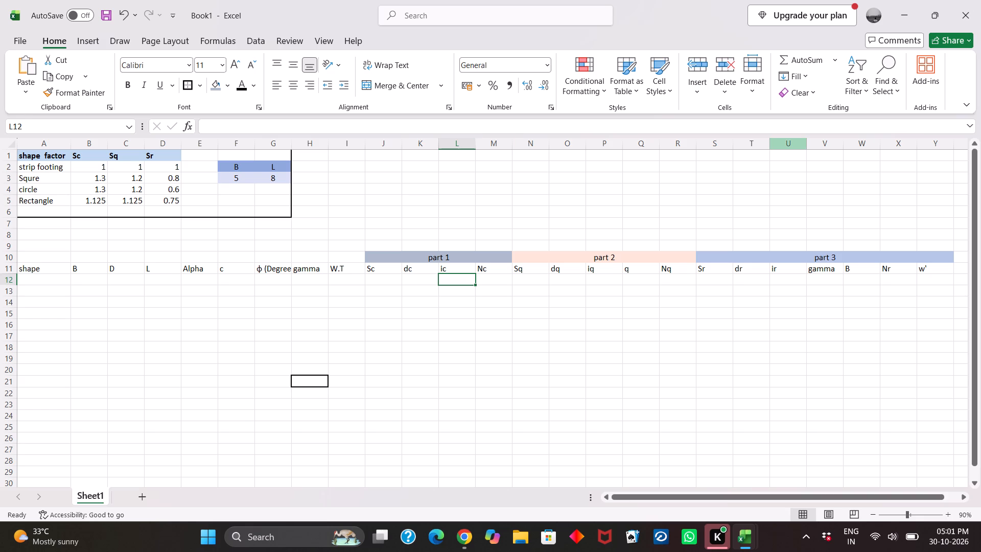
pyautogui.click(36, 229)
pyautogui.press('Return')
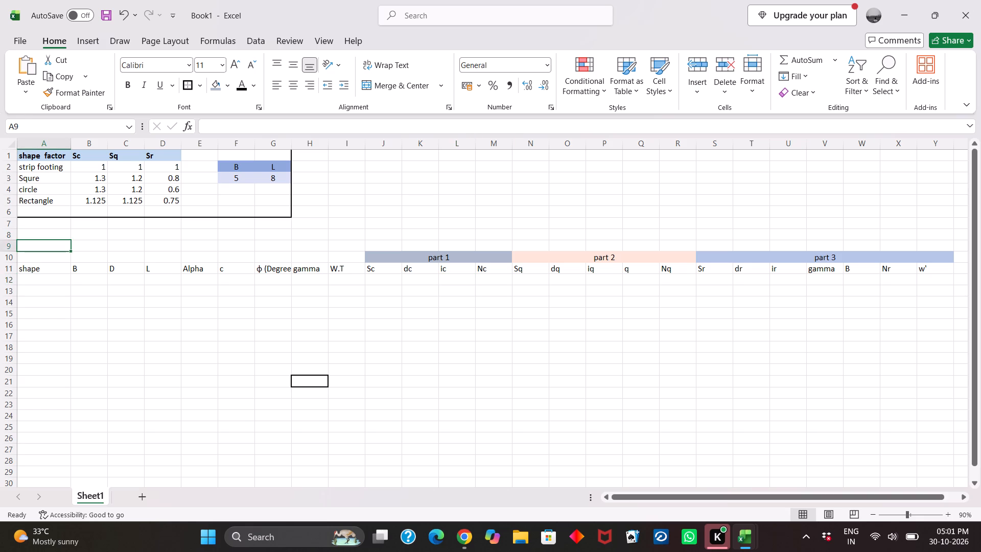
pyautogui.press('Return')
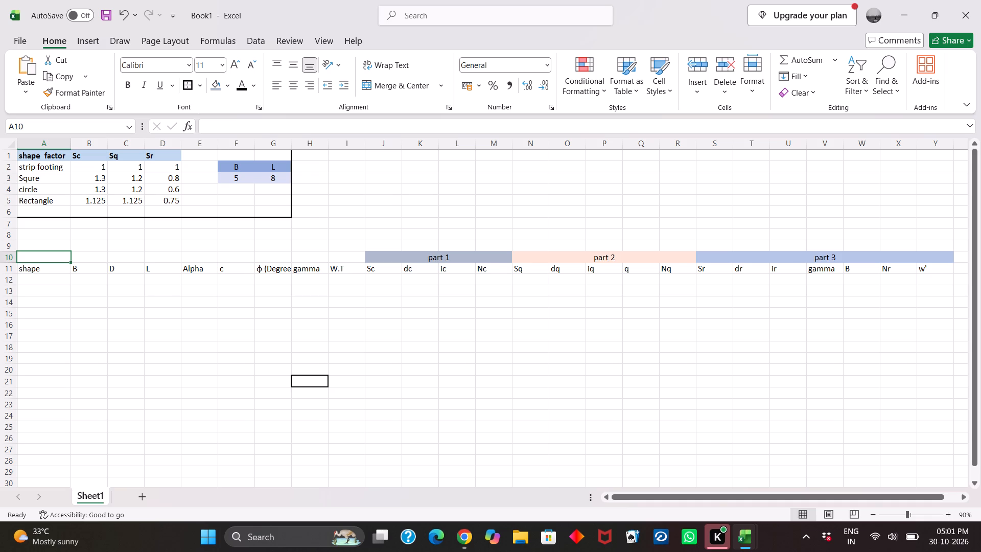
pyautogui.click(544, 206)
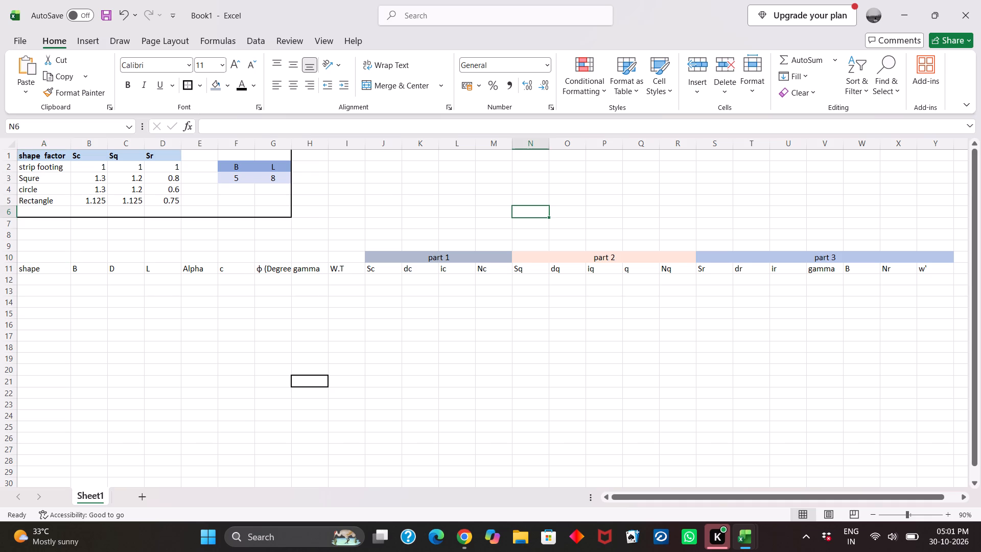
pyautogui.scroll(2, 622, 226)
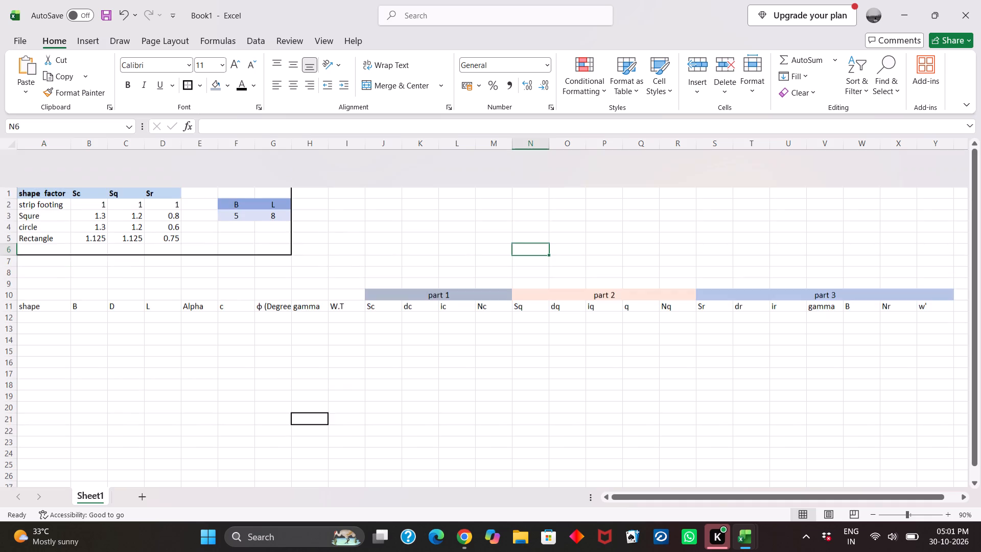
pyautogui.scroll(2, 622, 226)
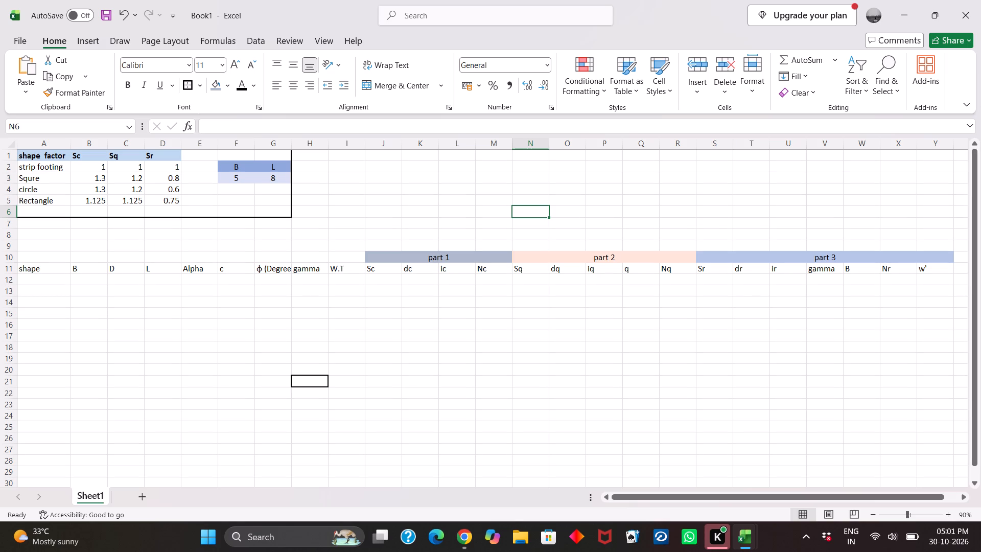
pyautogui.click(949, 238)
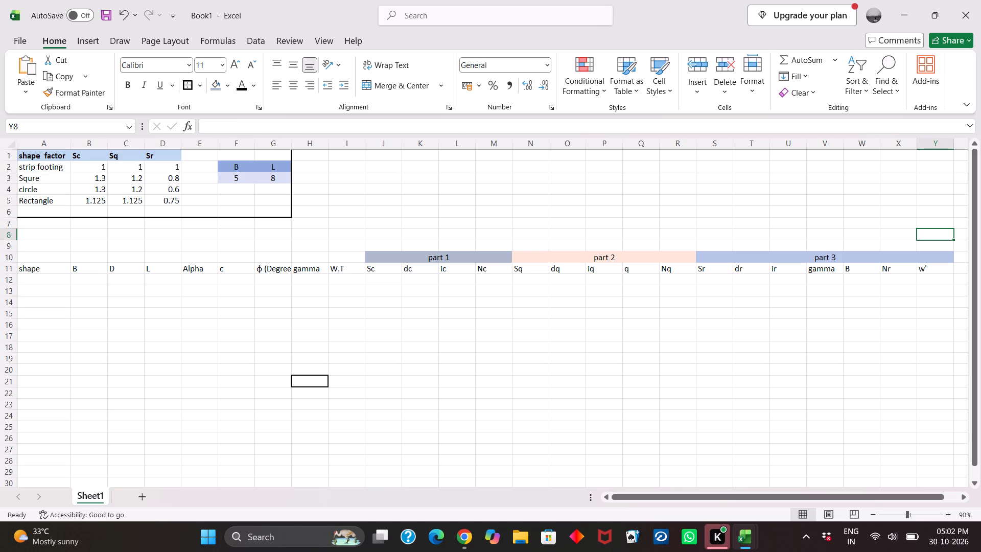
# Move the main table's header block A9:Y11, including the part 1 to part 3 headings, down to A23:Y25.
pyautogui.moveTo(29, 244); pyautogui.dragTo(639, 273)
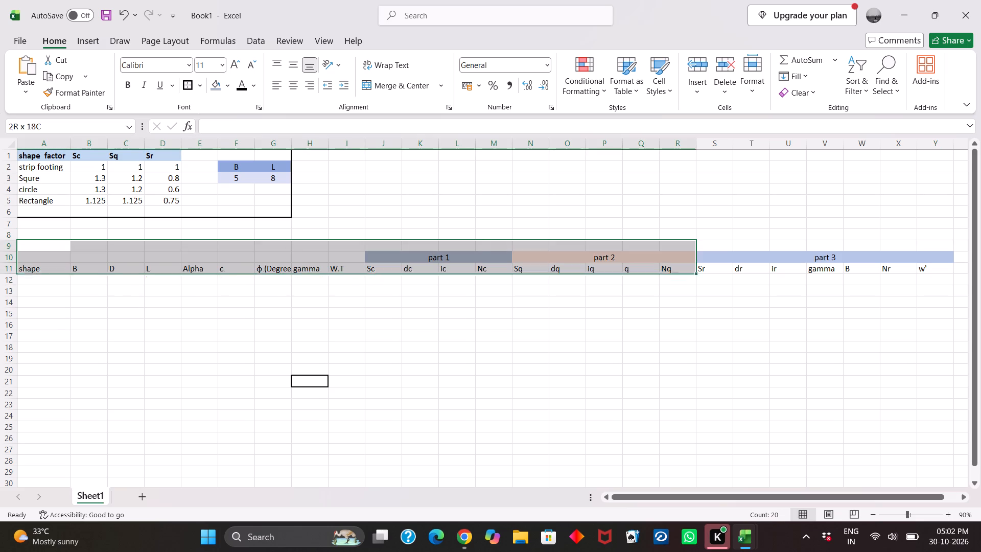
pyautogui.moveTo(639, 273); pyautogui.dragTo(844, 273)
pyautogui.click(844, 273)
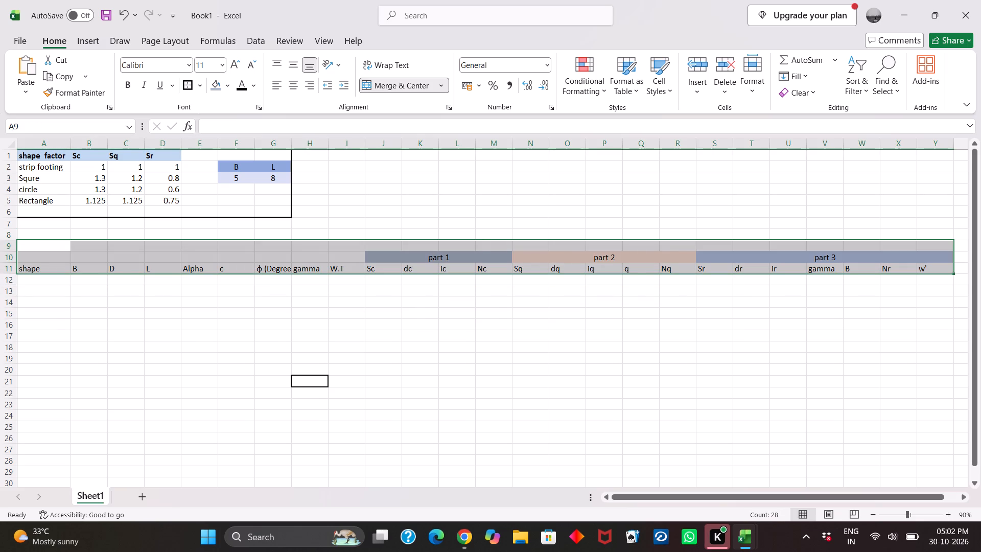
pyautogui.moveTo(635, 273); pyautogui.dragTo(618, 334)
pyautogui.moveTo(618, 342); pyautogui.dragTo(616, 358)
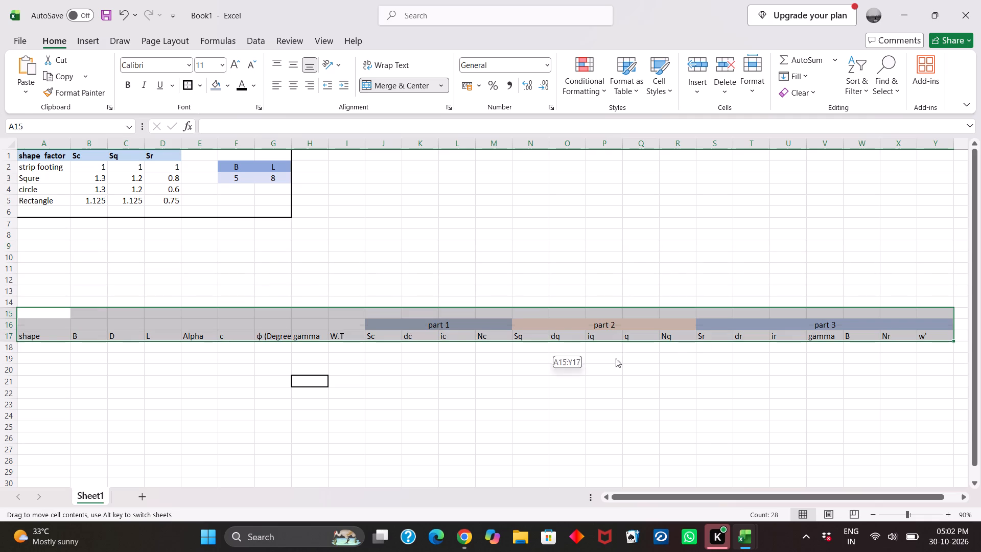
pyautogui.moveTo(616, 358); pyautogui.dragTo(599, 427)
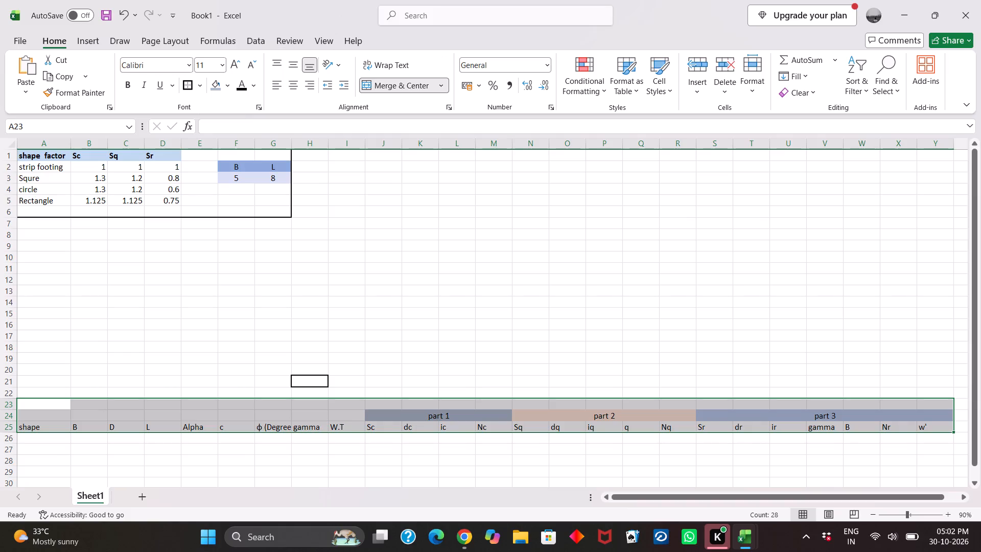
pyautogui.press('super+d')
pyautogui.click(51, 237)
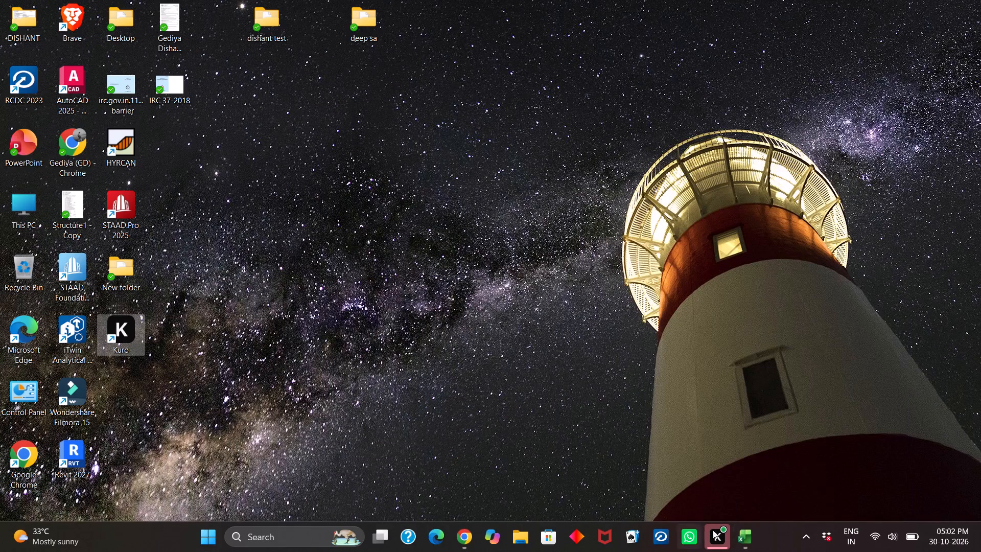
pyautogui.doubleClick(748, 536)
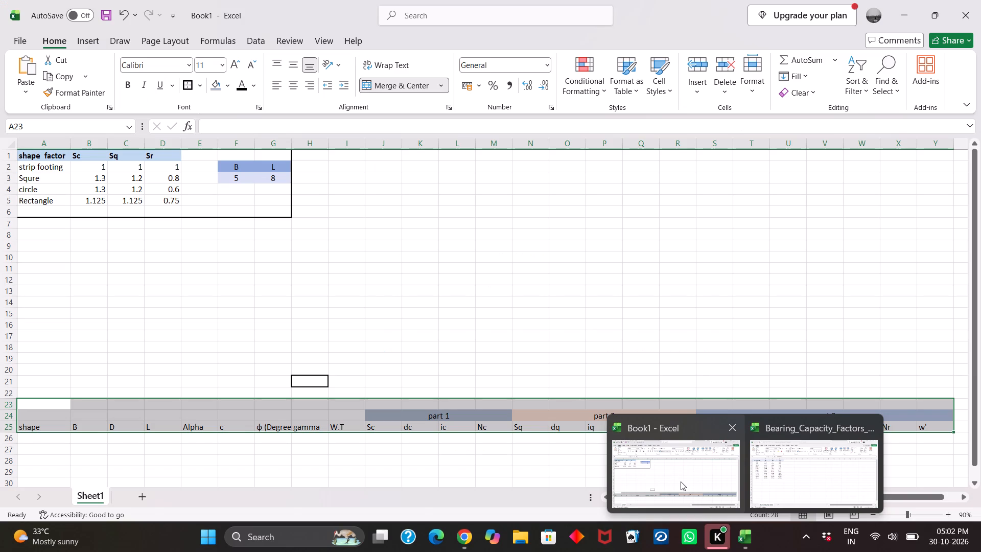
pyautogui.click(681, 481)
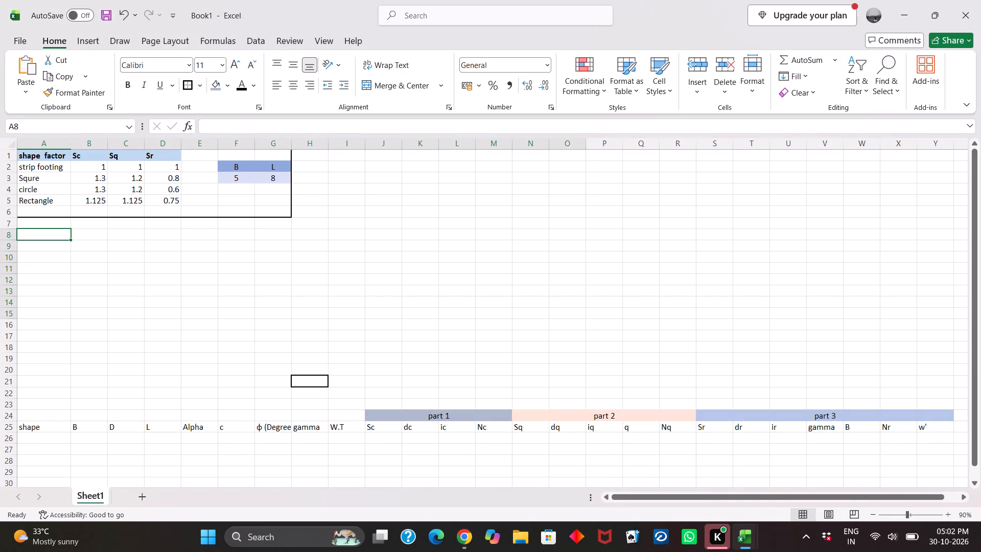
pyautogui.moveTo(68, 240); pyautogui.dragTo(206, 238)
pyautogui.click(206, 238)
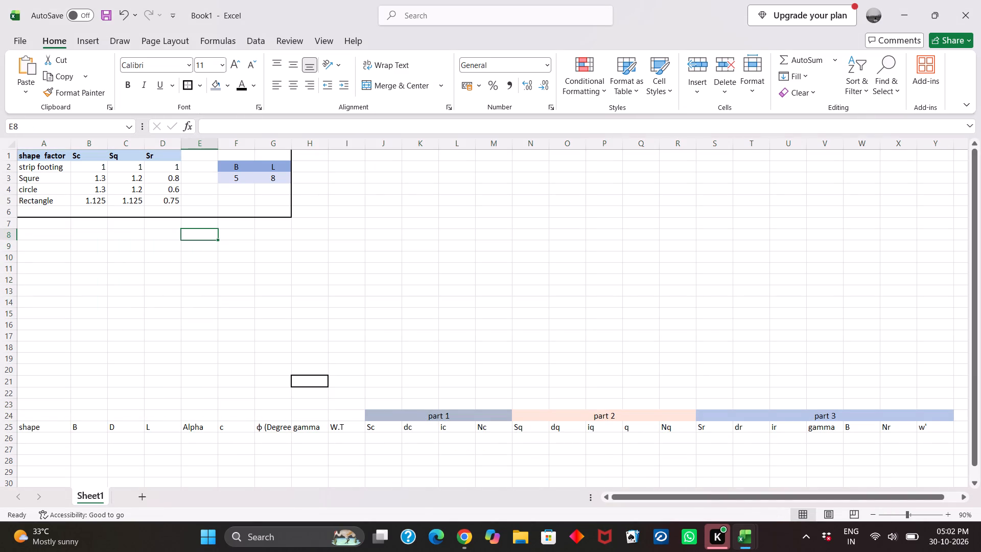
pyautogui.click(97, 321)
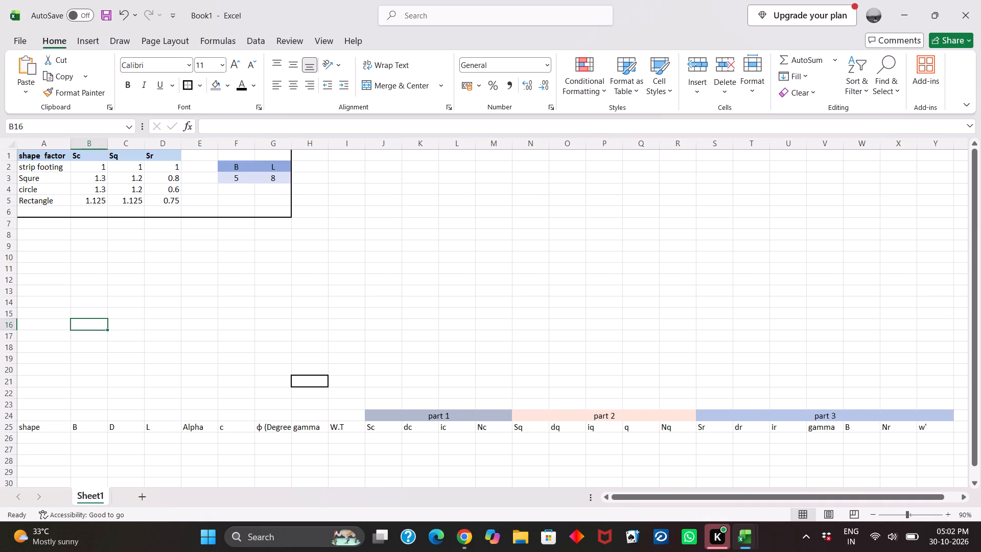
# Enter the heading "Depth factor (uncompacted soil)" in A8, below the shape factor table.
pyautogui.click(42, 235)
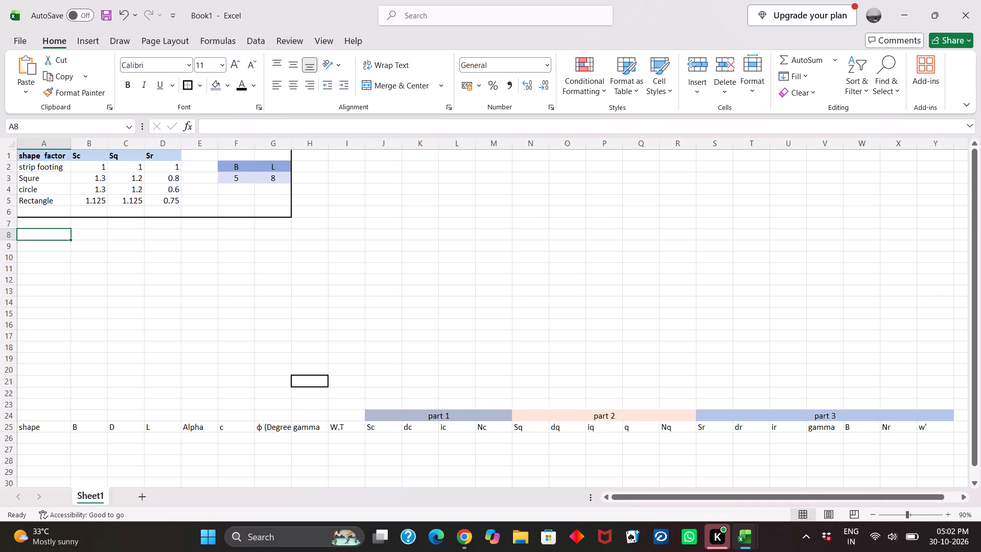
pyautogui.moveTo(71, 239); pyautogui.dragTo(217, 231)
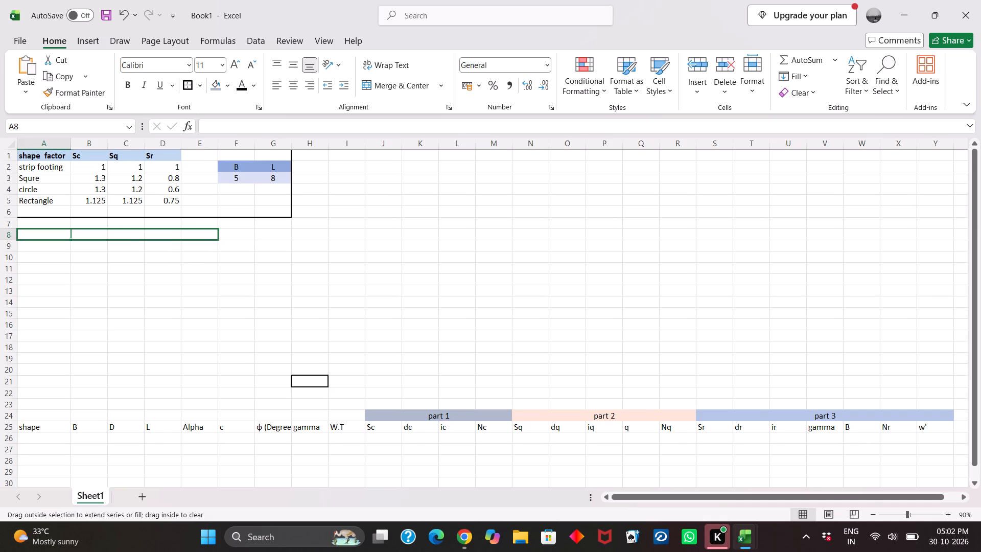
pyautogui.moveTo(217, 231); pyautogui.dragTo(208, 229)
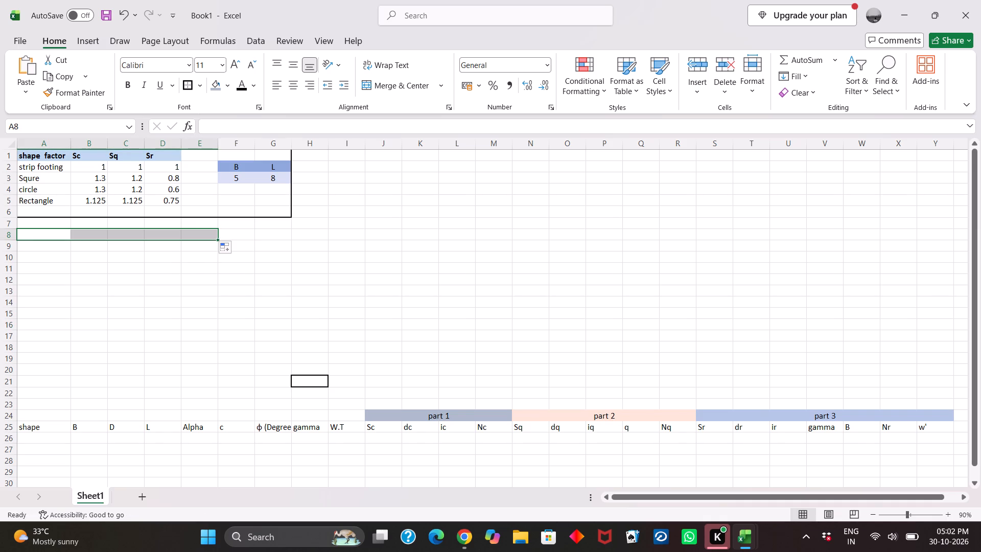
pyautogui.hotkey('shift', 'd')
pyautogui.write('ep')
pyautogui.write('th')
pyautogui.press('space')
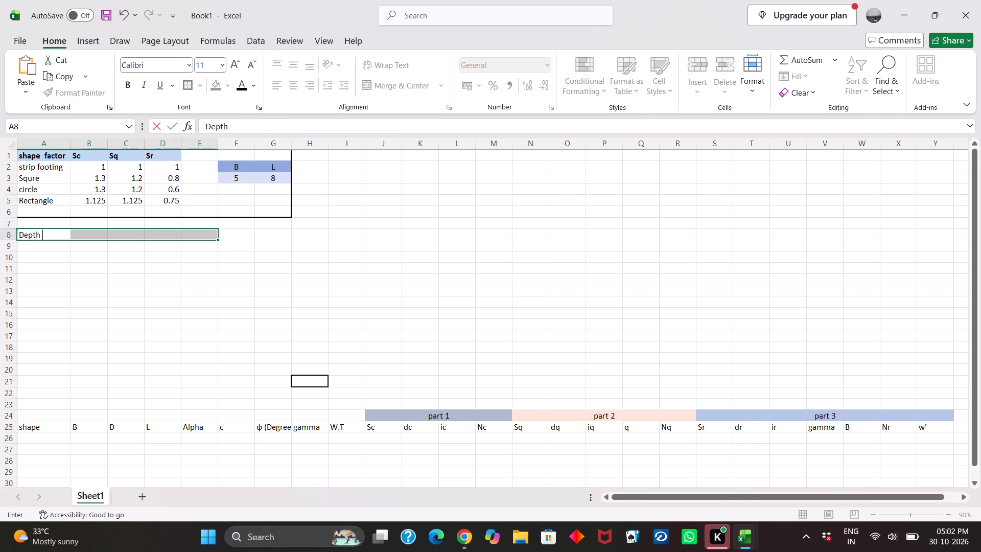
pyautogui.write('facr')
pyautogui.press('BackSpace')
pyautogui.write('toe')
pyautogui.press('space')
pyautogui.press('BackSpace')
pyautogui.press('BackSpace')
pyautogui.press('r')
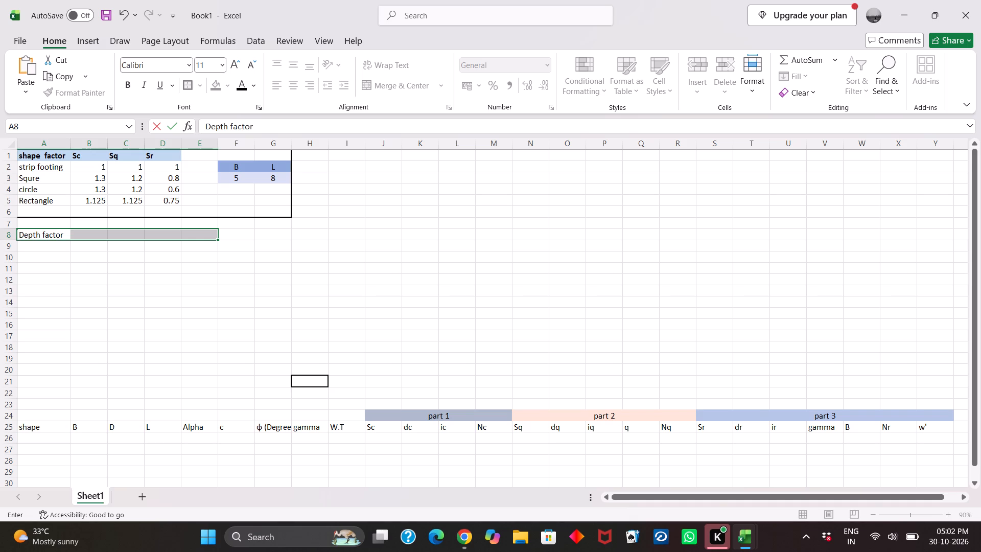
pyautogui.press('space')
pyautogui.hotkey('shift', '(')
pyautogui.write('un')
pyautogui.write('com')
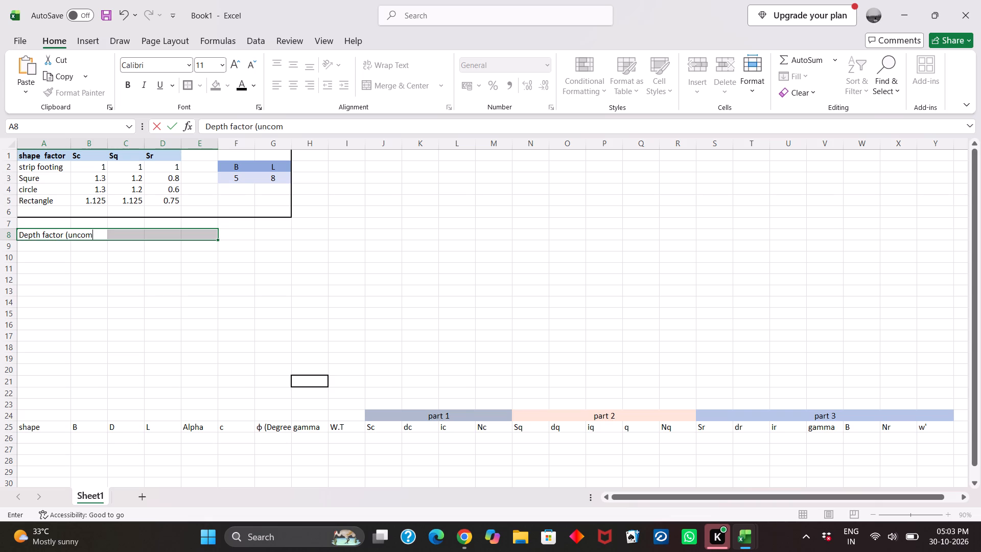
pyautogui.write('pacted')
pyautogui.press('space')
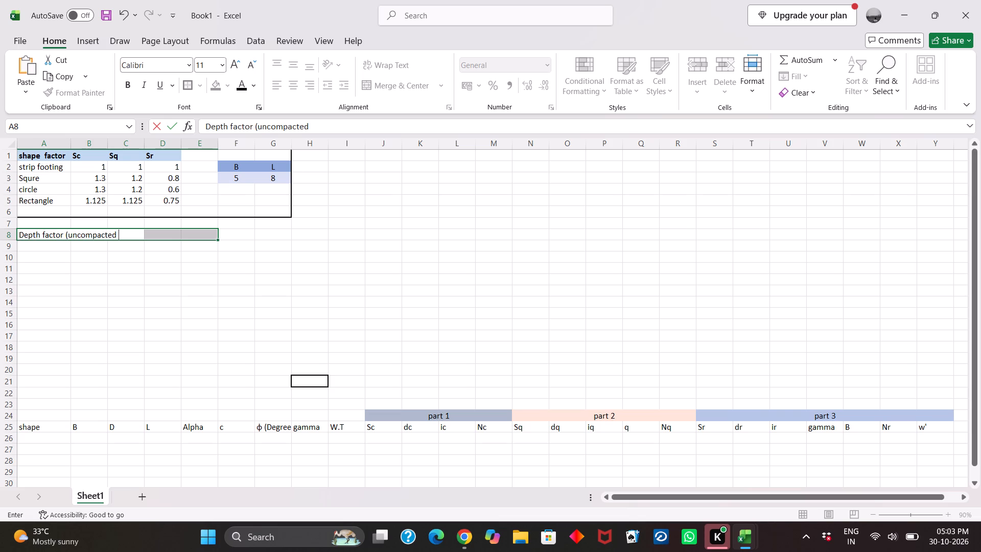
pyautogui.write('soil')
pyautogui.hotkey('shift', ')')
pyautogui.click(154, 268)
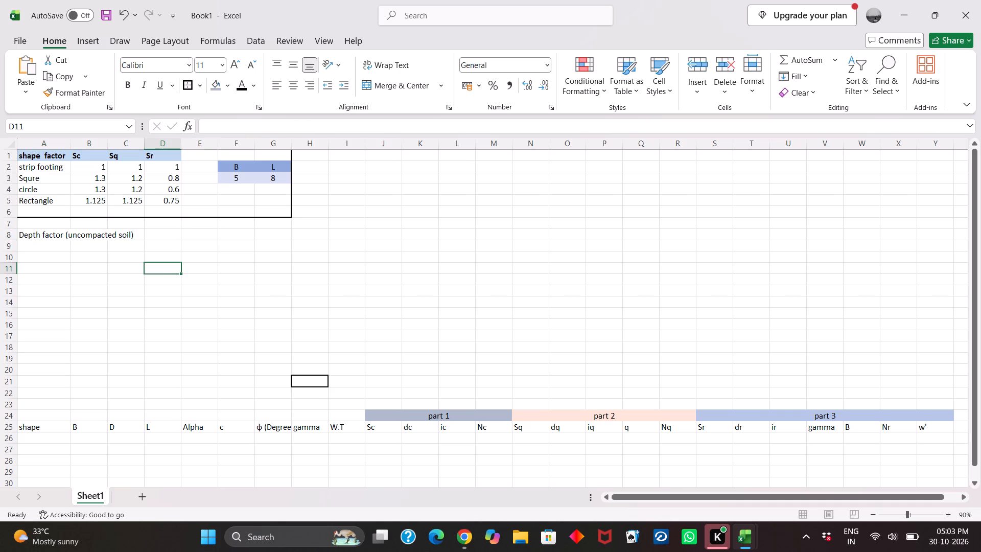
# Merge and center the depth factor heading across A8:D8.
pyautogui.moveTo(20, 231); pyautogui.dragTo(179, 235)
pyautogui.click(413, 81)
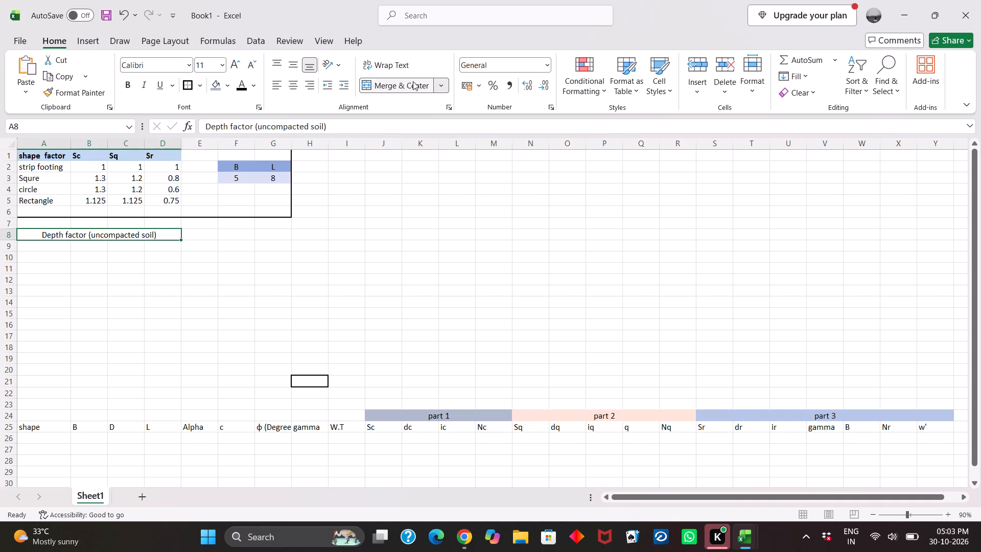
# Make the merged depth factor heading bold and fill it with the second-lightest orange theme shade.
pyautogui.click(121, 86)
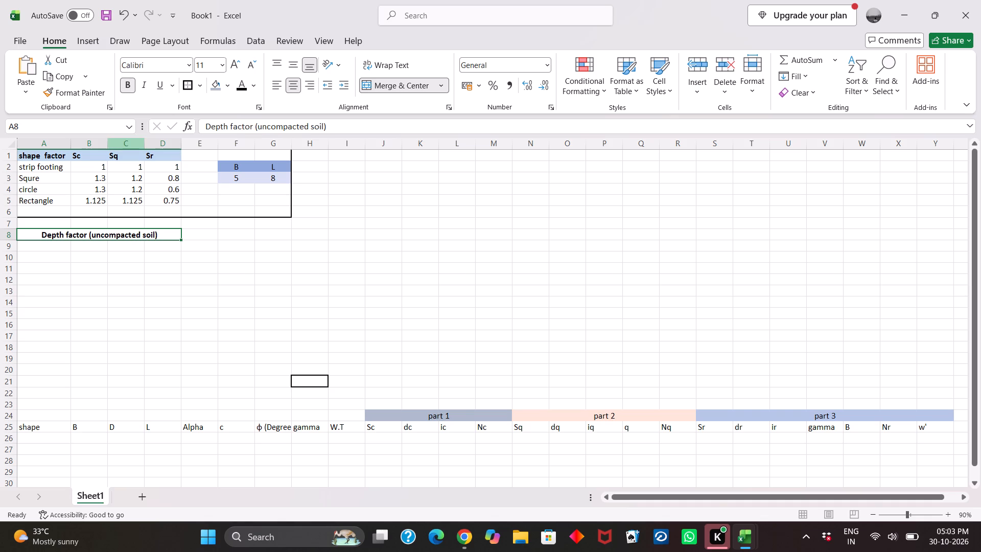
pyautogui.click(229, 84)
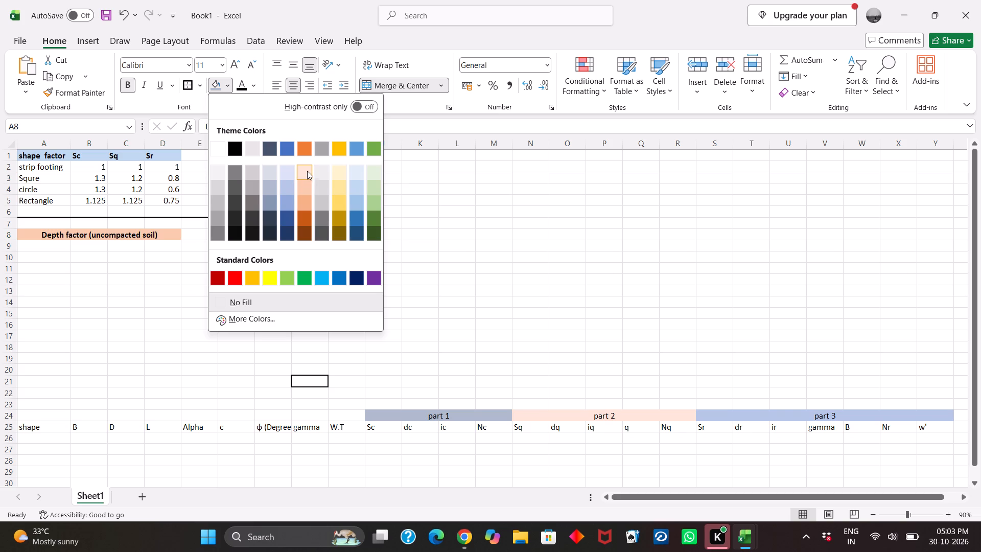
pyautogui.click(303, 185)
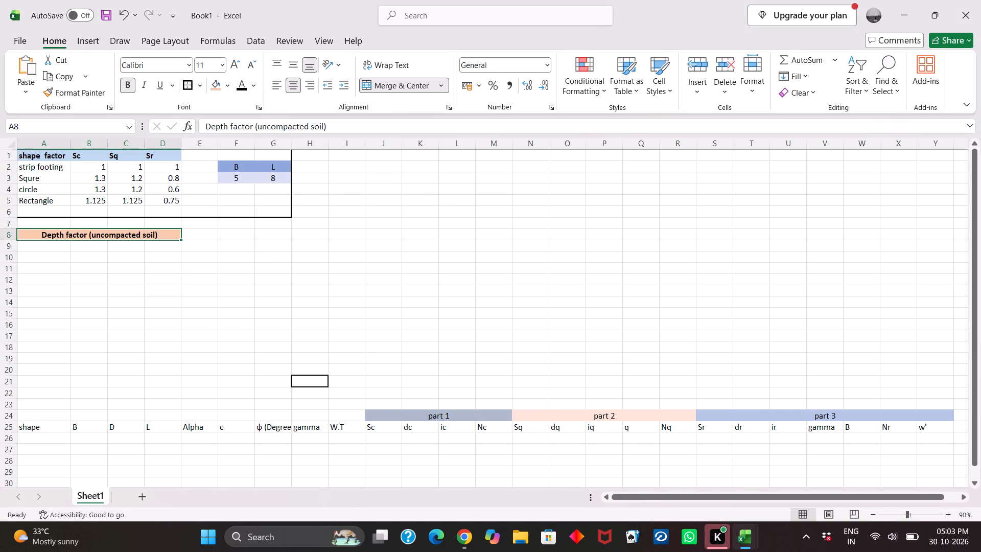
# Enter the column labels dc, dq and dr in A9:C9 below the depth factor heading.
pyautogui.click(148, 280)
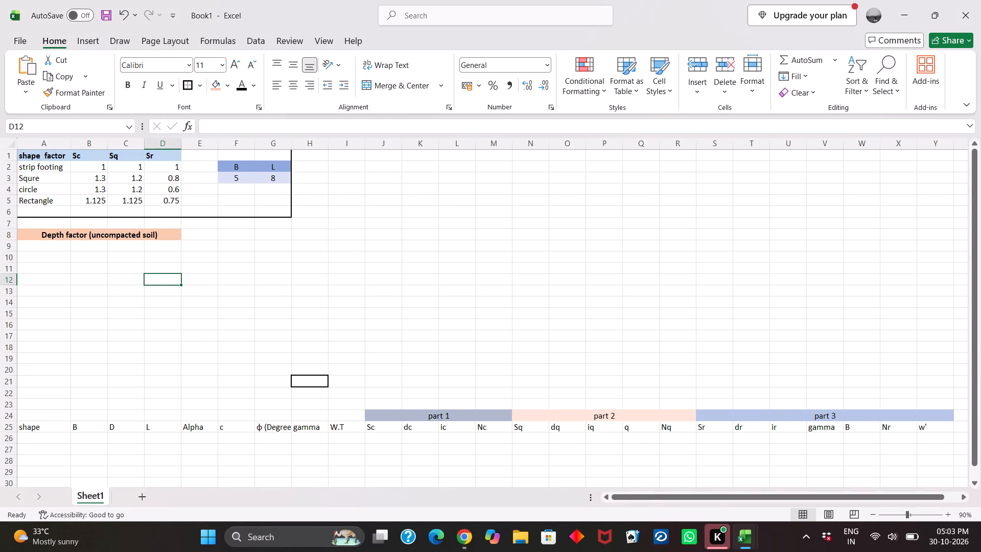
pyautogui.click(41, 246)
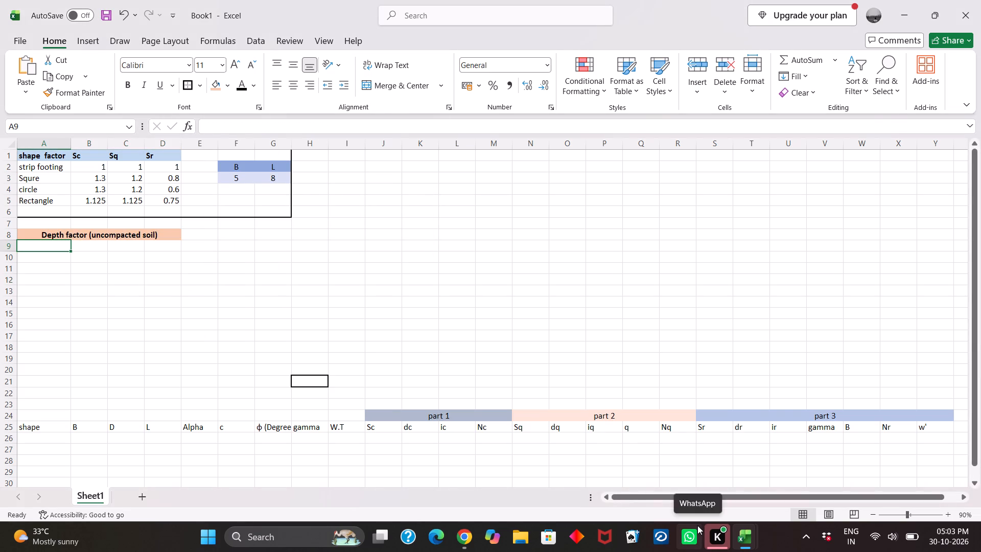
pyautogui.hotkey('shift', 'd')
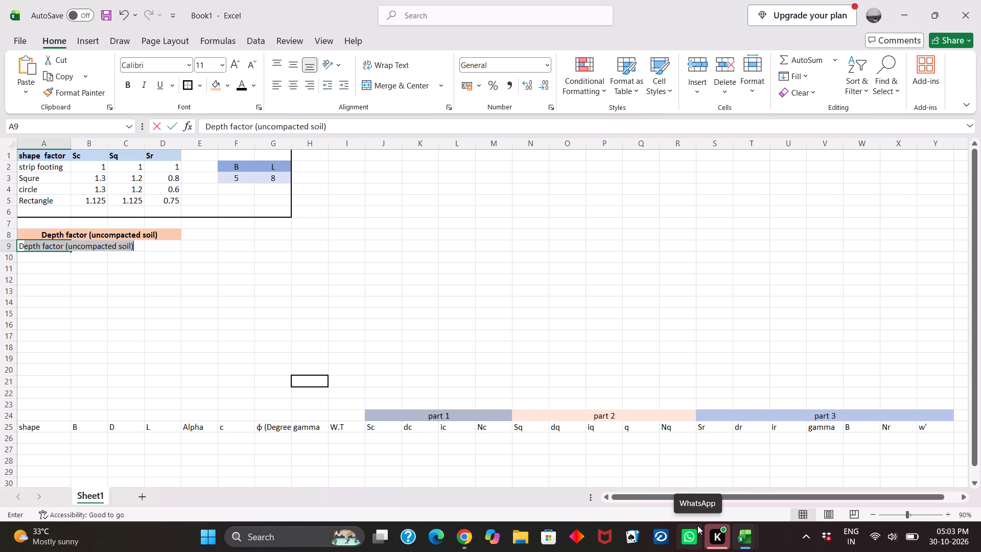
pyautogui.press('c')
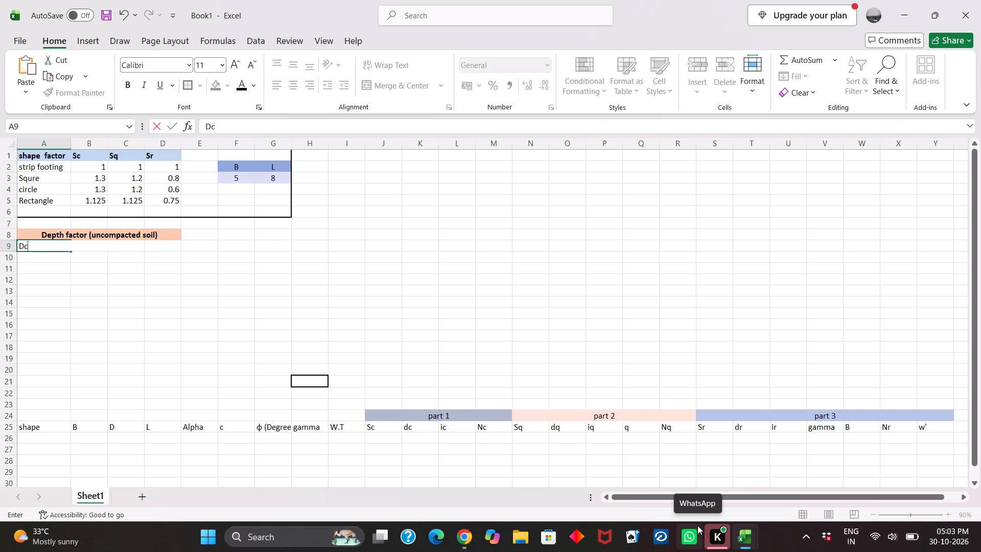
pyautogui.press('BackSpace')
pyautogui.press('BackSpace')
pyautogui.write('dc')
pyautogui.press('Tab')
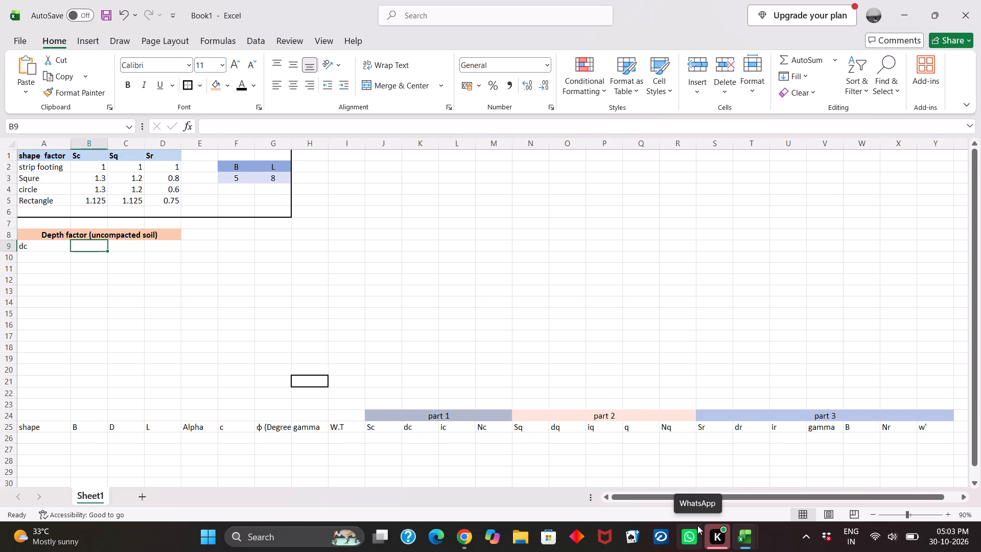
pyautogui.press('d')
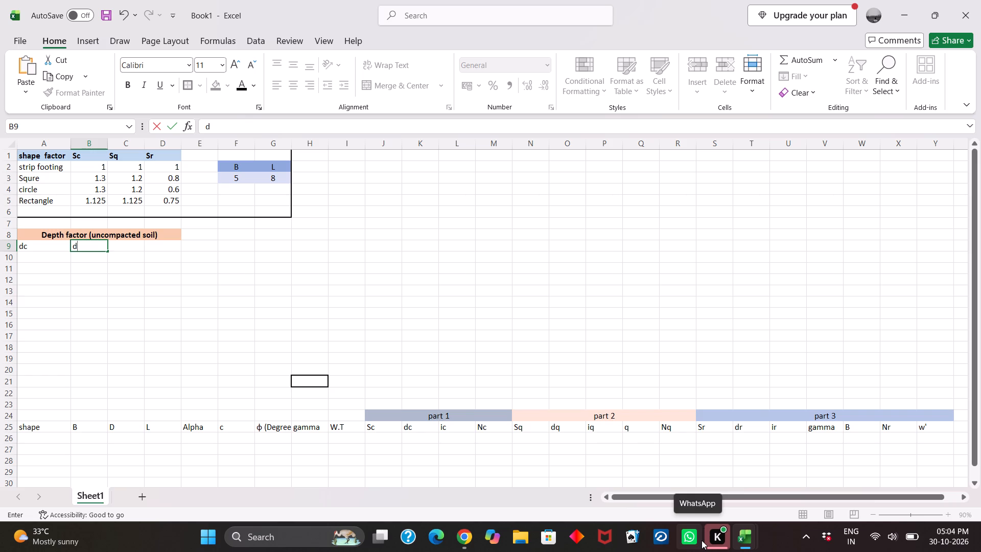
pyautogui.press('q')
pyautogui.press('Tab')
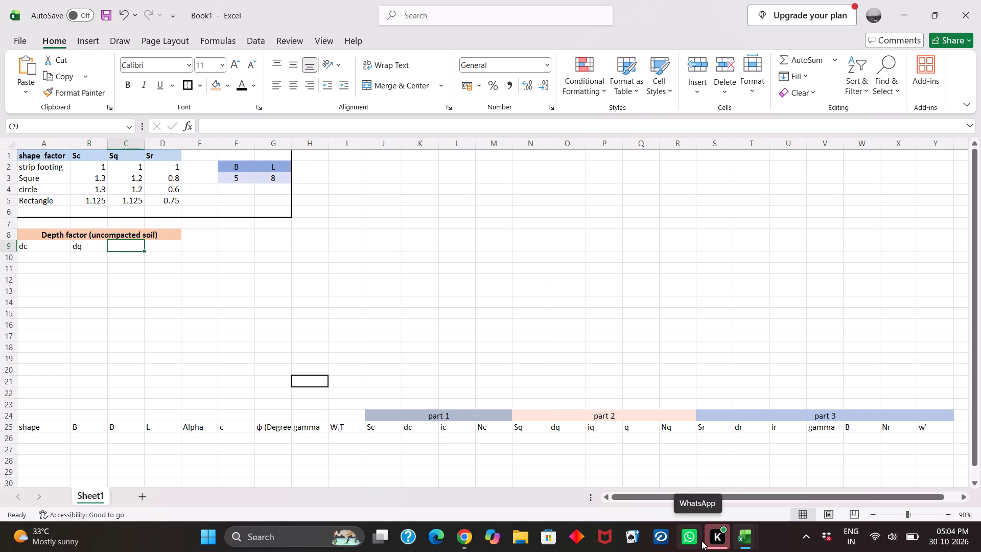
pyautogui.write('dr')
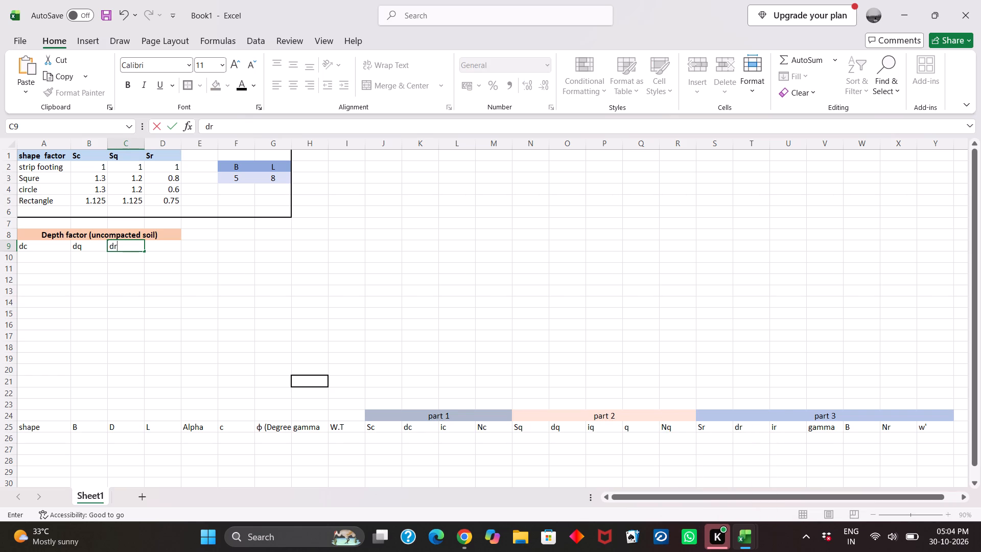
pyautogui.click(43, 260)
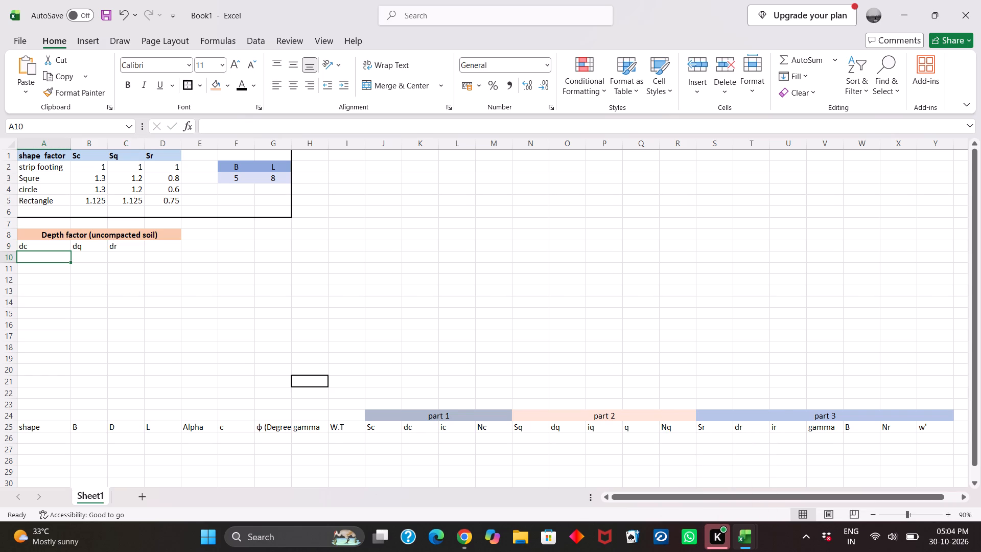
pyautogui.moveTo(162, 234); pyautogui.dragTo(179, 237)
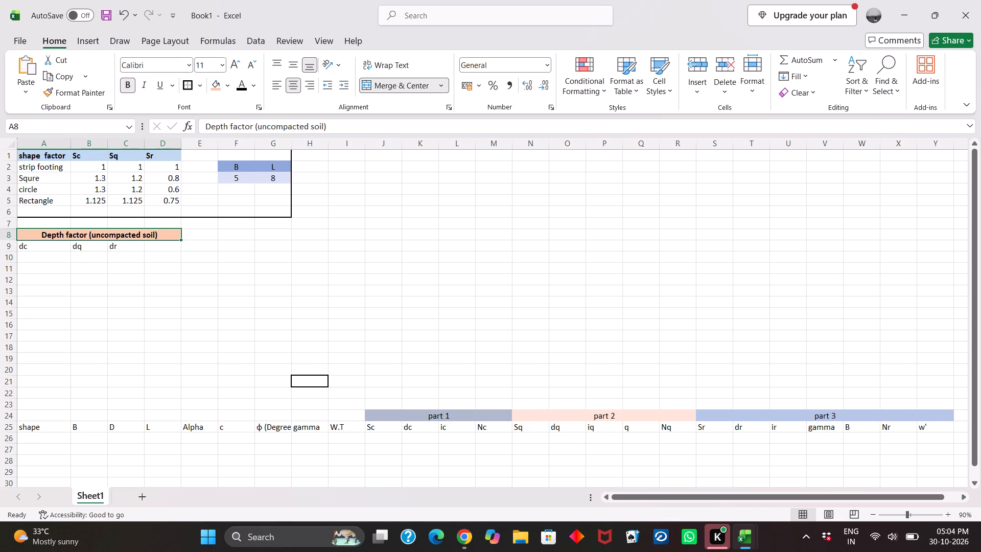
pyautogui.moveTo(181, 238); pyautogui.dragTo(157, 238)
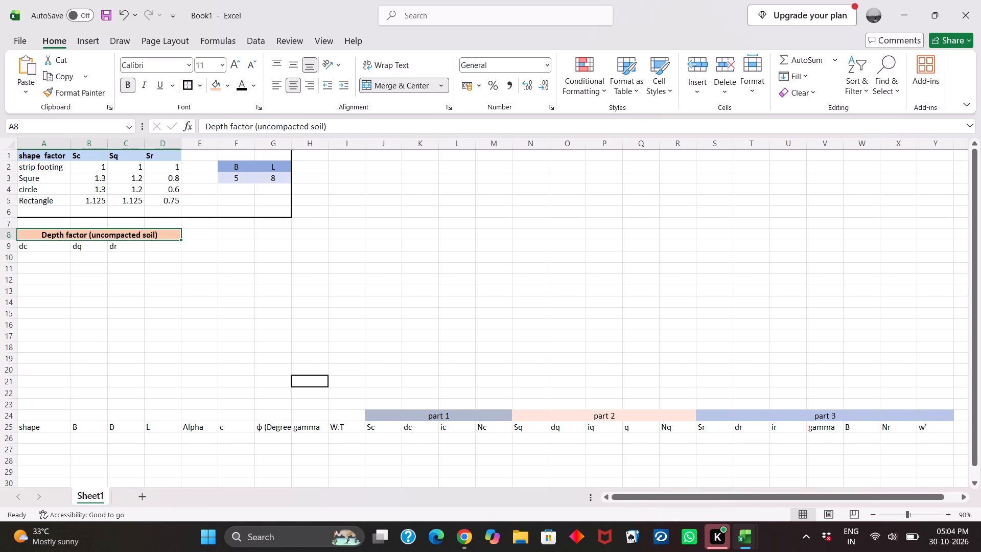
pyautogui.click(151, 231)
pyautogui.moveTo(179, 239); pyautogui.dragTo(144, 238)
# Enter the value 1 under each of dc, dq and dr in A10:C10.
pyautogui.click(40, 257)
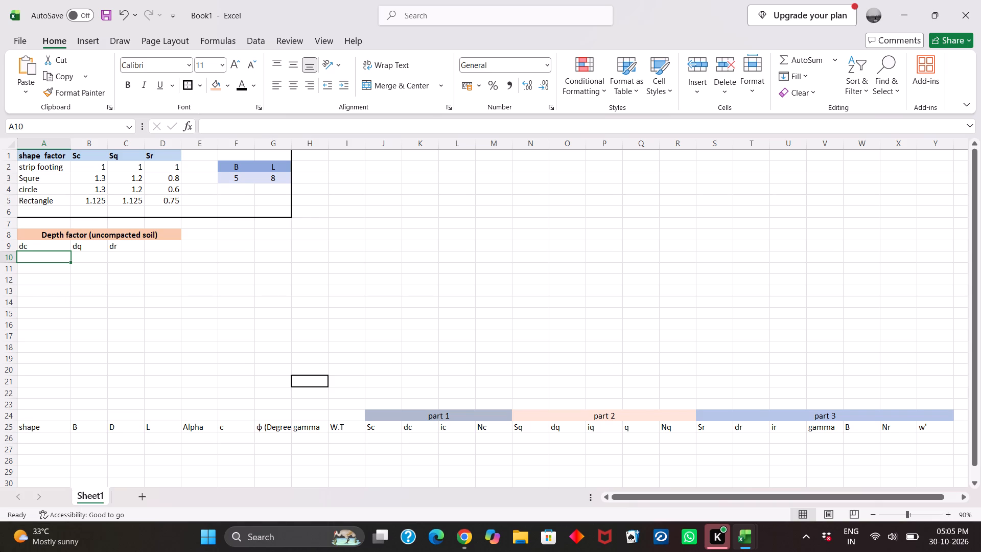
pyautogui.press('1')
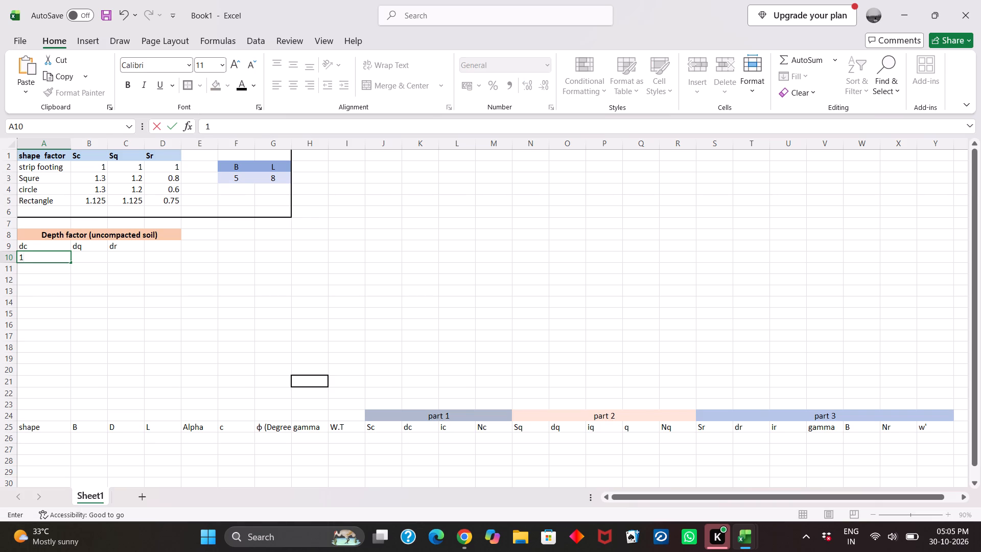
pyautogui.click(82, 261)
pyautogui.press('1')
pyautogui.click(132, 260)
pyautogui.press('1')
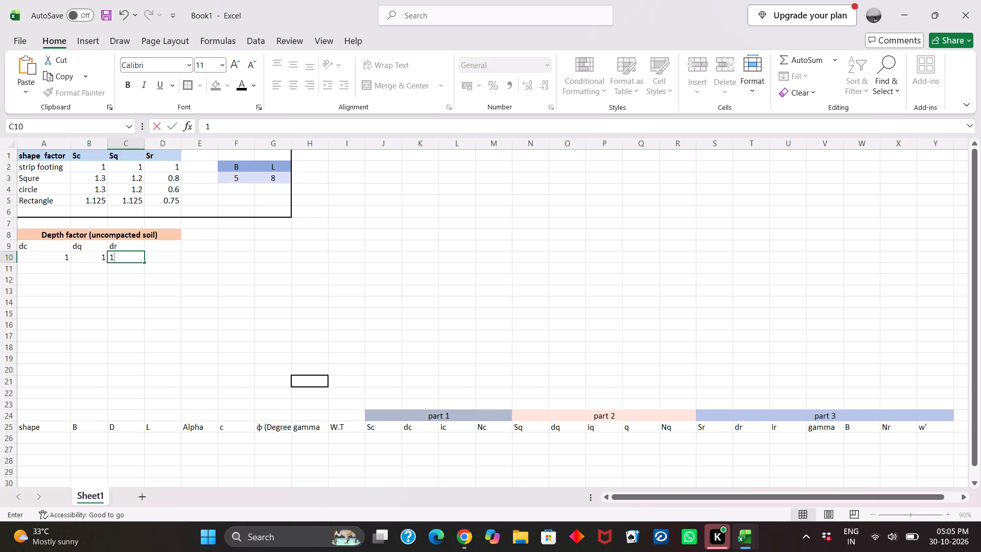
pyautogui.press('Return')
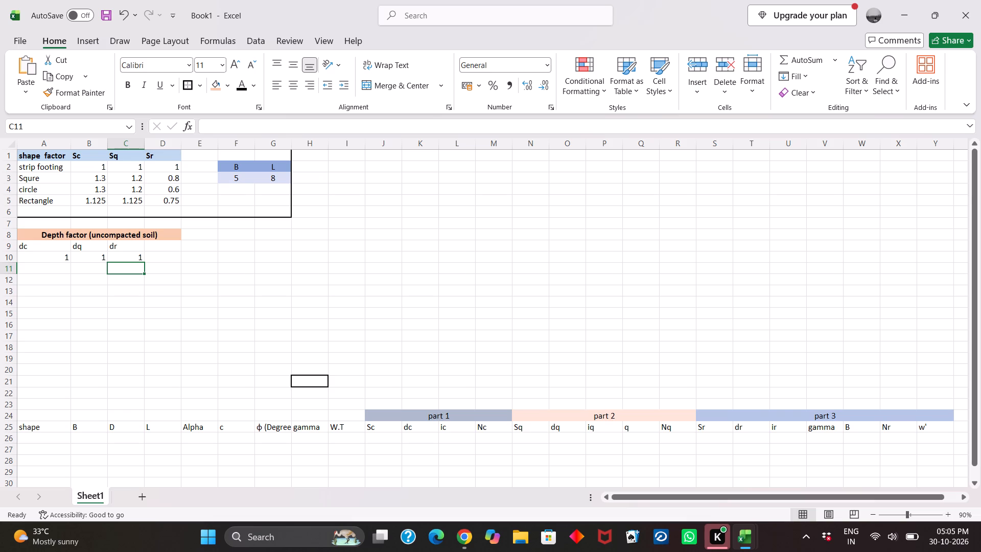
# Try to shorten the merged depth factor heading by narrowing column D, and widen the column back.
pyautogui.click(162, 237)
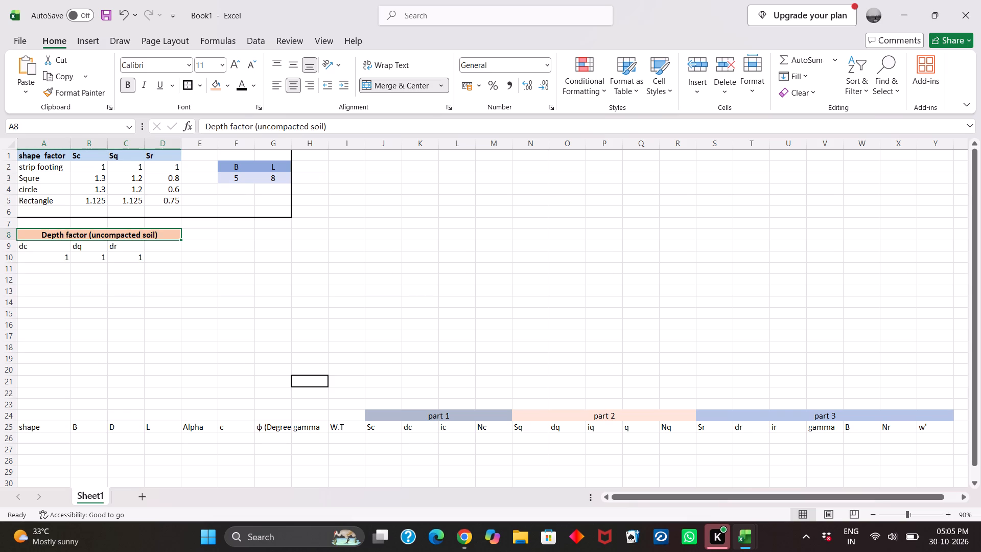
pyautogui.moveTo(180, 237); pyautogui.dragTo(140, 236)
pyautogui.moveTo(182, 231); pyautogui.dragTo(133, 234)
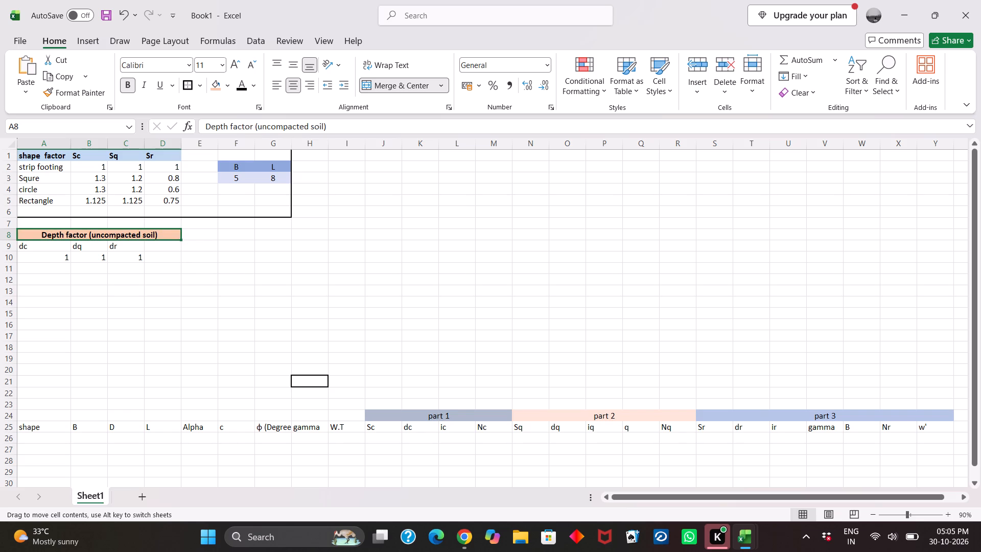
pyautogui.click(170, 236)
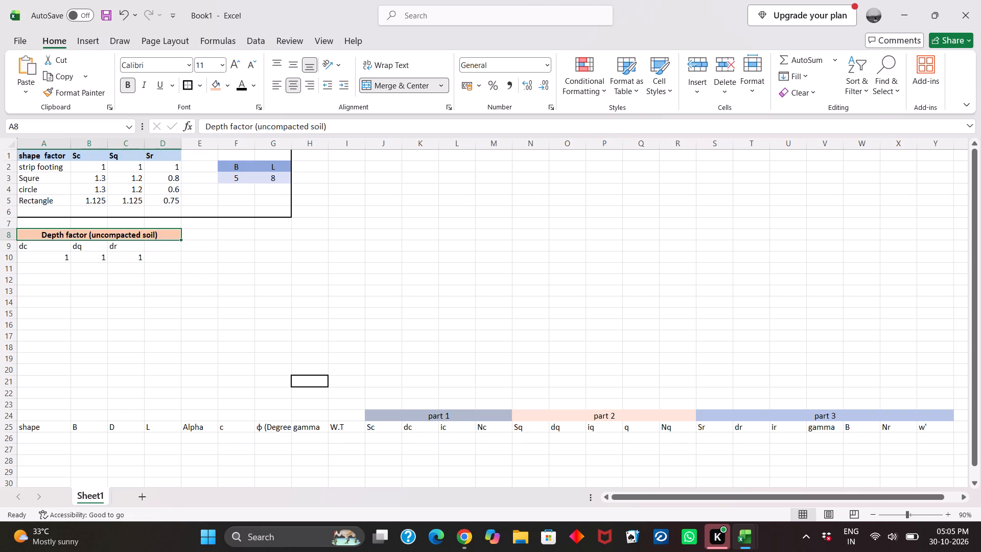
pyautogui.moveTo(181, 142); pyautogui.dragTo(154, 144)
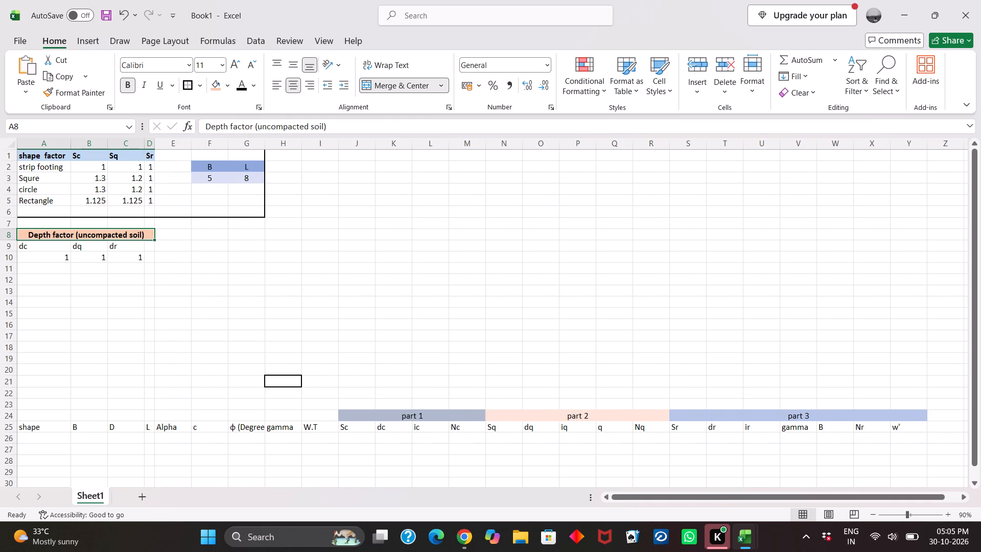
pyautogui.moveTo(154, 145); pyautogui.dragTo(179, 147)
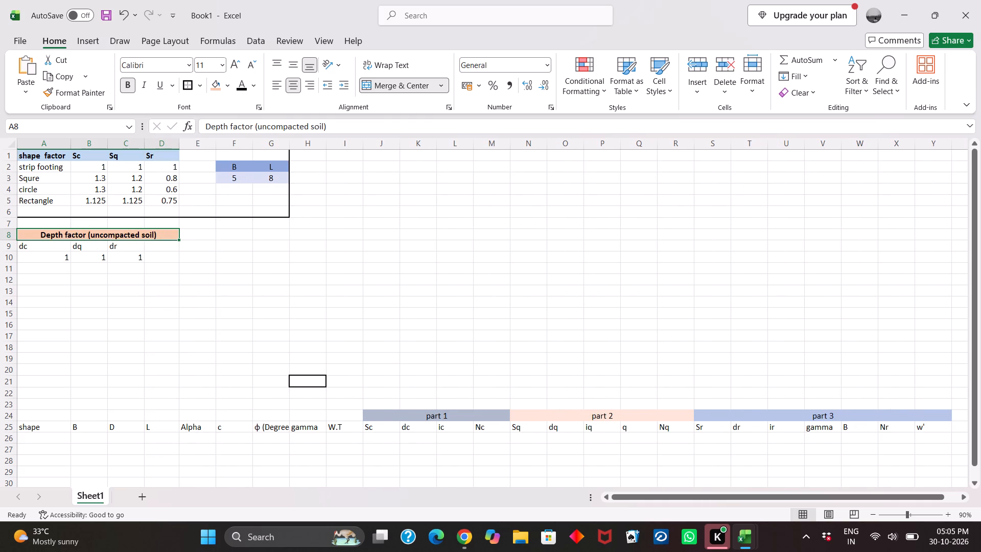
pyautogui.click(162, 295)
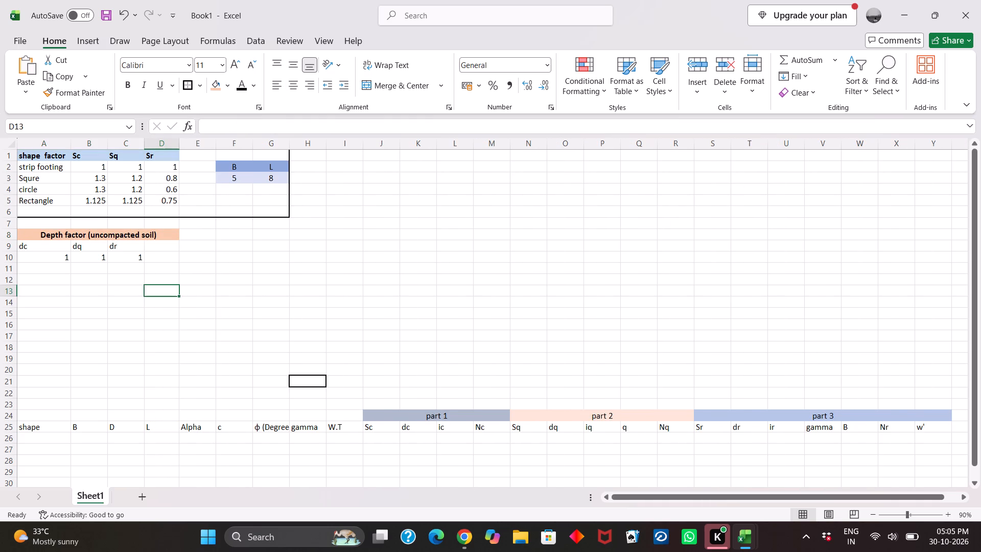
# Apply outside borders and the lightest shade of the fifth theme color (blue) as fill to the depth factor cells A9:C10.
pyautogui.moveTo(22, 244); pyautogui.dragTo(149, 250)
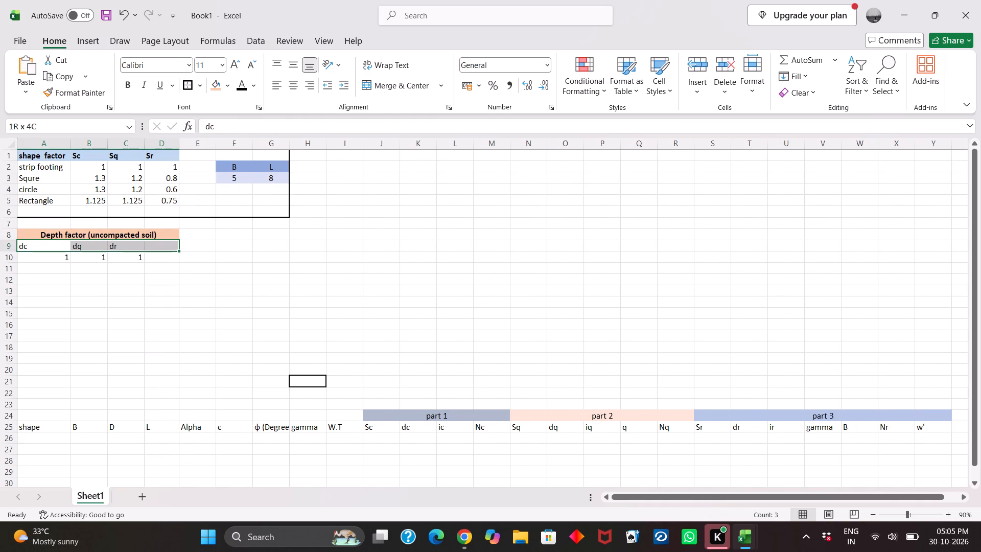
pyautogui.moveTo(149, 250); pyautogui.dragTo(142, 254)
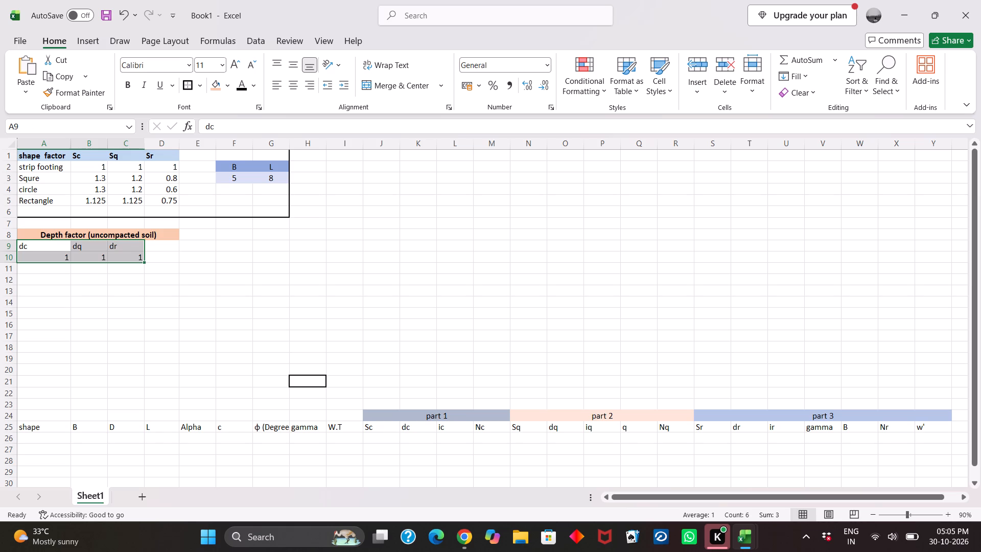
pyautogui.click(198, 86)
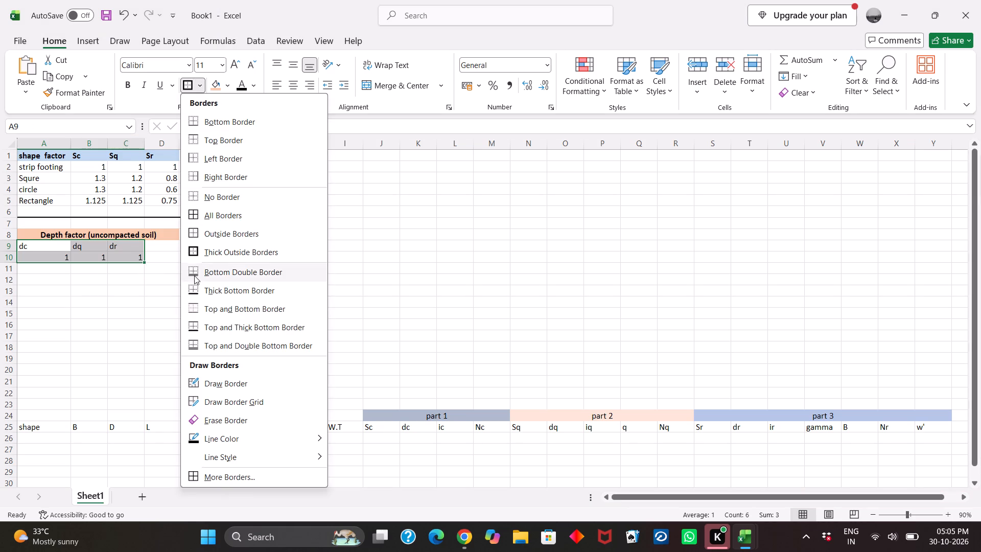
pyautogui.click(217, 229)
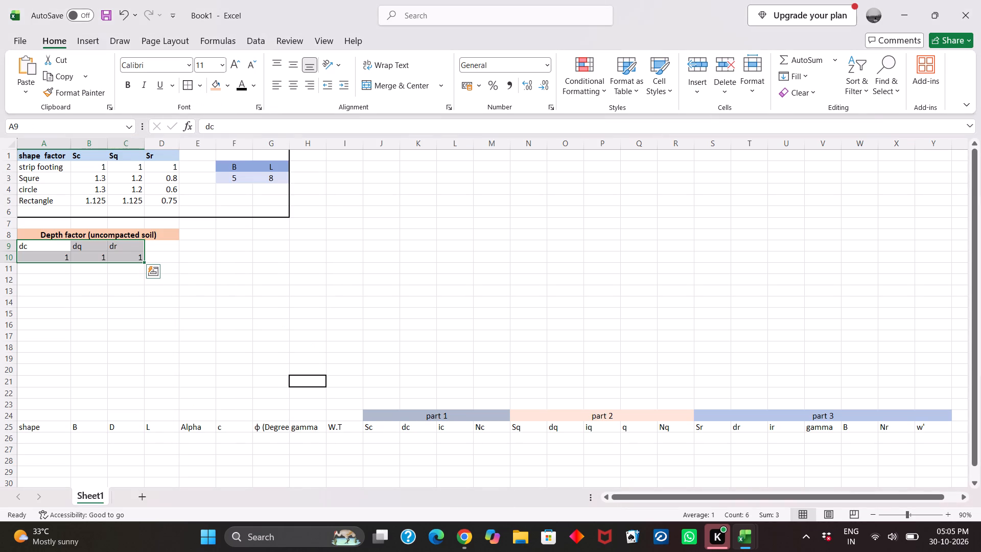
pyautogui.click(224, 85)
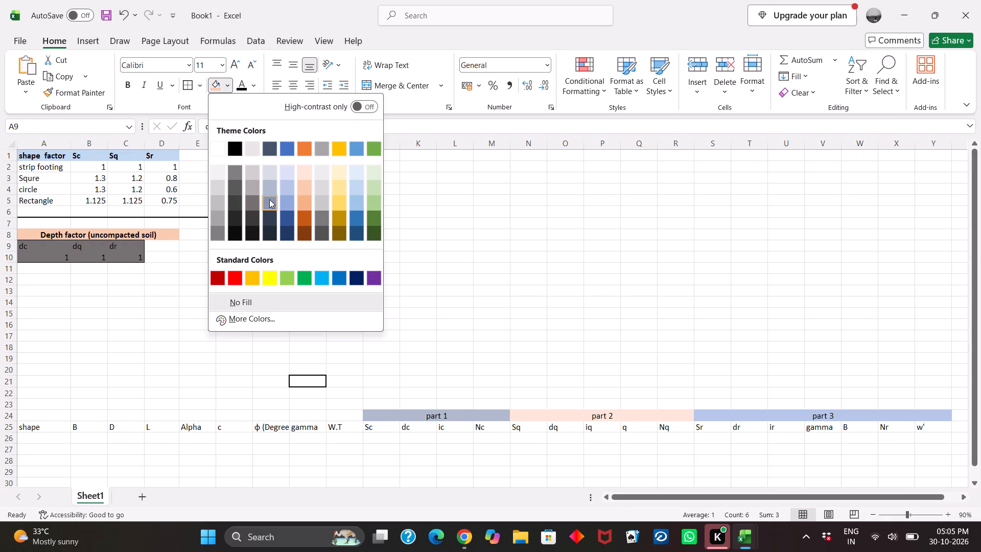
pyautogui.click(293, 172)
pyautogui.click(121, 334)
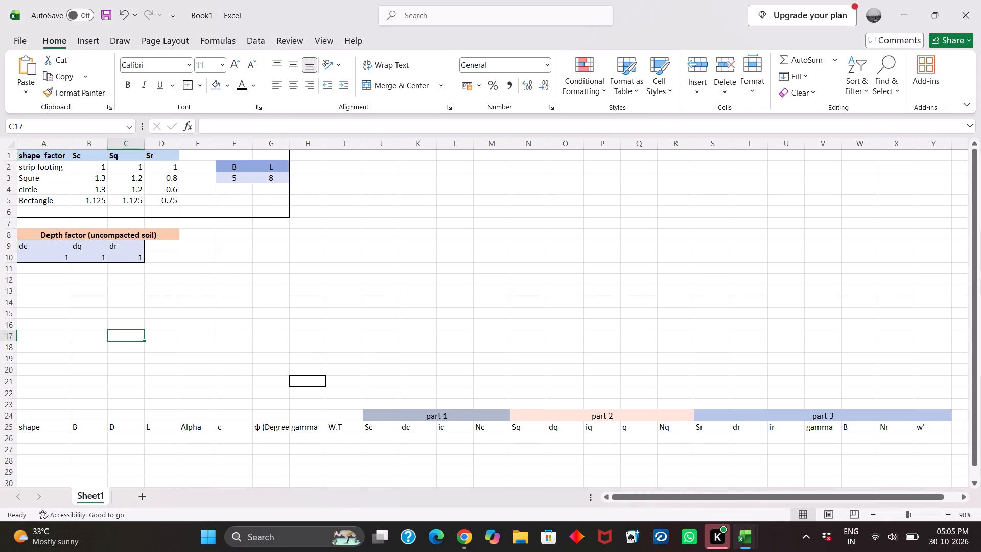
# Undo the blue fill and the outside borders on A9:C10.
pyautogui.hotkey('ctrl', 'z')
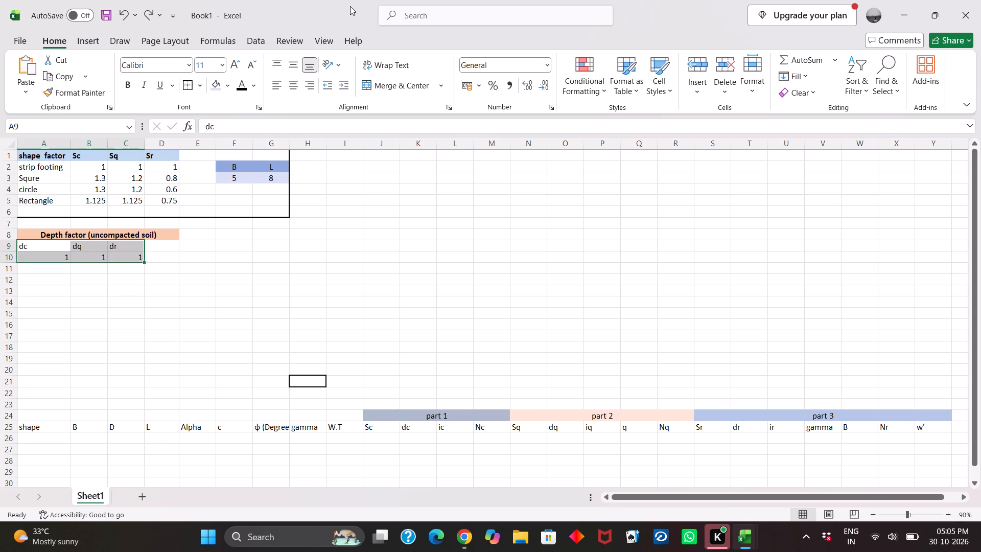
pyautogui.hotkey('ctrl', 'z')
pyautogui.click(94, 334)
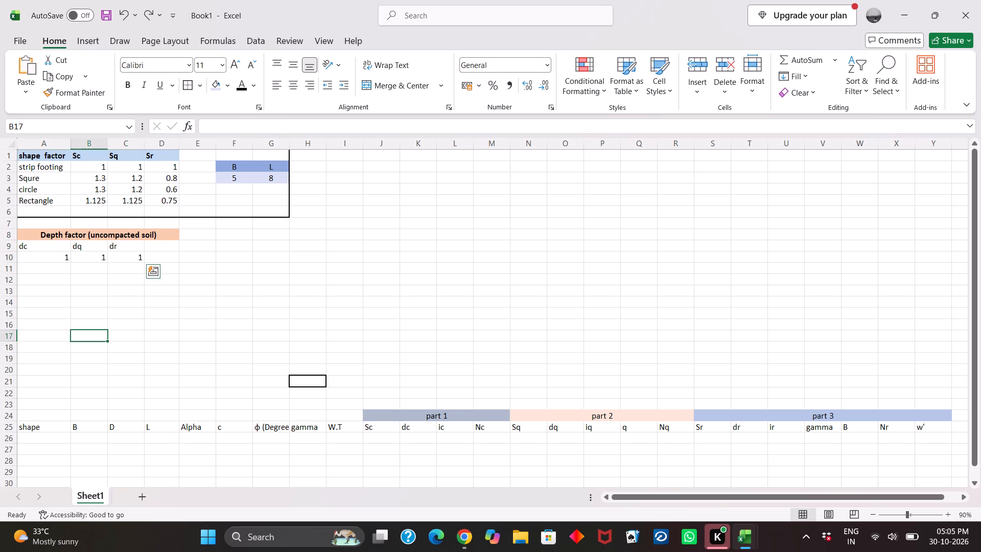
# Center the dc label horizontally in A9.
pyautogui.click(22, 248)
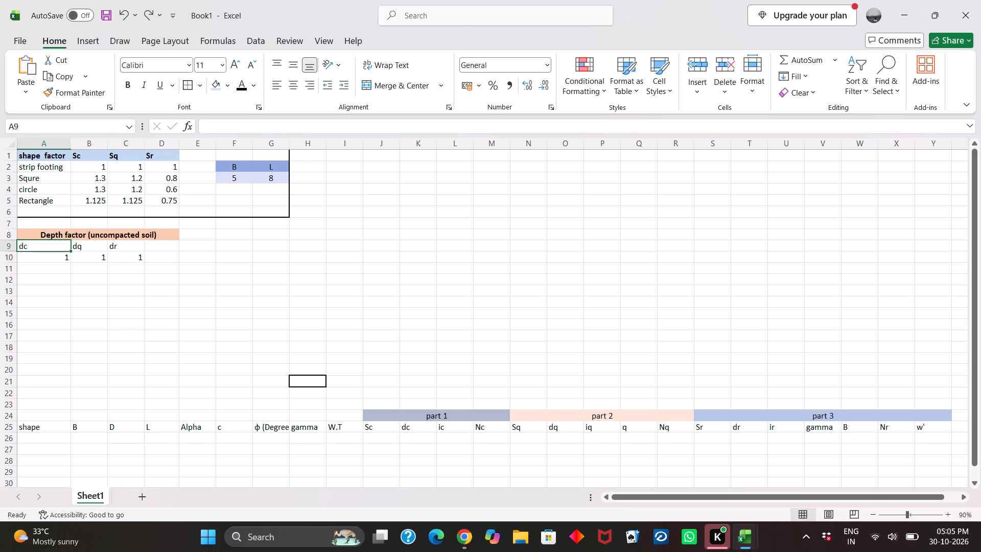
pyautogui.click(289, 81)
# Center the dq and dr labels horizontally in B9 and C9.
pyautogui.click(94, 243)
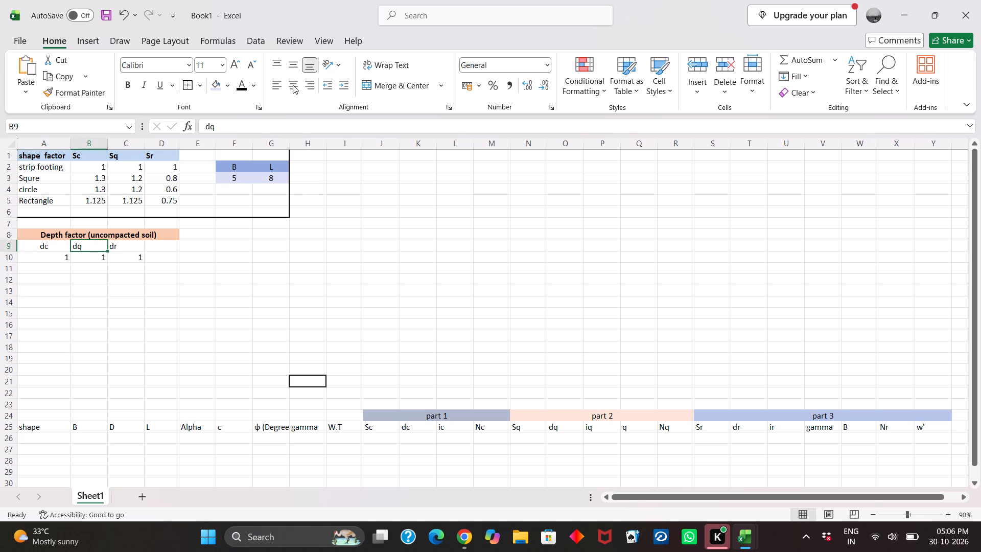
pyautogui.click(293, 85)
pyautogui.click(124, 247)
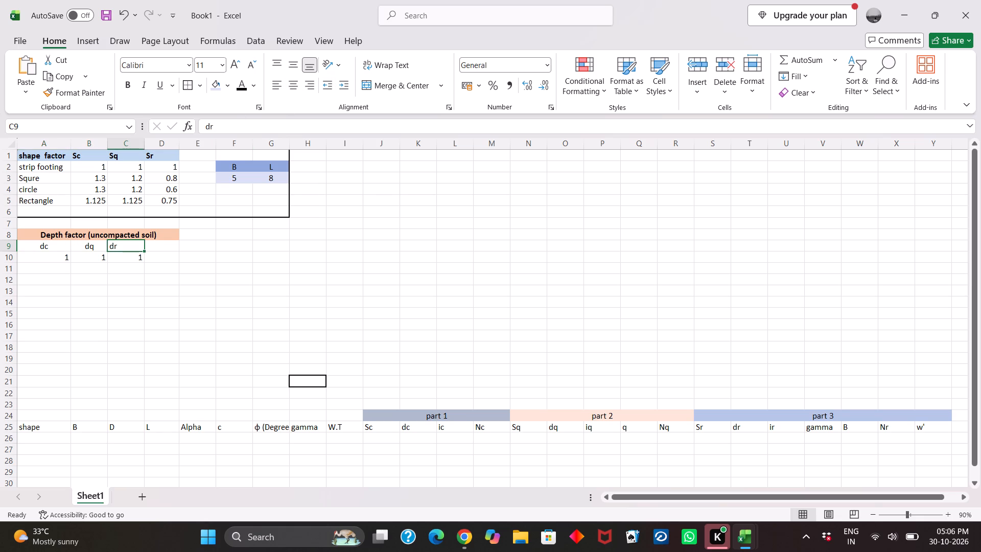
pyautogui.click(286, 89)
pyautogui.click(137, 311)
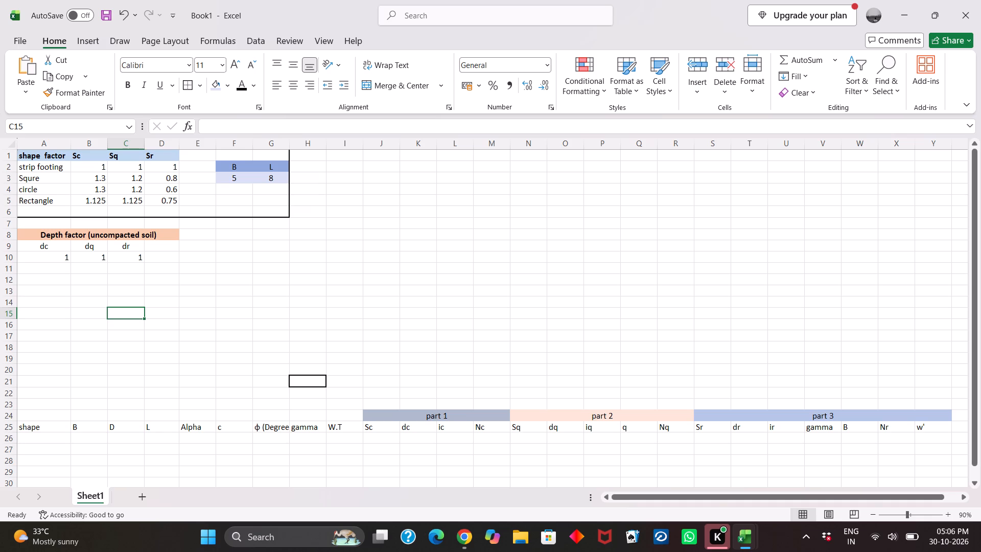
# Center each of the three depth factor values horizontally in A10, B10 and C10.
pyautogui.click(55, 259)
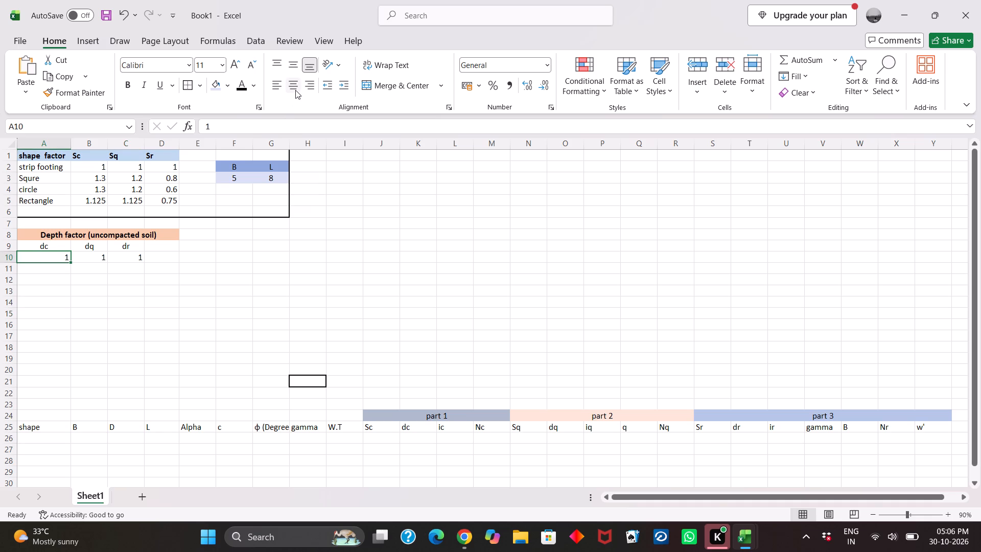
pyautogui.click(295, 90)
pyautogui.click(94, 259)
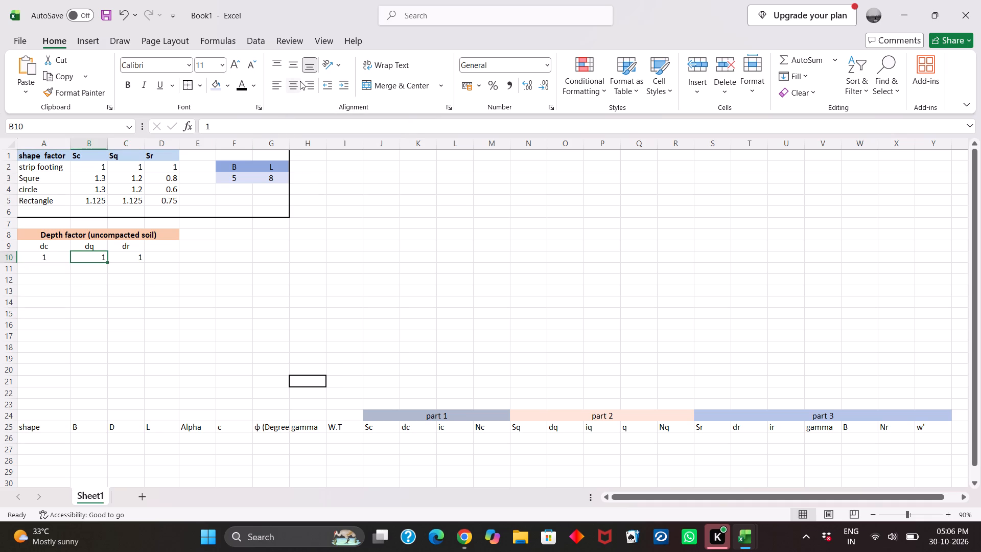
pyautogui.click(299, 82)
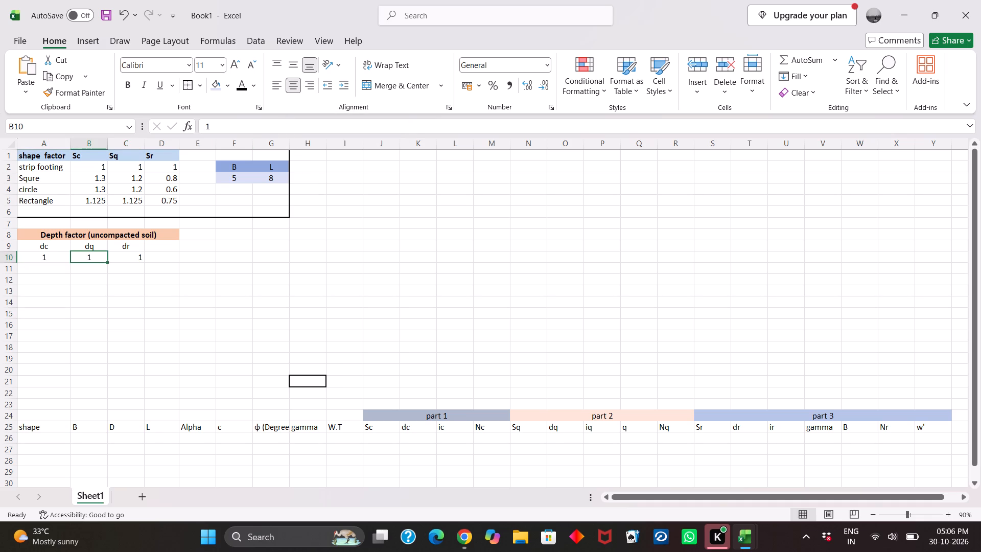
pyautogui.click(121, 260)
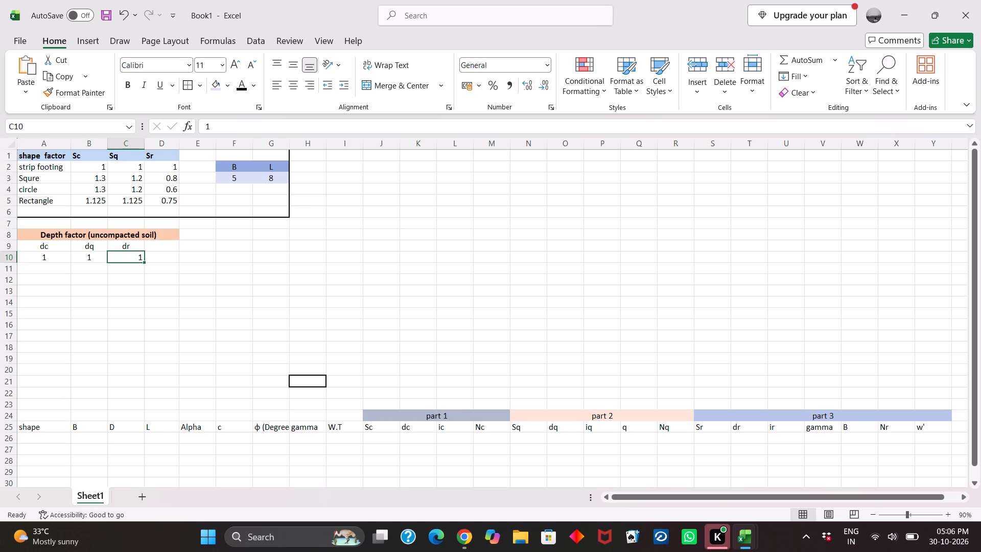
pyautogui.click(291, 82)
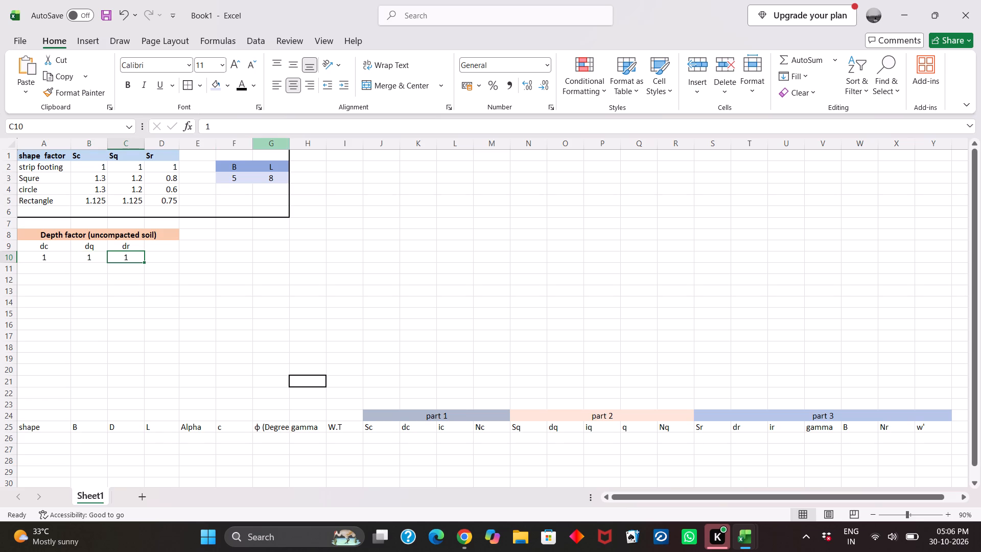
# Enter the heading "Depth Factor (compacted soil)" in A12.
pyautogui.click(46, 281)
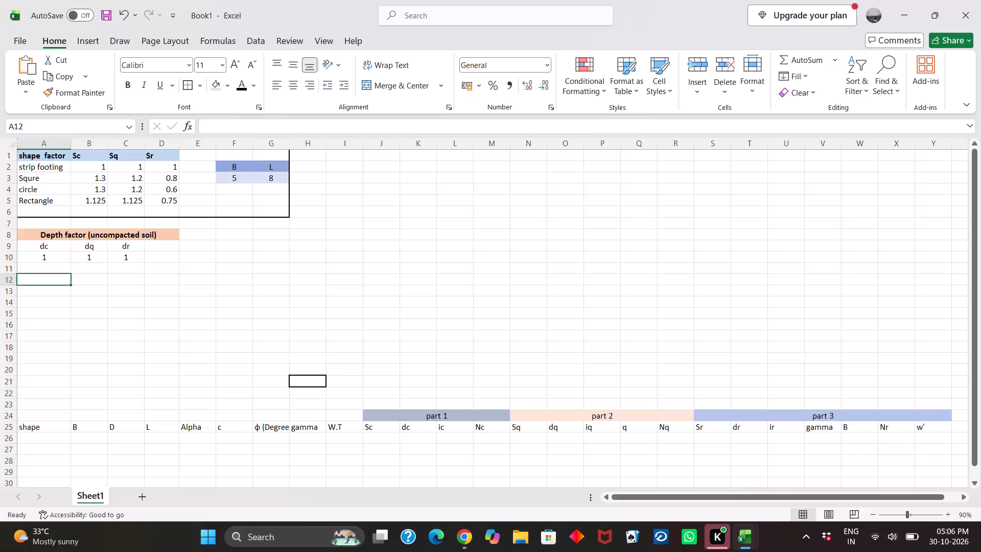
pyautogui.hotkey('shift', 'd')
pyautogui.write('epth')
pyautogui.press('space')
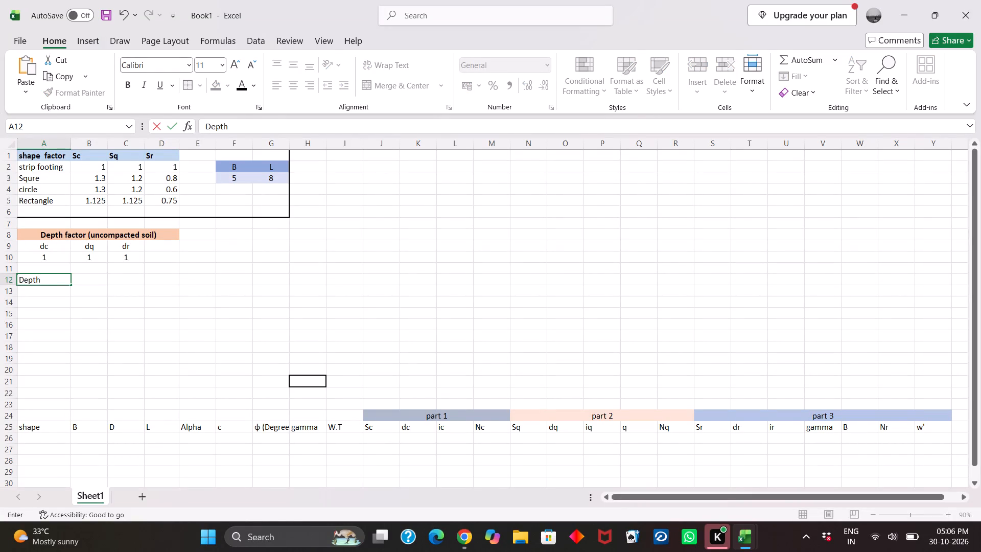
pyautogui.hotkey('shift', 'd')
pyautogui.hotkey('shift', 'BackSpace')
pyautogui.hotkey('shift', 'f')
pyautogui.write('actor')
pyautogui.press('space')
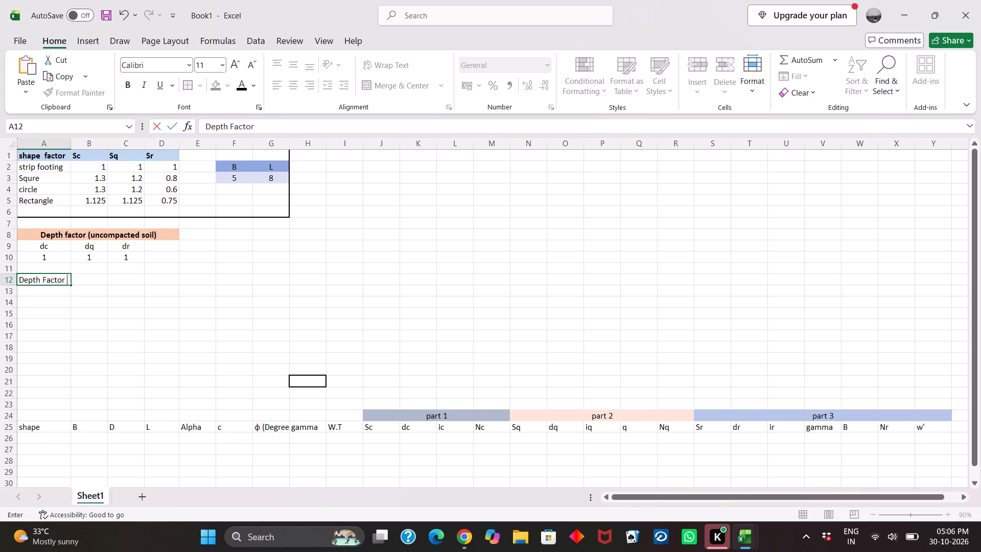
pyautogui.hotkey('shift', '(')
pyautogui.write('com')
pyautogui.write('pacted')
pyautogui.press('space')
pyautogui.write('soil')
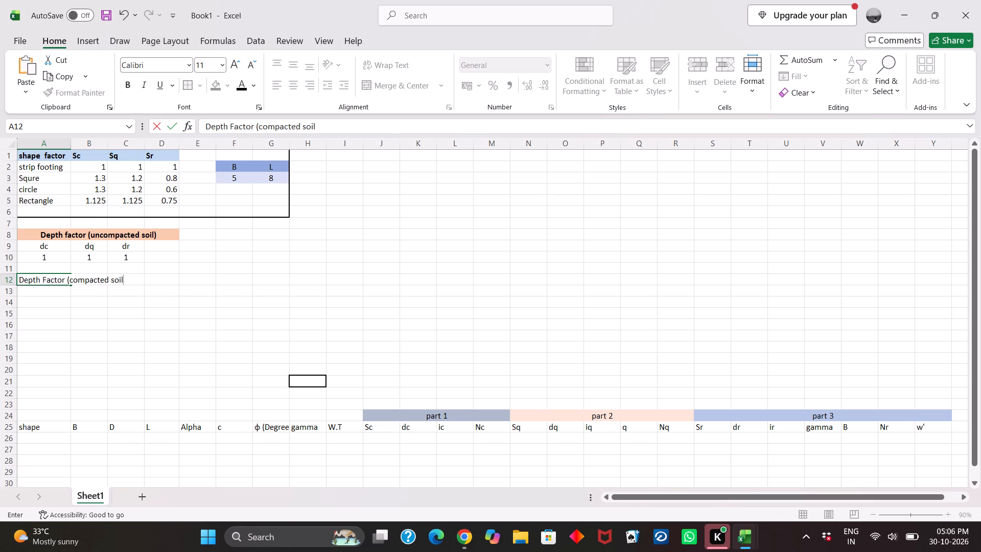
pyautogui.hotkey('shift', ')')
# Clear the text of the merged uncompacted soil heading in row 8, keeping its fill.
pyautogui.click(136, 232)
pyautogui.press('BackSpace')
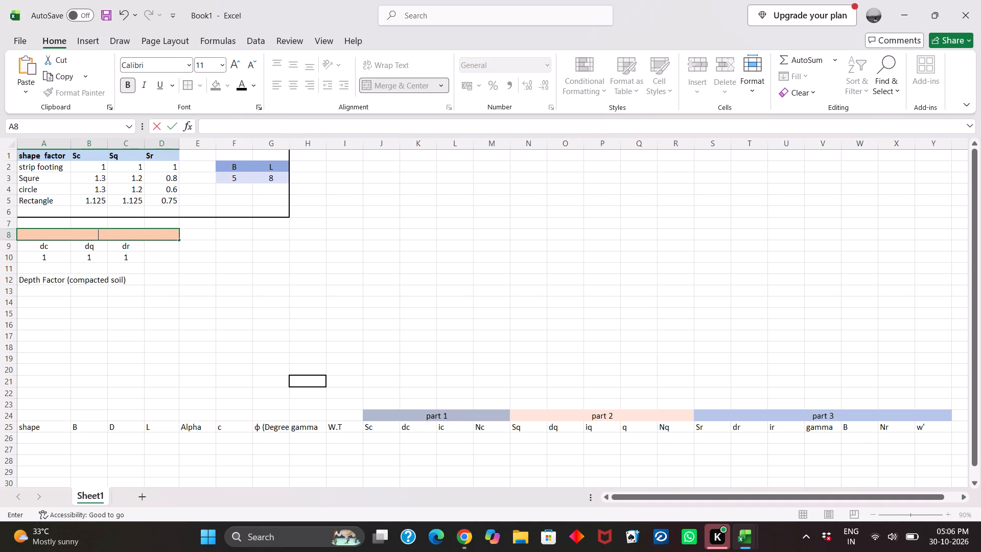
pyautogui.press('BackSpace')
pyautogui.click(764, 69)
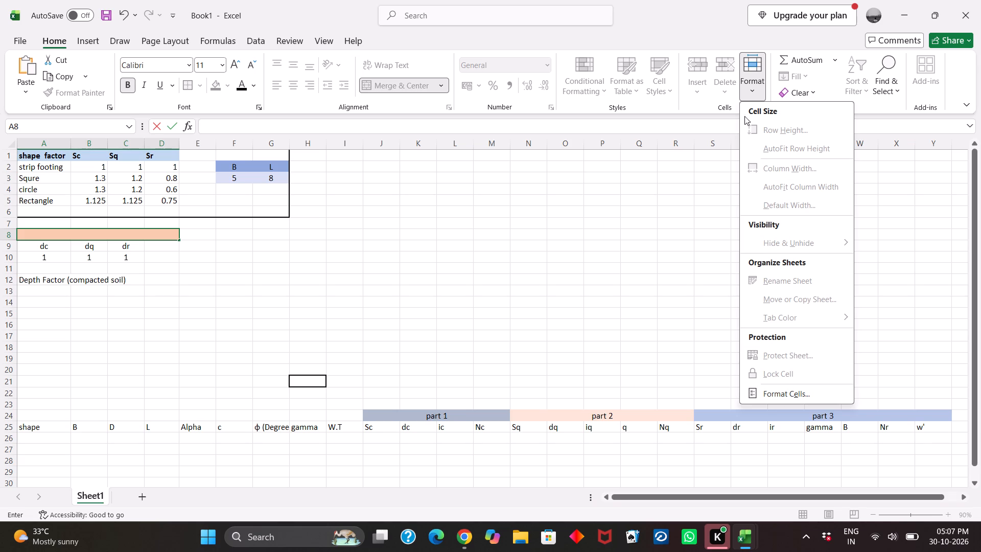
pyautogui.click(743, 80)
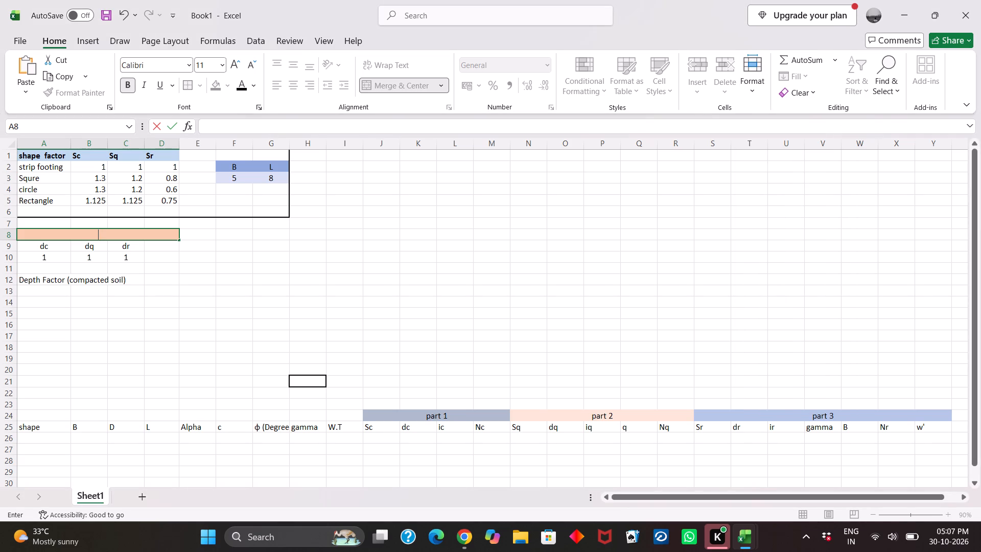
pyautogui.click(100, 230)
pyautogui.click(264, 296)
# Unmerge the emptied heading cells A8:D8 into separate cells.
pyautogui.click(157, 238)
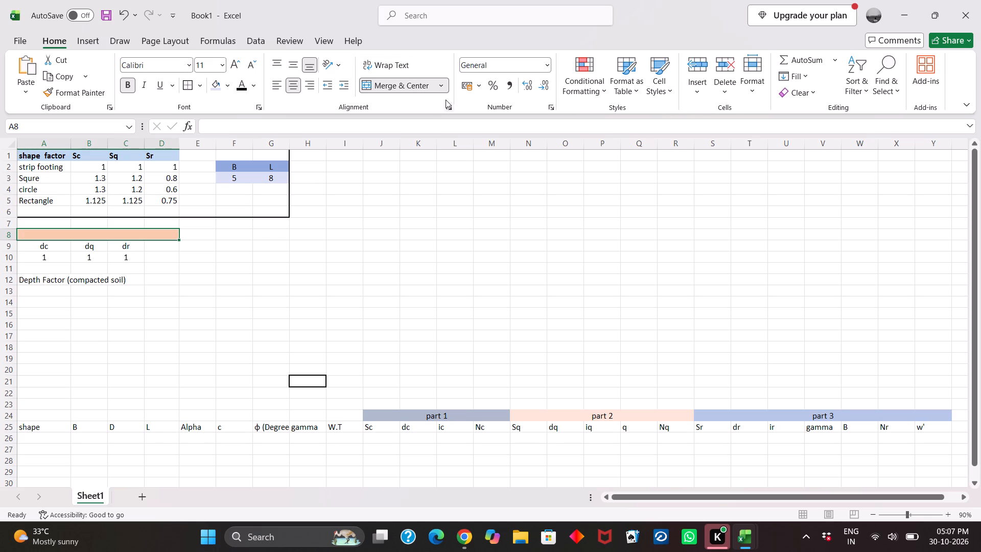
pyautogui.click(426, 87)
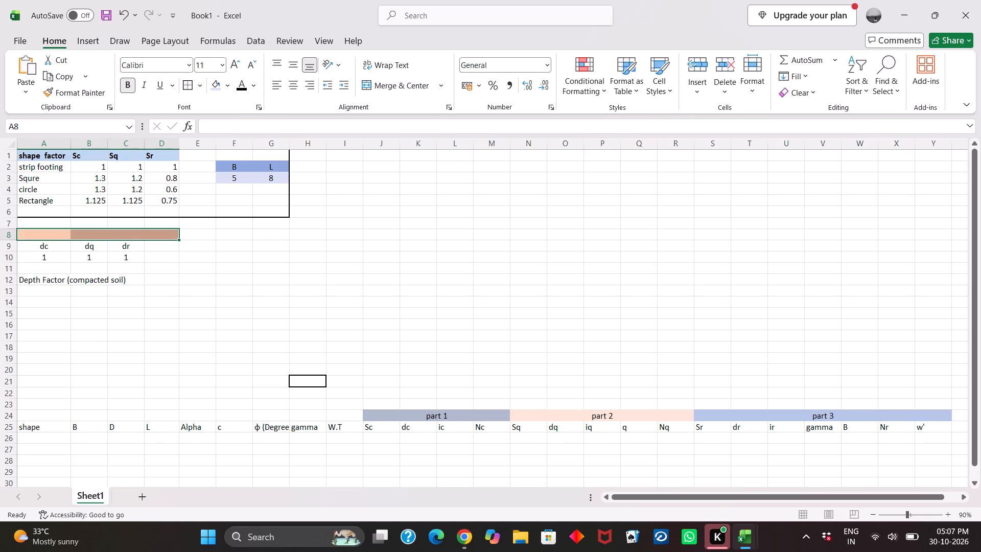
pyautogui.click(388, 248)
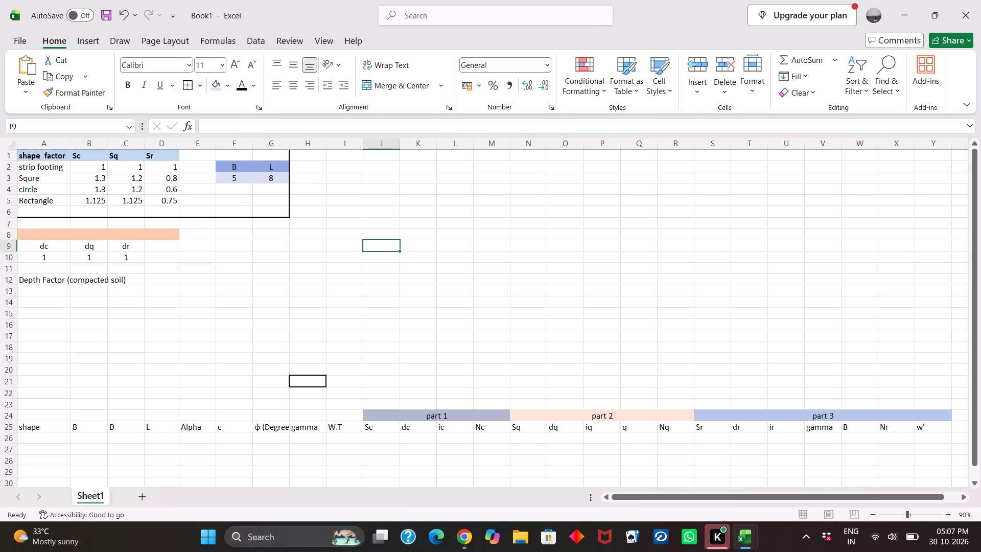
pyautogui.click(160, 236)
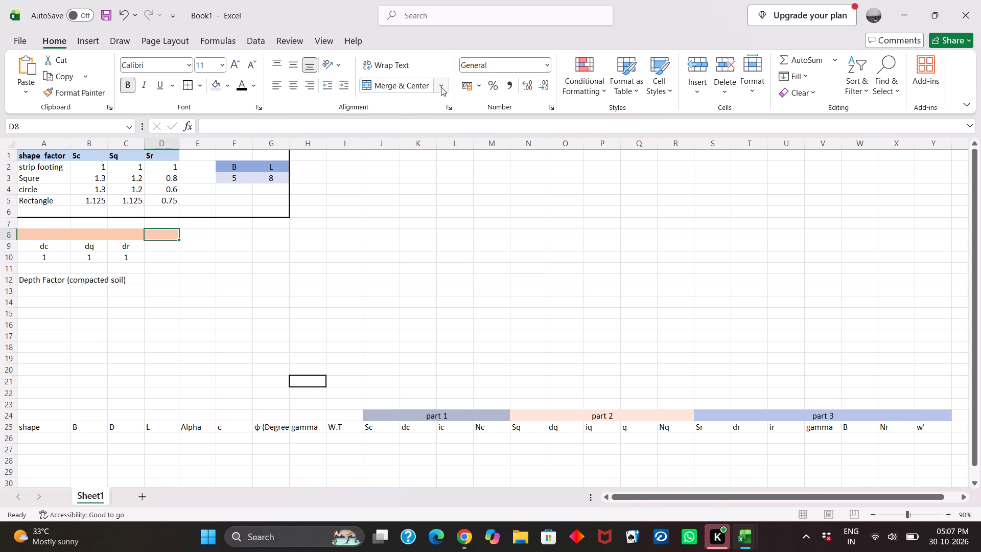
pyautogui.click(441, 87)
pyautogui.click(412, 161)
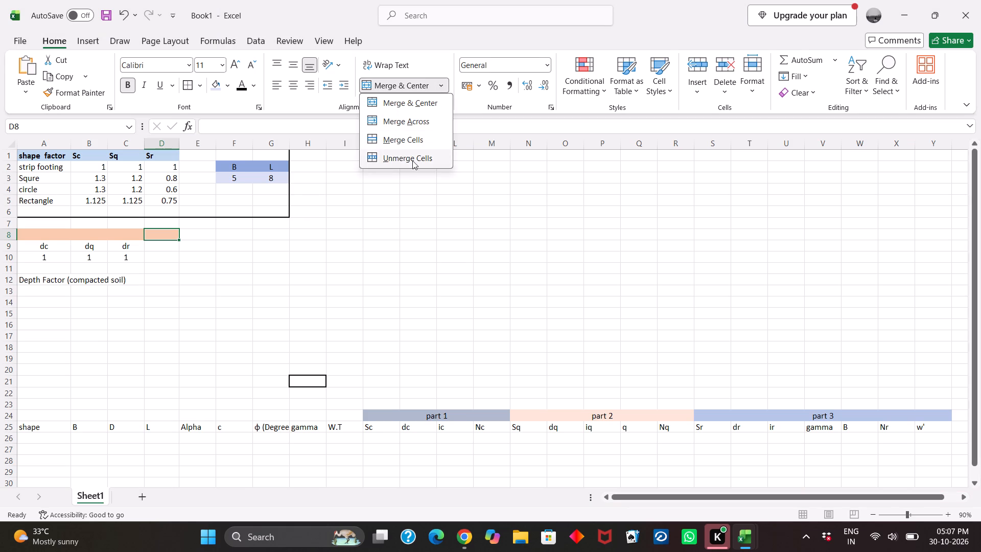
pyautogui.moveTo(49, 238); pyautogui.dragTo(62, 235)
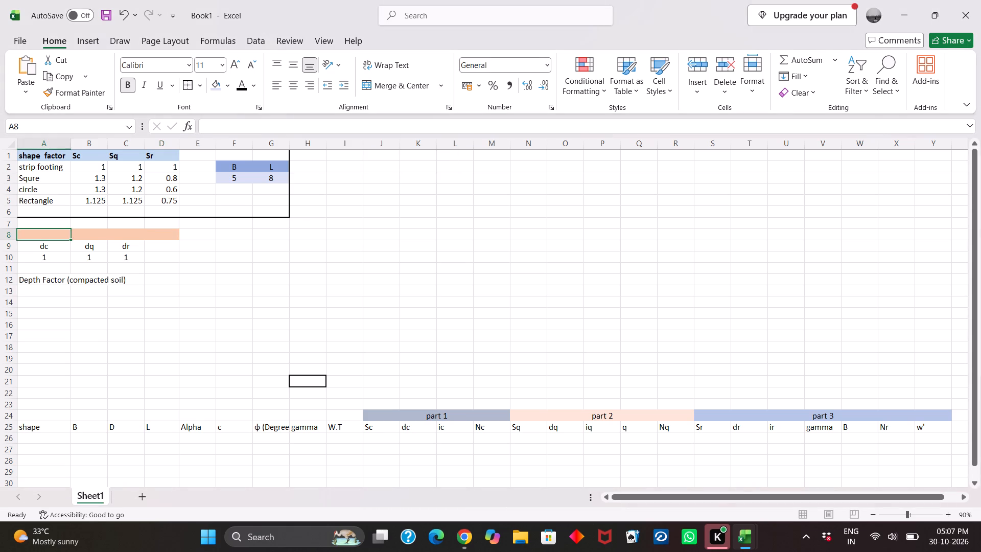
pyautogui.moveTo(62, 235); pyautogui.dragTo(151, 232)
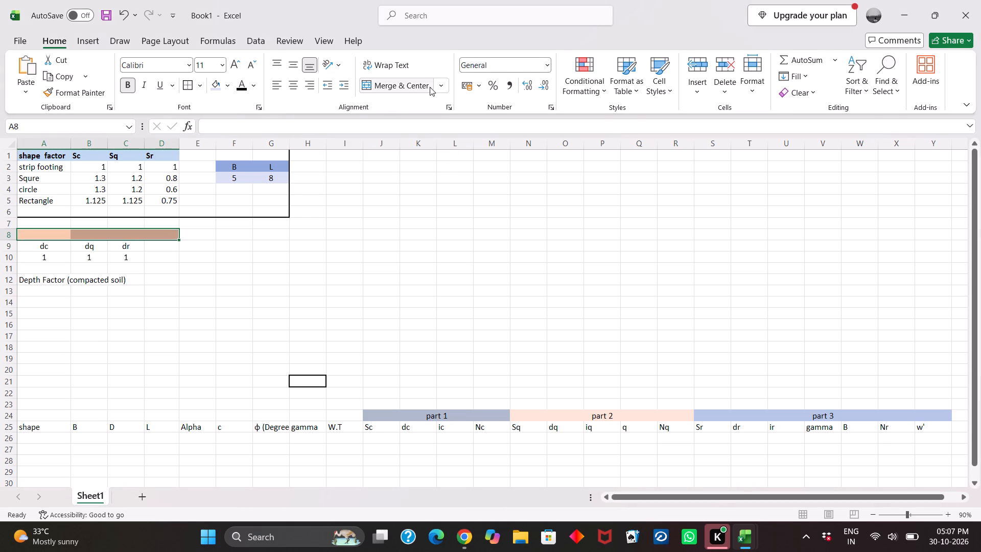
pyautogui.click(444, 85)
pyautogui.click(385, 160)
pyautogui.click(440, 81)
pyautogui.click(410, 159)
pyautogui.click(310, 248)
pyautogui.click(171, 239)
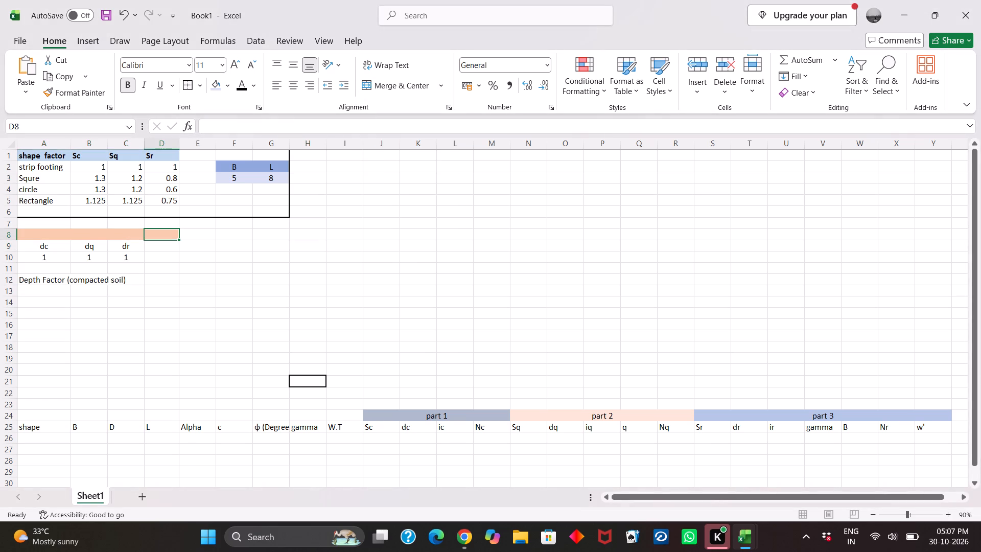
pyautogui.click(133, 237)
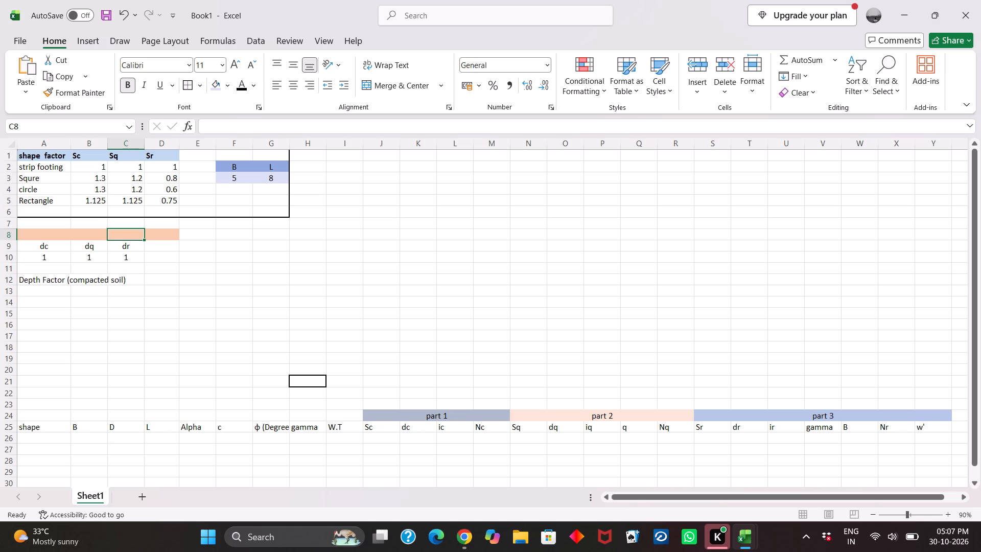
# Enter the heading "Depth Factor (uncompacted soil)" in A8.
pyautogui.click(42, 236)
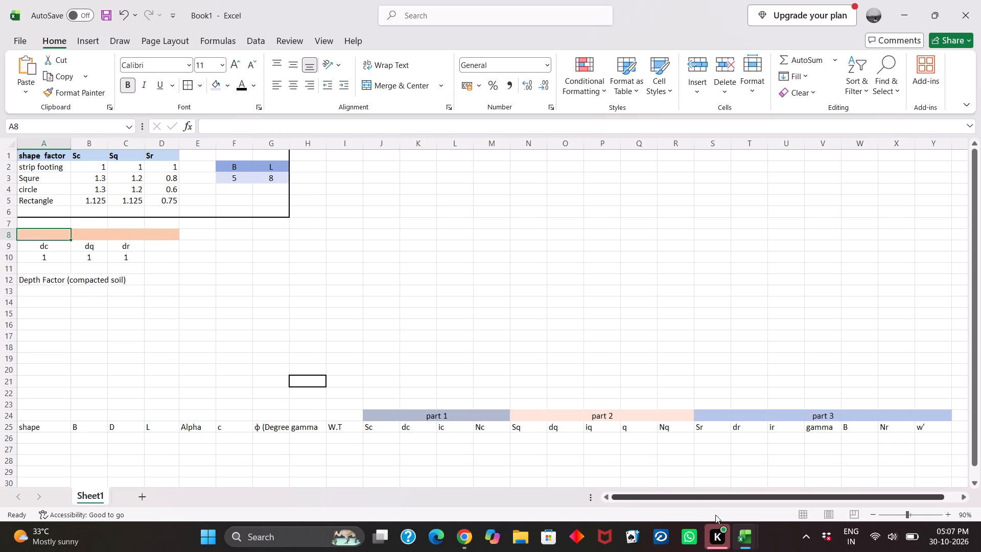
pyautogui.hotkey('shift', 'd')
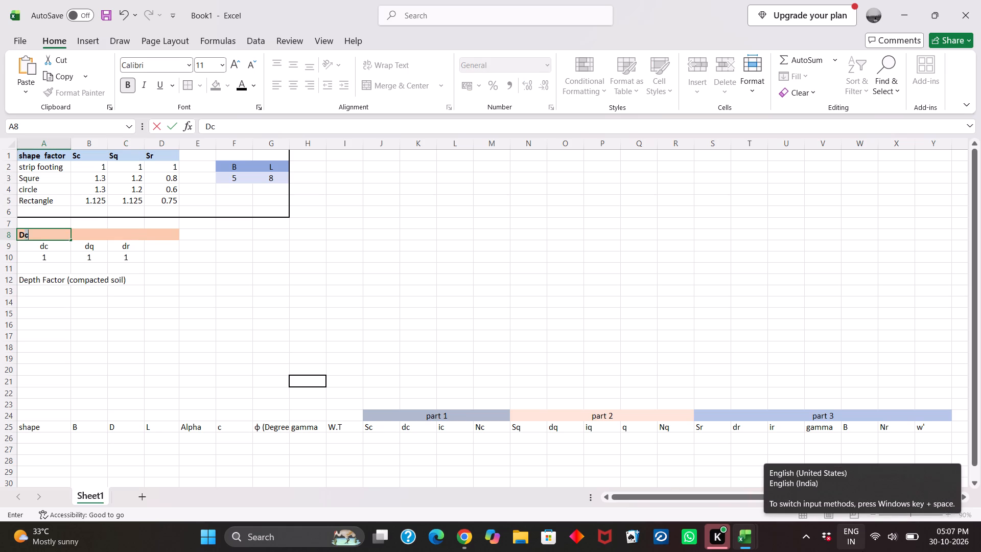
pyautogui.press('e')
pyautogui.write('pthb')
pyautogui.press('BackSpace')
pyautogui.press('v')
pyautogui.press('BackSpace')
pyautogui.press('v')
pyautogui.press('BackSpace')
pyautogui.press('space')
pyautogui.hotkey('shift', 'f')
pyautogui.write('ac')
pyautogui.write('toe')
pyautogui.press('space')
pyautogui.press('BackSpace')
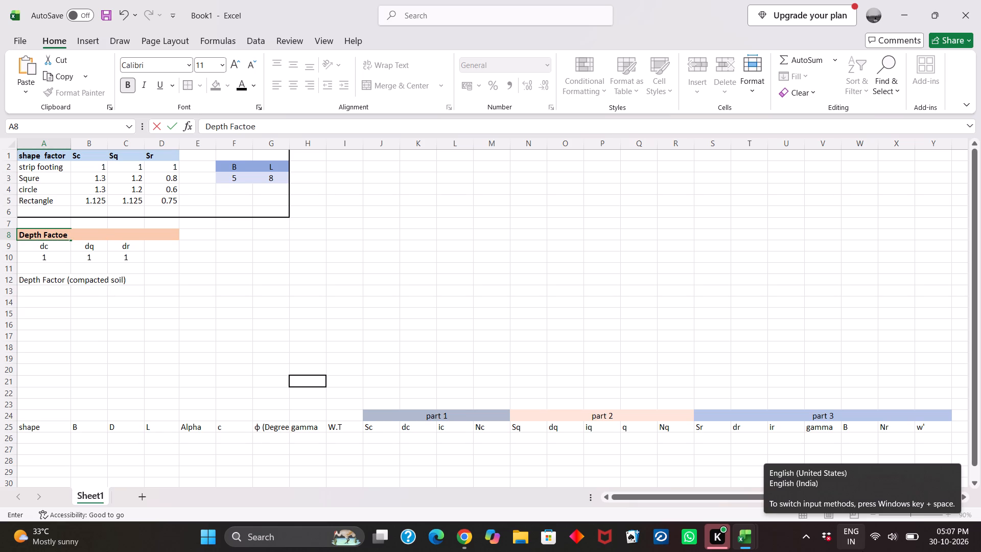
pyautogui.press('BackSpace')
pyautogui.write('r')
pyautogui.press('space')
pyautogui.hotkey('shift', '(')
pyautogui.write('uncompacte')
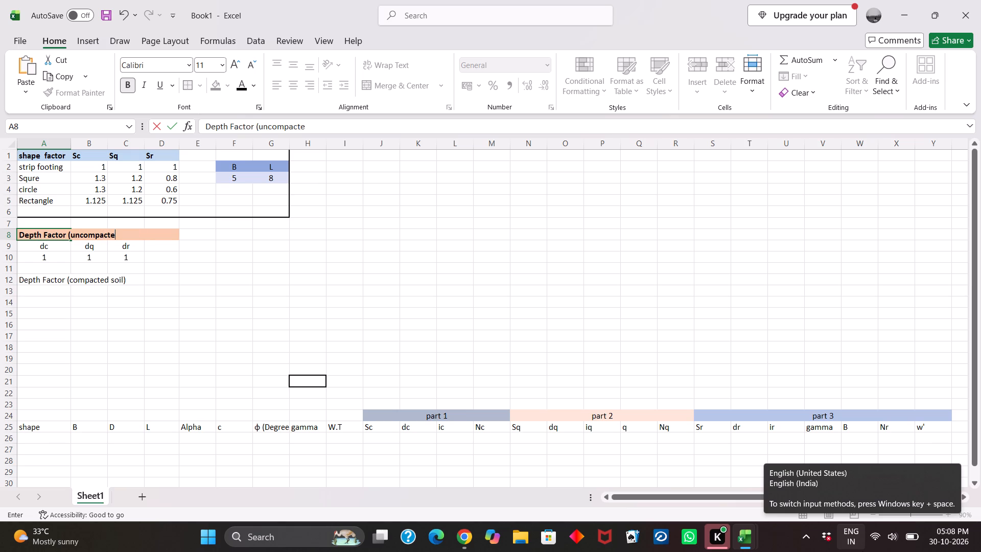
pyautogui.write('d soil')
pyautogui.hotkey('shift', ')')
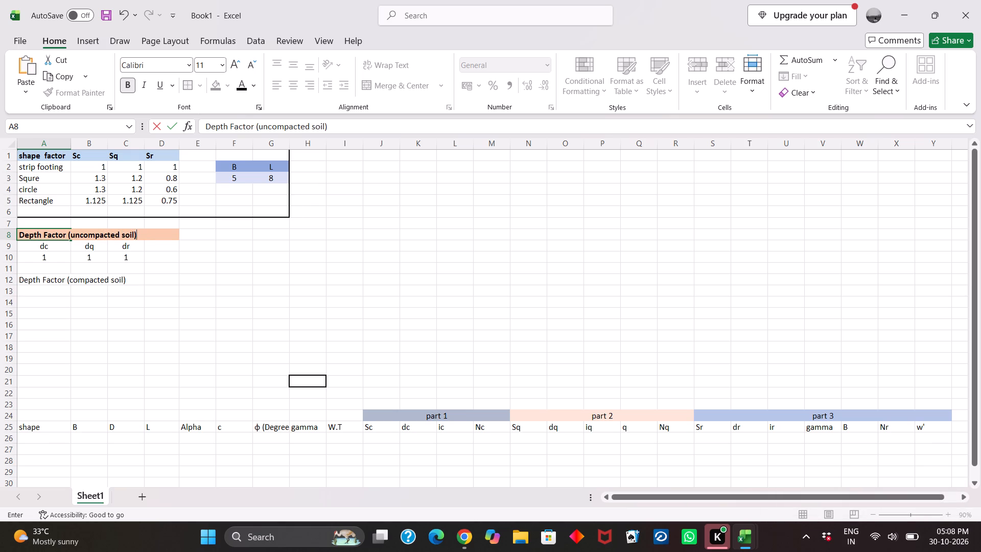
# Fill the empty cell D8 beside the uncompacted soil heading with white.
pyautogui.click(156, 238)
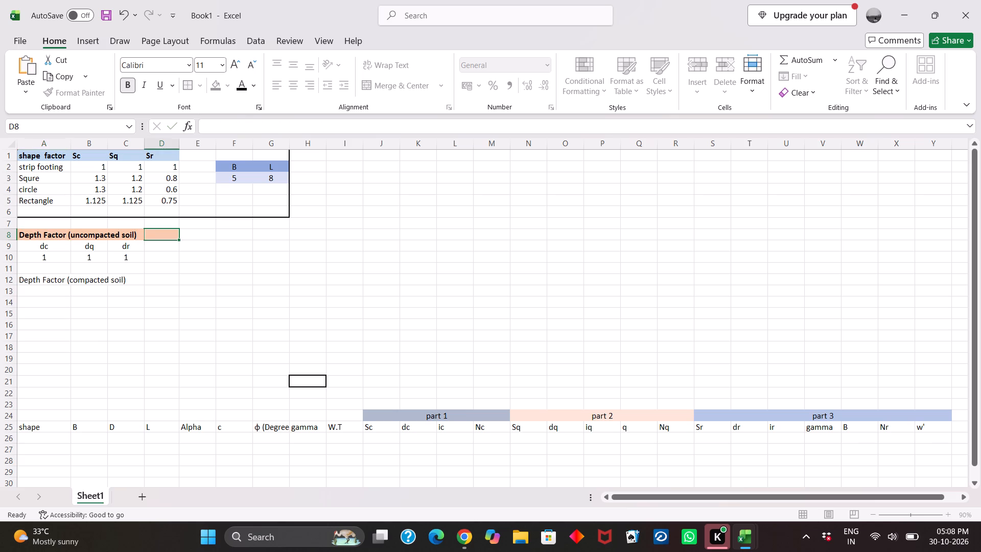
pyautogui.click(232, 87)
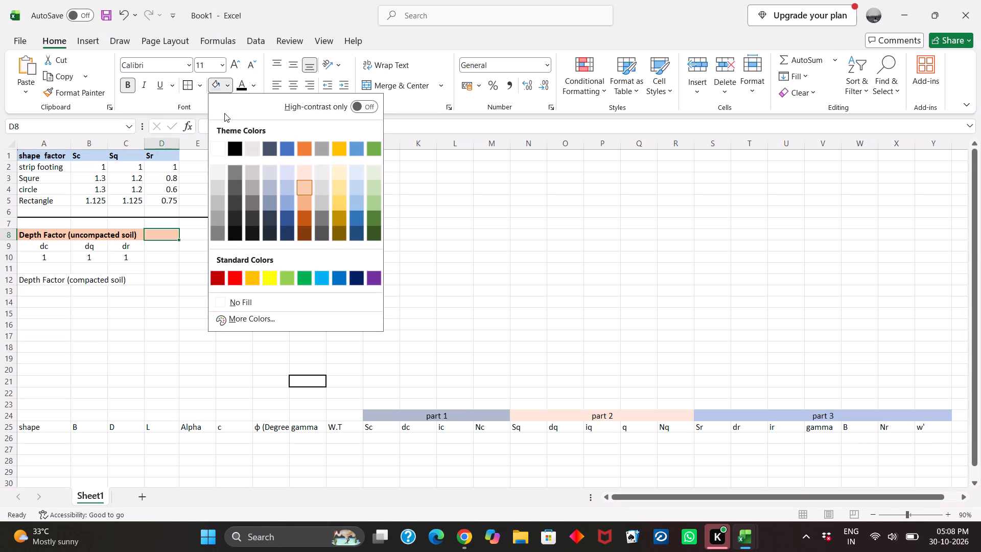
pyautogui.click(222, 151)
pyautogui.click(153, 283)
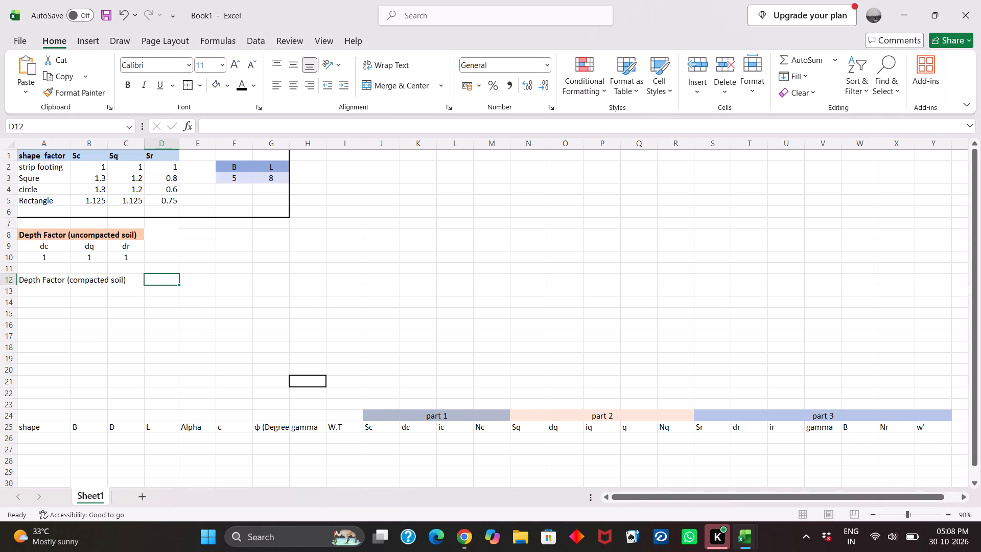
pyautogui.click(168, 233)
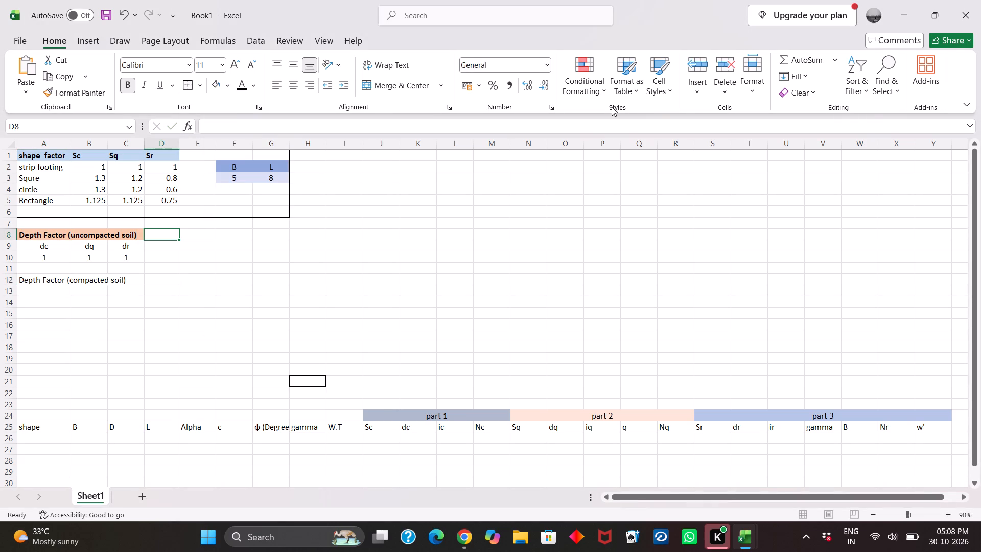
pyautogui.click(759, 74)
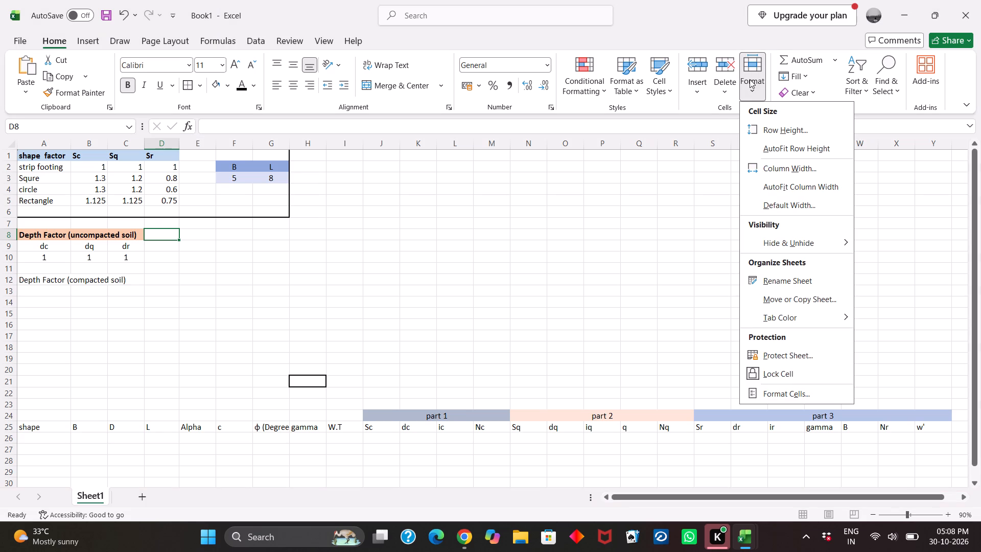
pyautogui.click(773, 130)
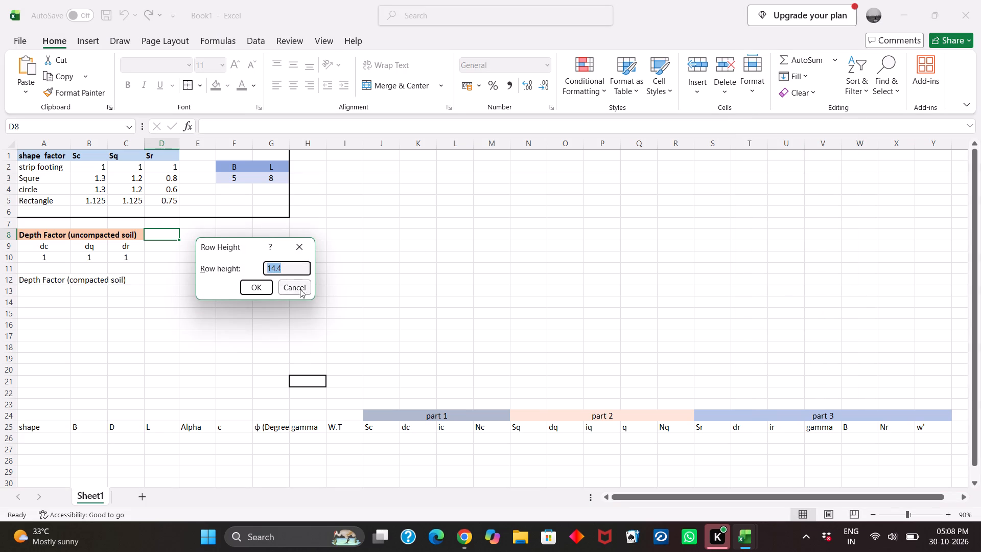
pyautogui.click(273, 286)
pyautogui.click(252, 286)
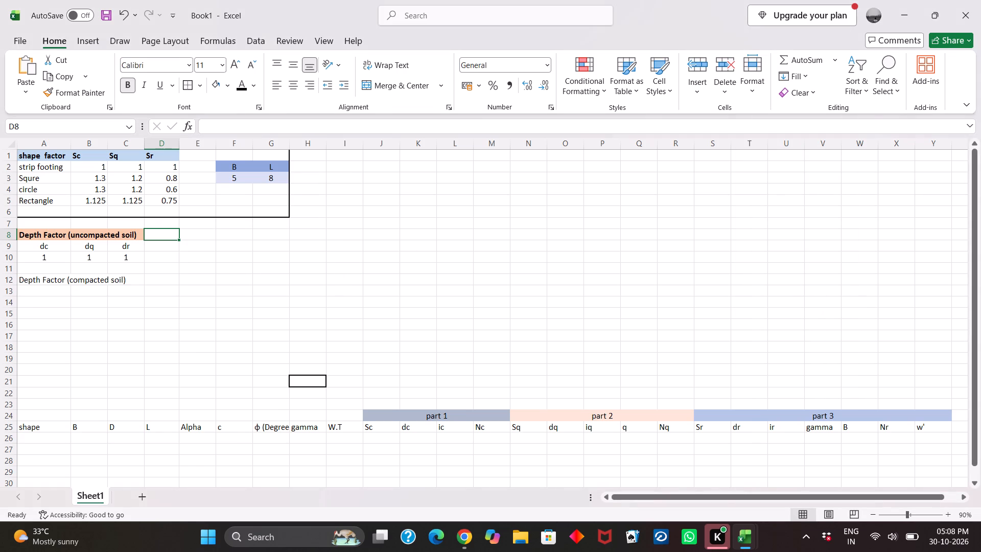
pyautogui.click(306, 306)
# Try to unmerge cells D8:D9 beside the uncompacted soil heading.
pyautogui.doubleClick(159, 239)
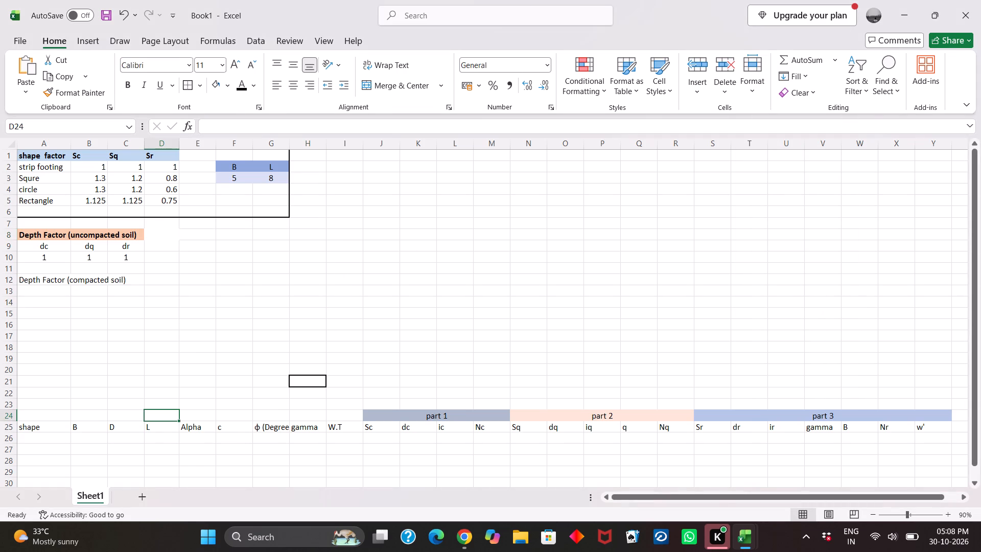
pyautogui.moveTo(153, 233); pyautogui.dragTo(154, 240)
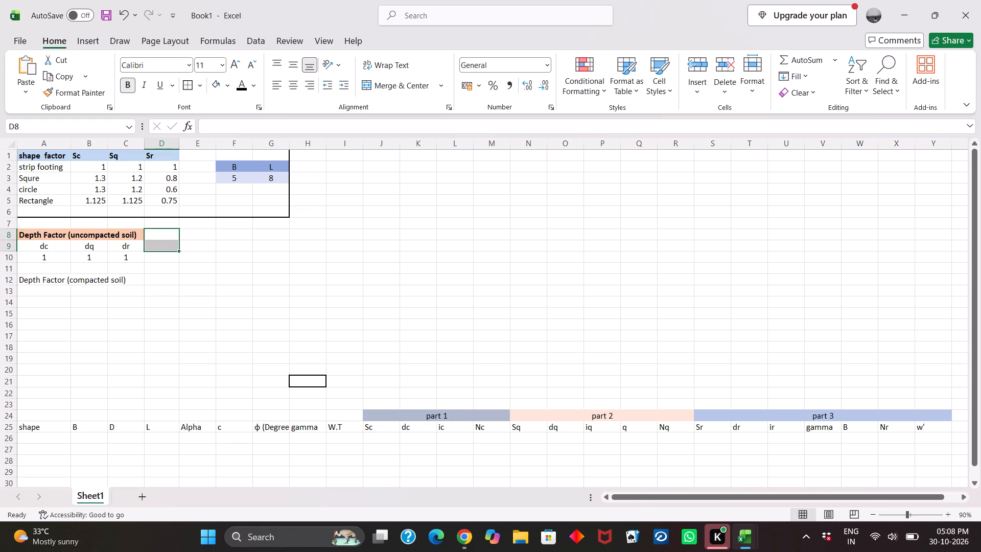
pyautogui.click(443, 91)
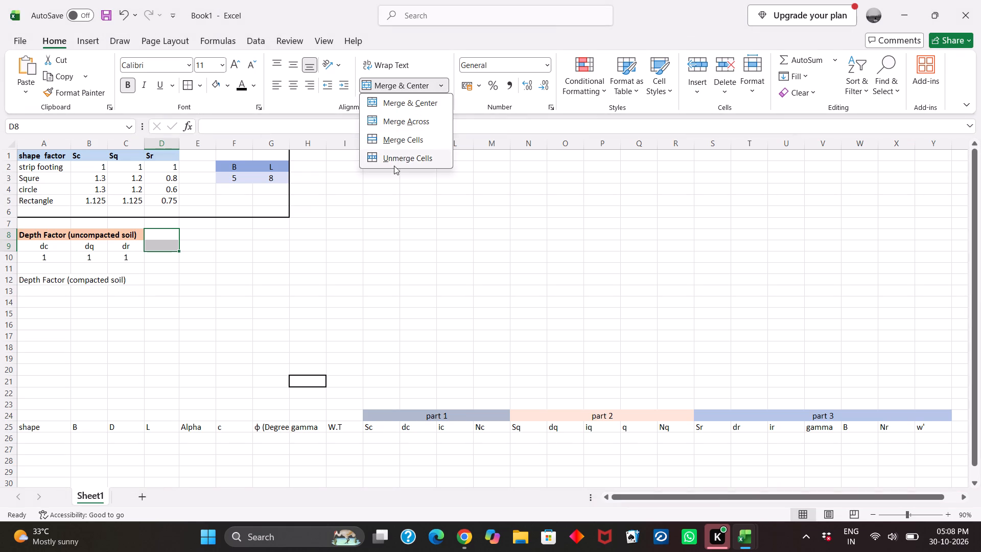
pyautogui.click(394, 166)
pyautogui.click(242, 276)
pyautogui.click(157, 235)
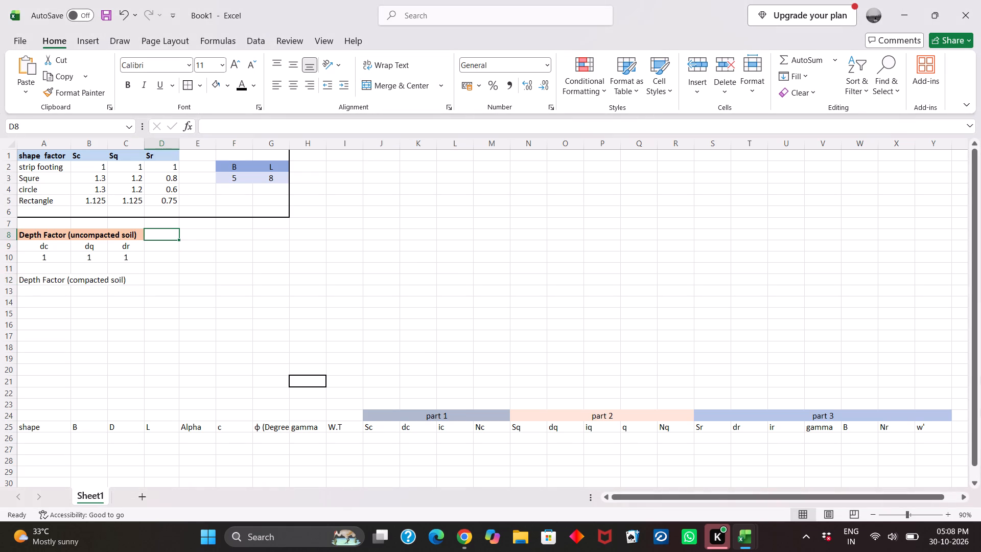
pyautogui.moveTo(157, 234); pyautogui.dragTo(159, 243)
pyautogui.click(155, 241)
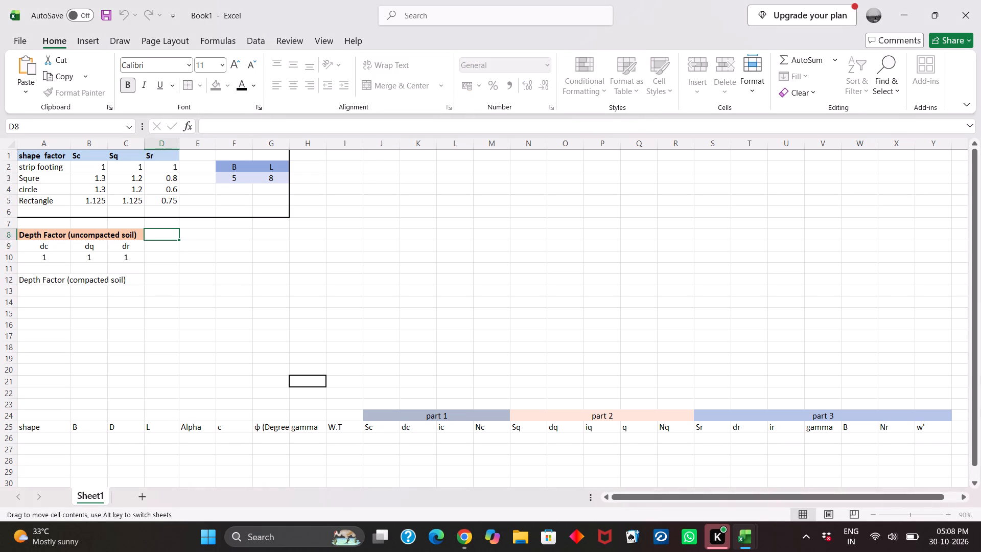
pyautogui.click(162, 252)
# Set the font colour of the empty cell D8 to black.
pyautogui.click(163, 233)
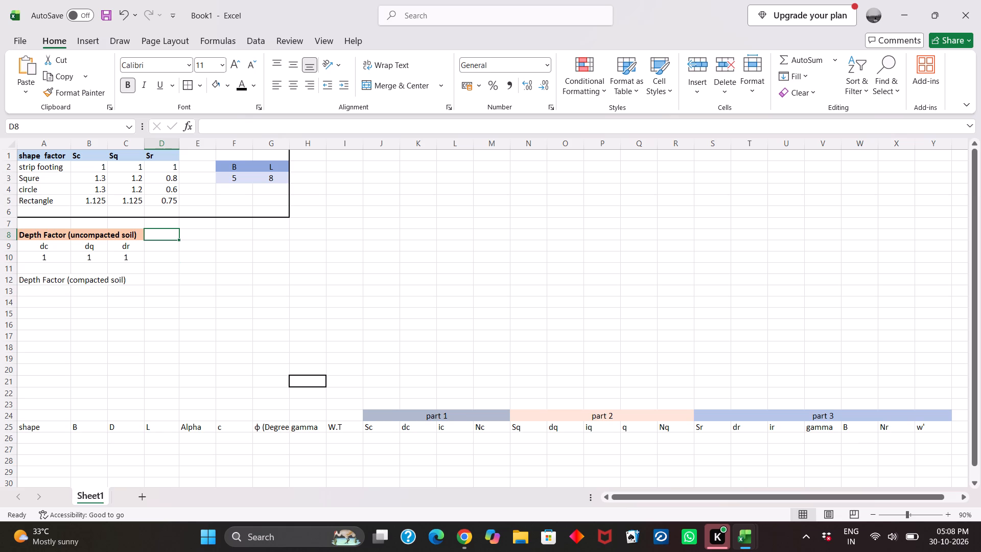
pyautogui.click(227, 89)
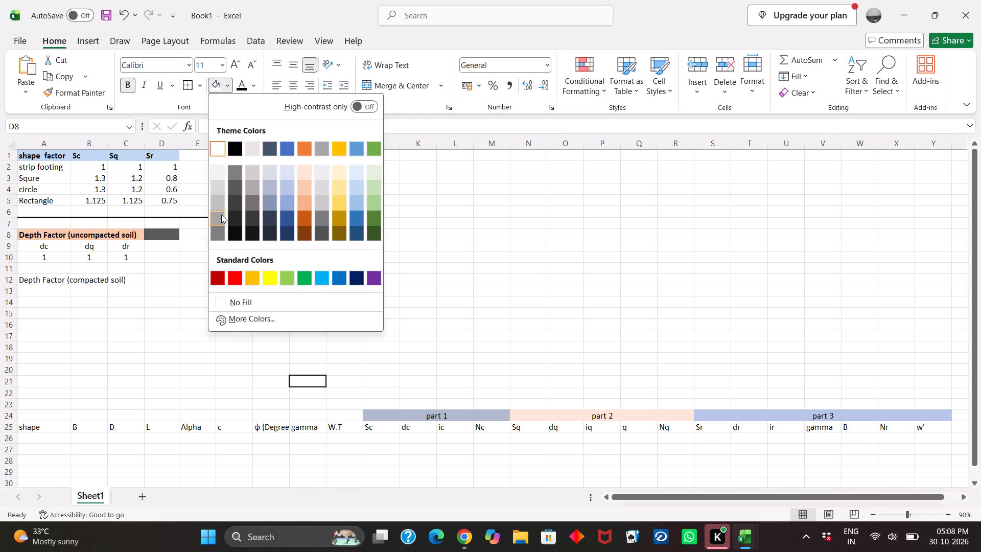
pyautogui.click(253, 84)
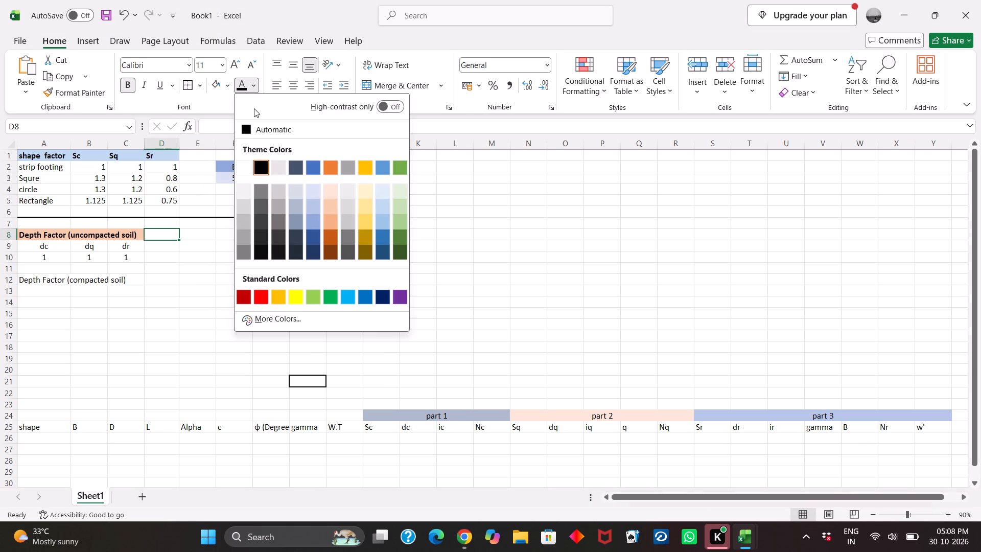
pyautogui.click(260, 171)
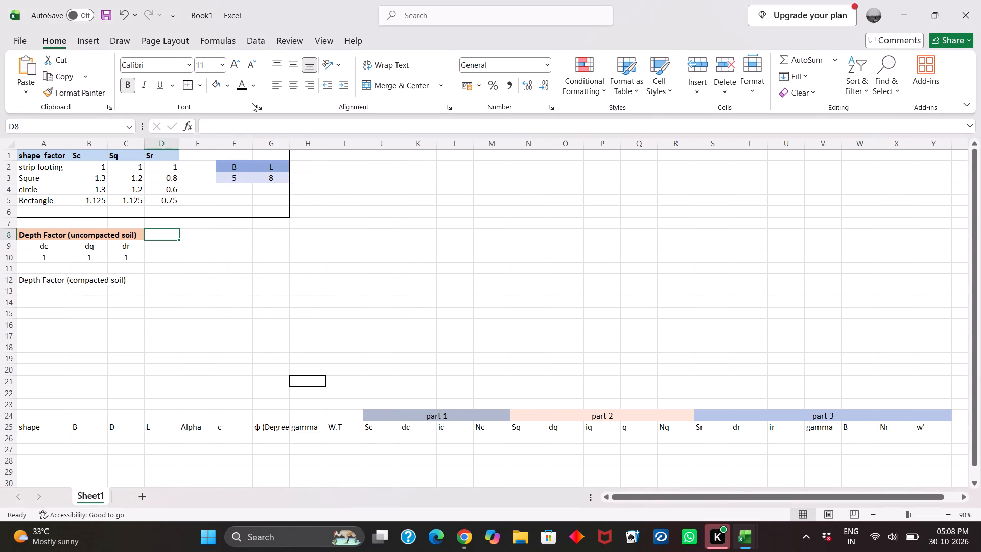
pyautogui.click(214, 247)
# Apply No Fill to cell D8 beside the uncompacted soil heading.
pyautogui.click(177, 237)
pyautogui.click(228, 88)
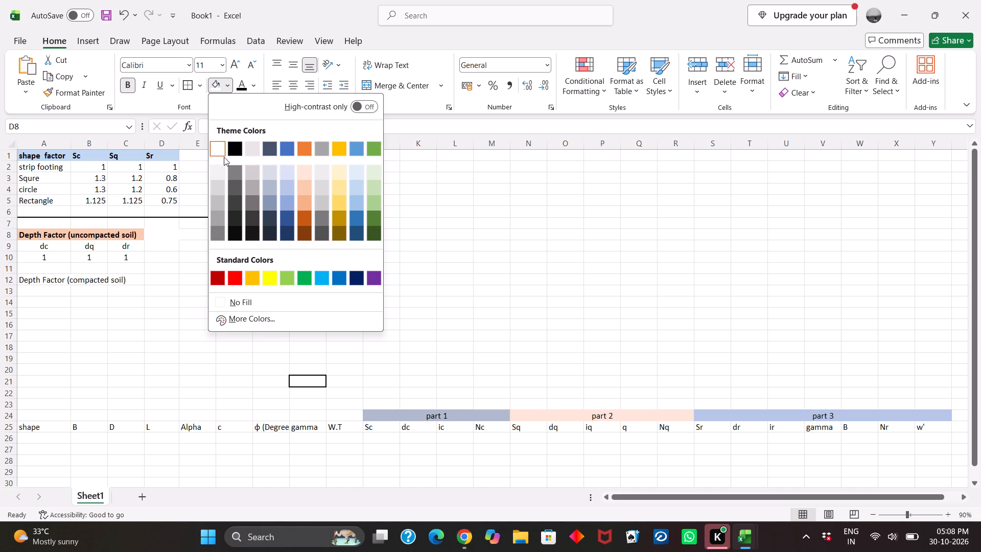
pyautogui.click(267, 296)
pyautogui.click(206, 325)
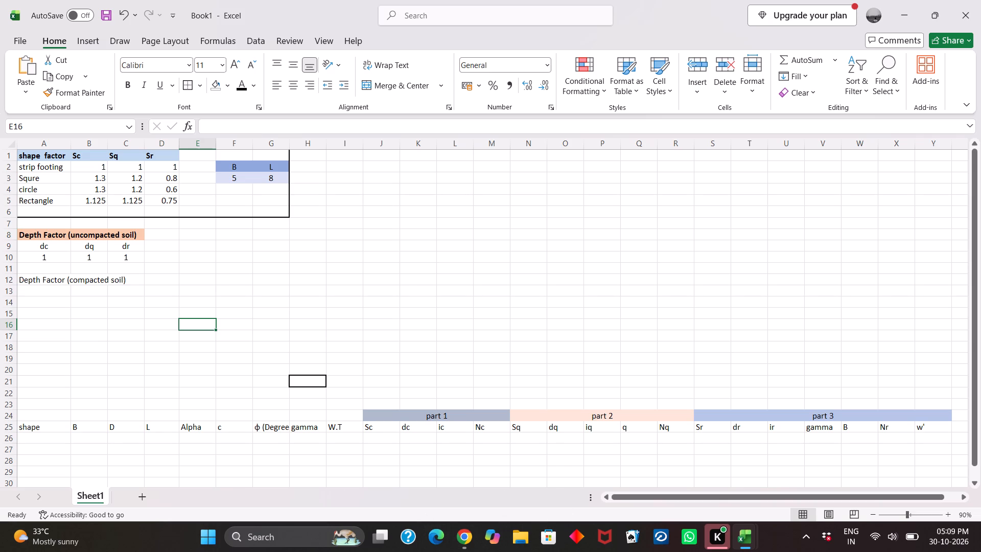
# Enter the headings dc, dq and dr in cells A13 to C13 below the compacted soil heading.
pyautogui.click(46, 288)
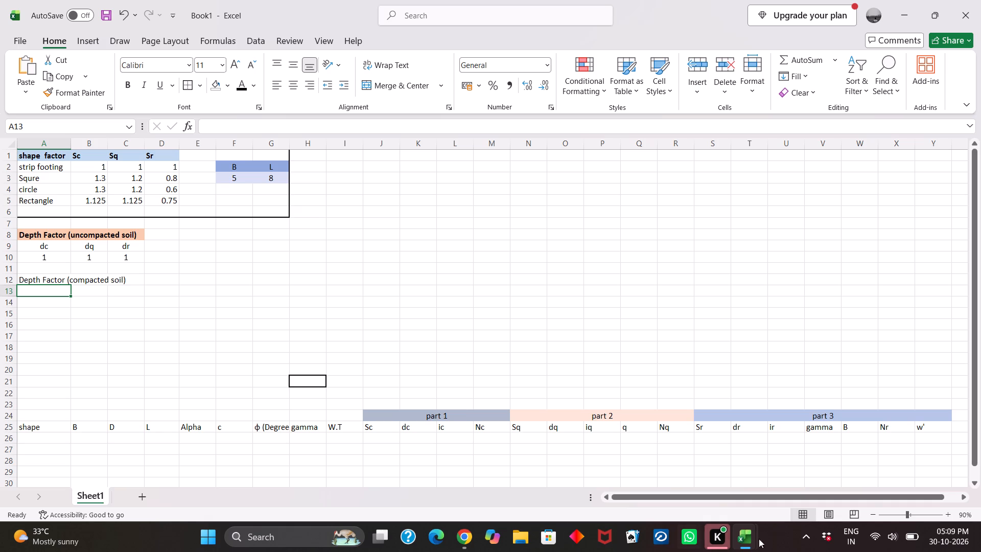
pyautogui.write('dc')
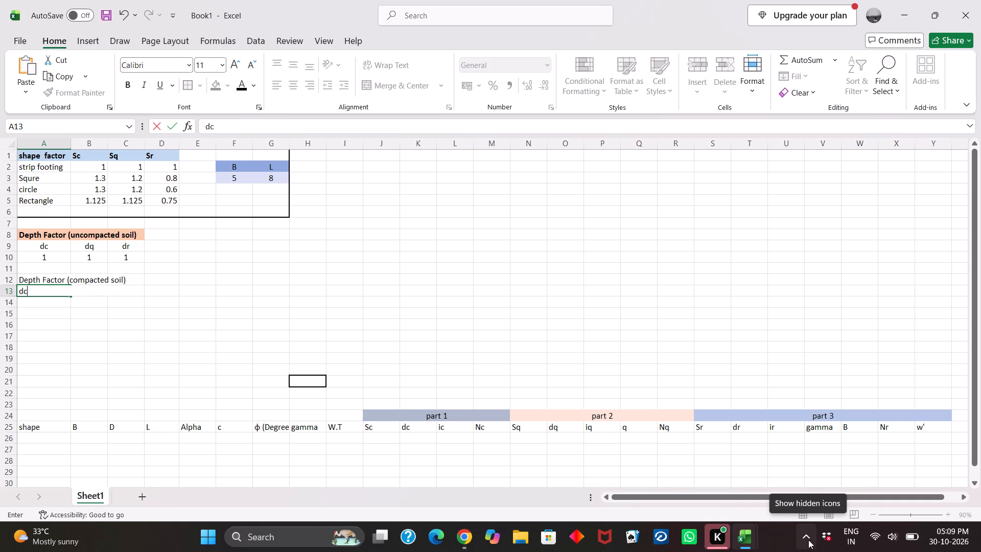
pyautogui.press('Tab')
pyautogui.write('dq')
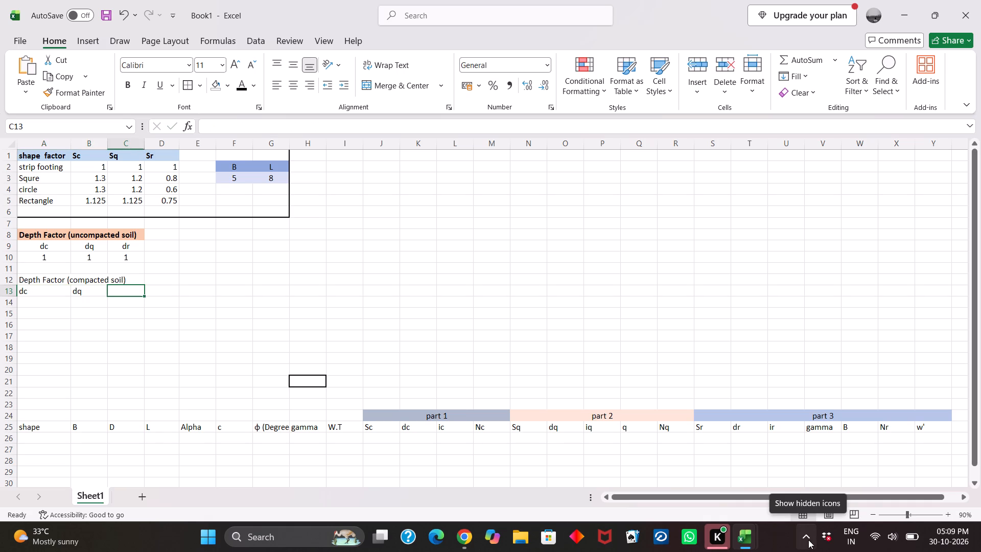
pyautogui.write('dr')
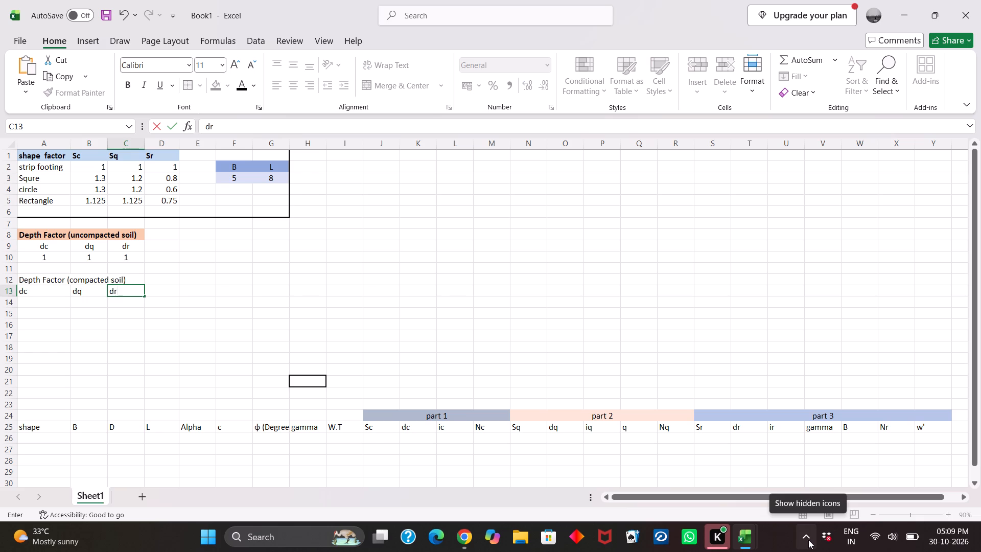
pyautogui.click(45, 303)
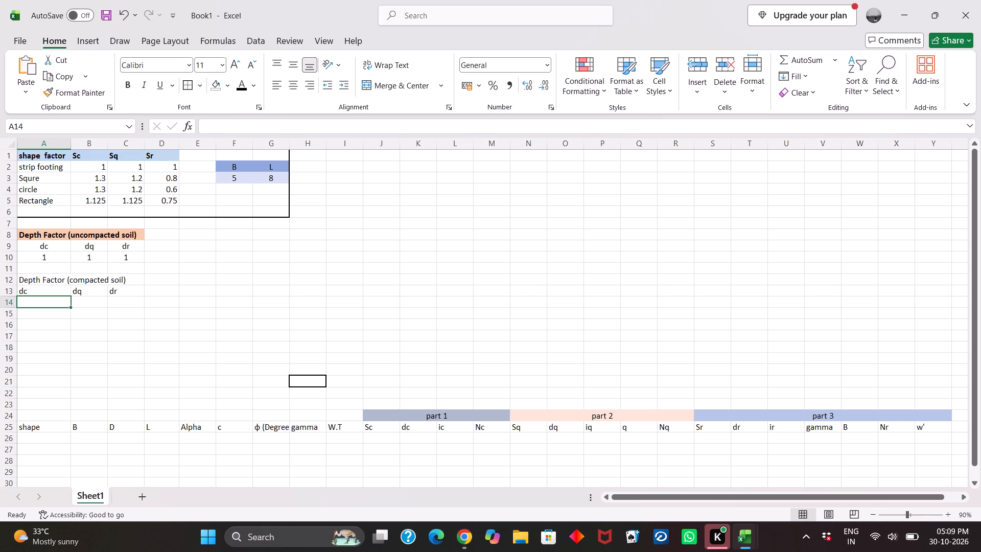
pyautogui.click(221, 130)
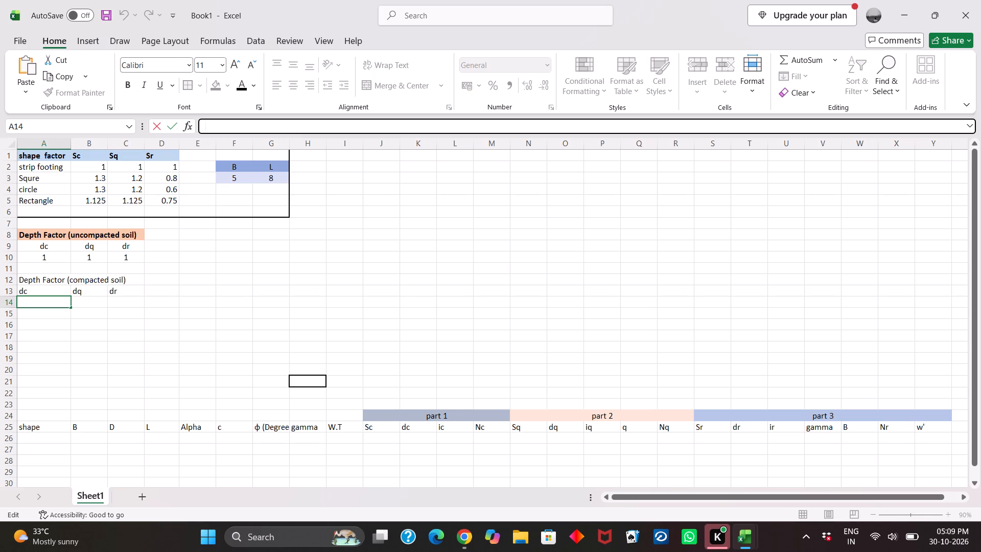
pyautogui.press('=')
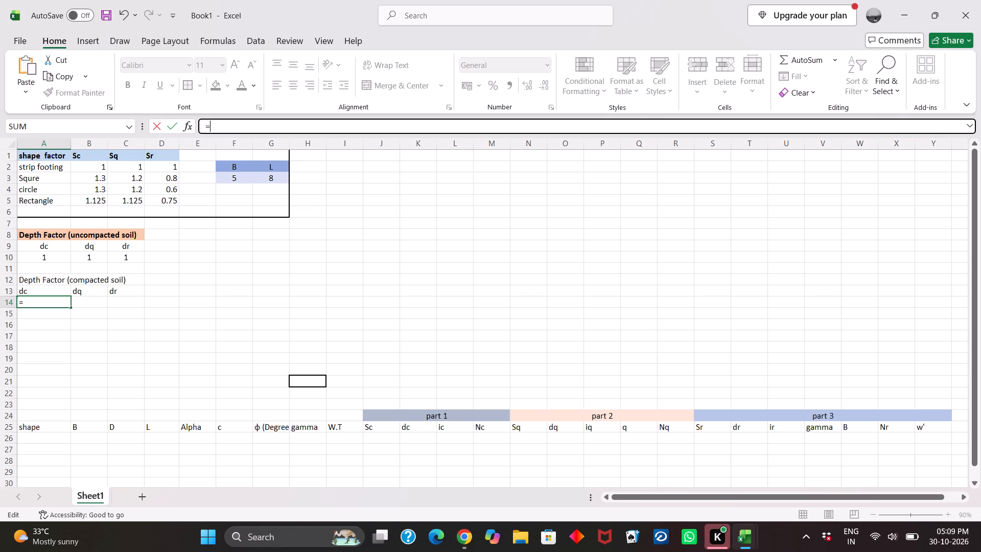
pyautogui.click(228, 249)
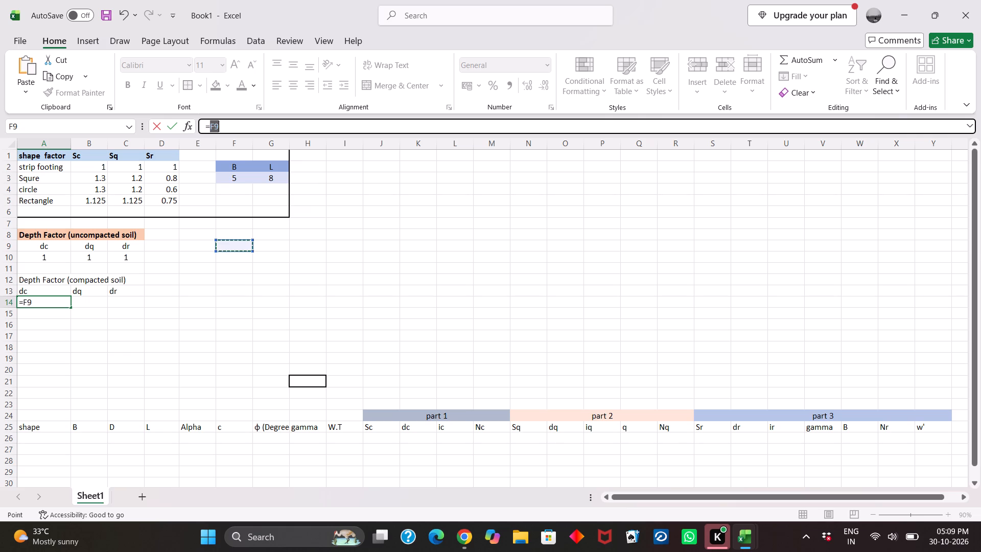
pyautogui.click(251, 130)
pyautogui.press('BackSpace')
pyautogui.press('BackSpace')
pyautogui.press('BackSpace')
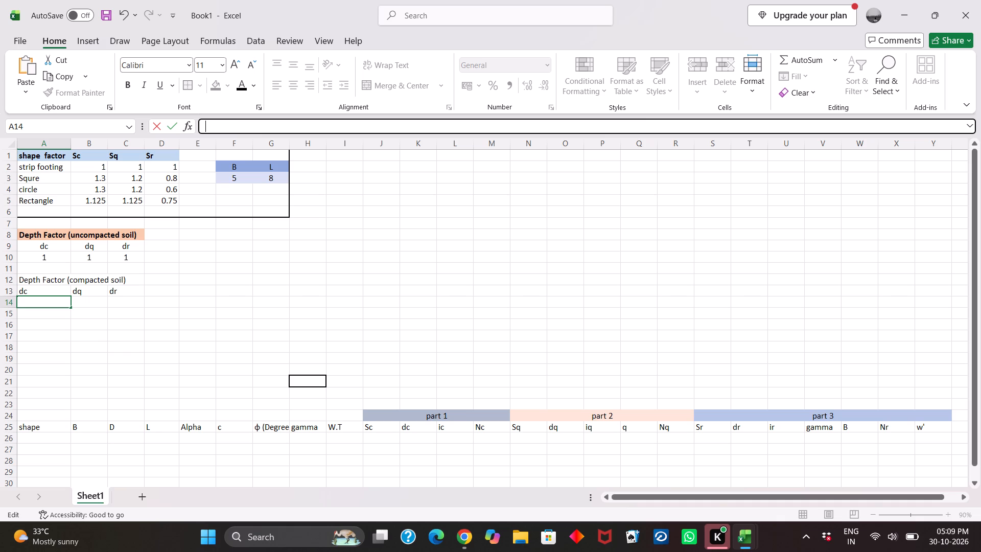
# Enter the input headings Df in cell E13 and B in cell F13 beside the compacted soil factors.
pyautogui.click(196, 291)
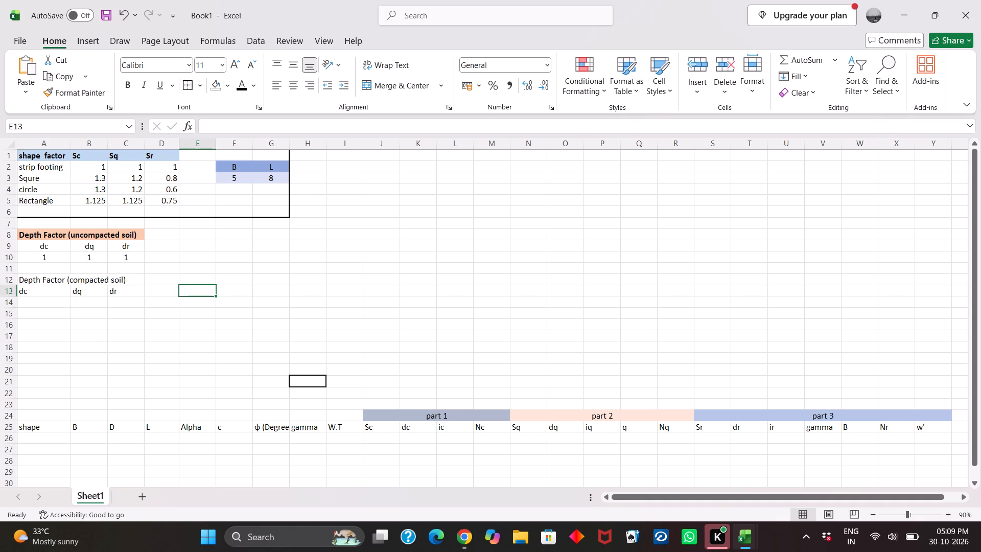
pyautogui.hotkey('shift', 'd')
pyautogui.press('f')
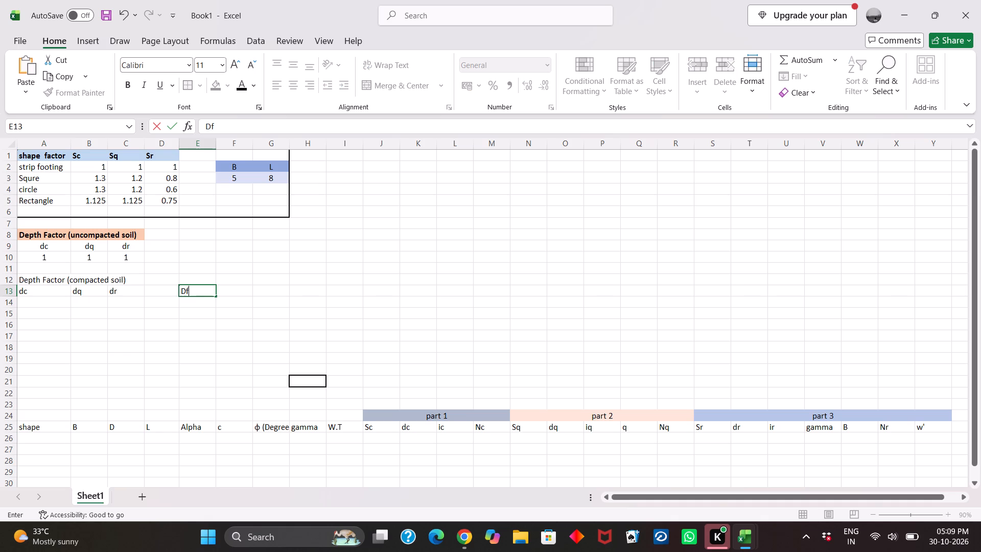
pyautogui.press('Tab')
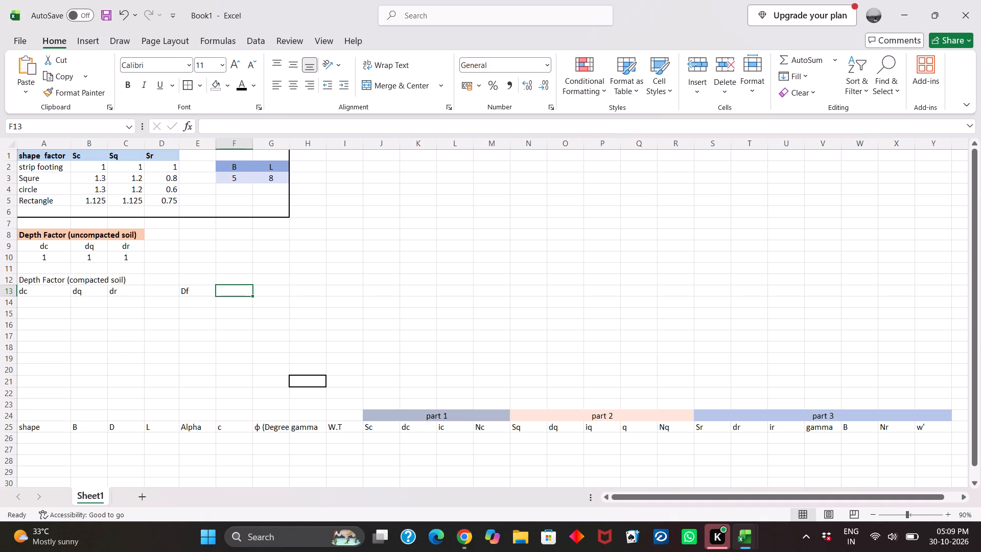
pyautogui.hotkey('shift', 'b')
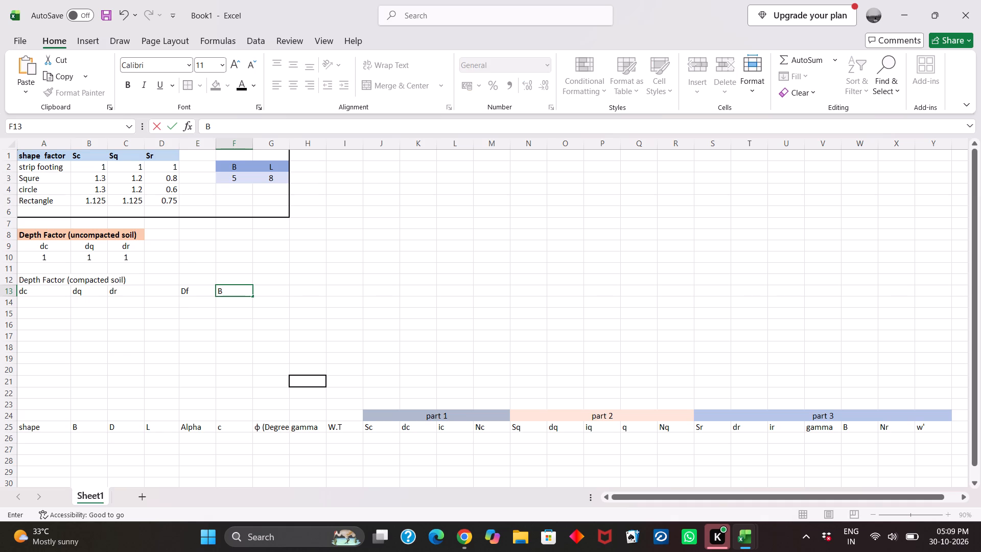
pyautogui.click(187, 303)
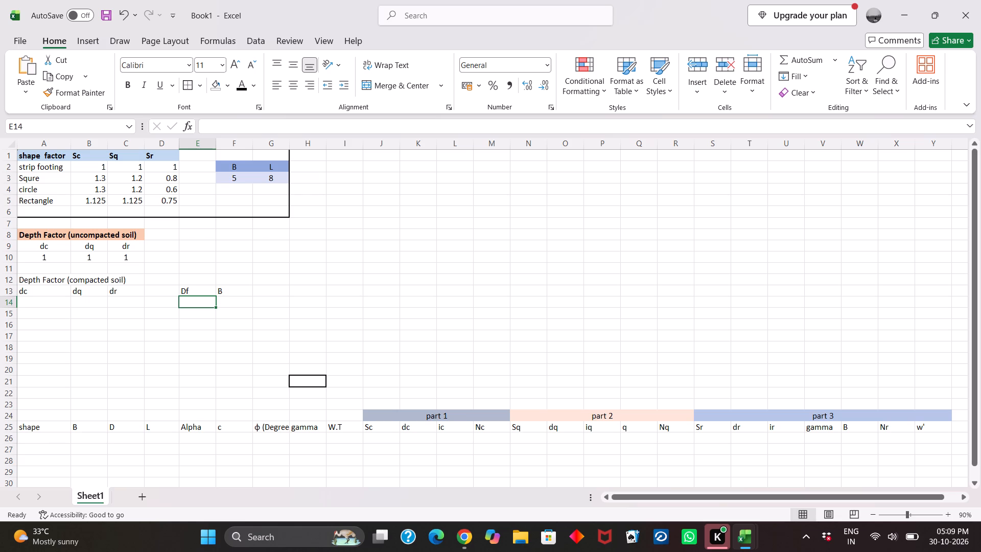
# Fill the Df and B heading cells E13:F13 with a light blue theme colour.
pyautogui.moveTo(179, 289); pyautogui.dragTo(233, 293)
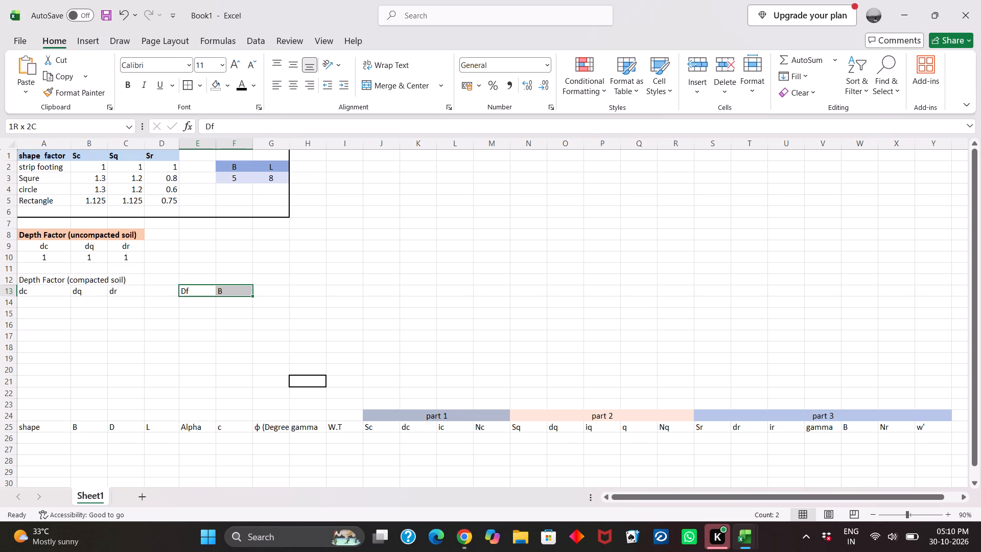
pyautogui.moveTo(233, 293); pyautogui.dragTo(237, 290)
pyautogui.moveTo(224, 82); pyautogui.dragTo(272, 180)
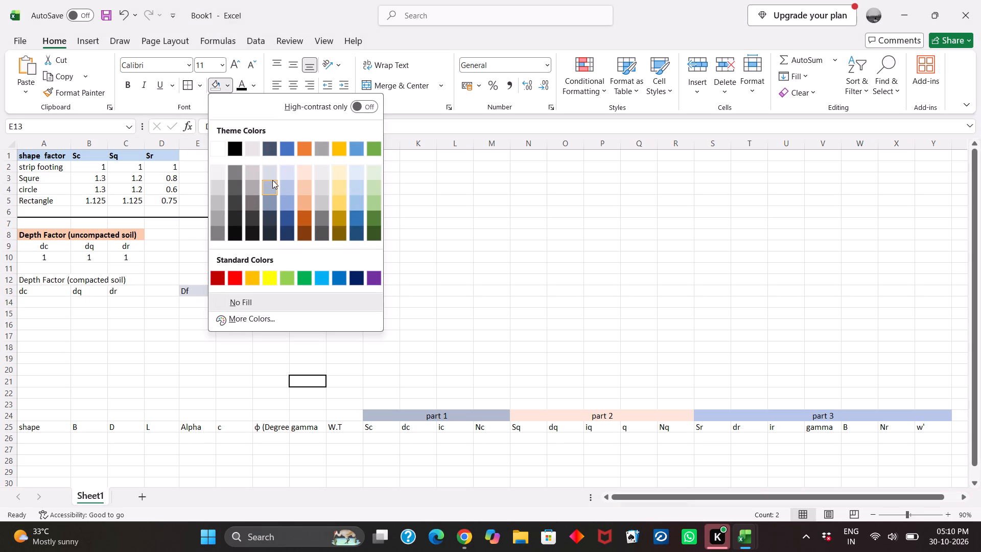
pyautogui.moveTo(272, 180); pyautogui.dragTo(286, 184)
pyautogui.click(286, 184)
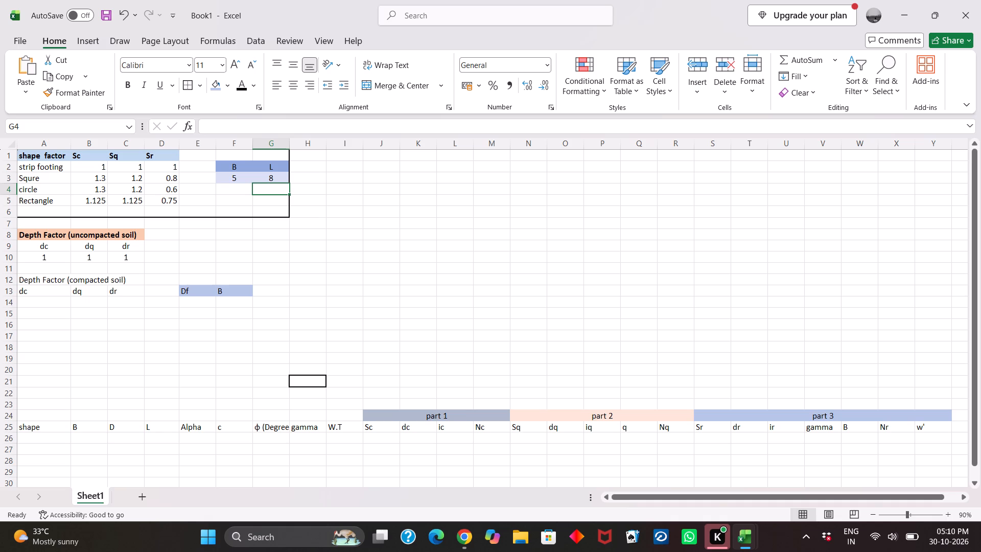
# Enter the formula =1+0.2*(E14/F14) in cell A14 under the compacted soil dc heading.
pyautogui.click(39, 307)
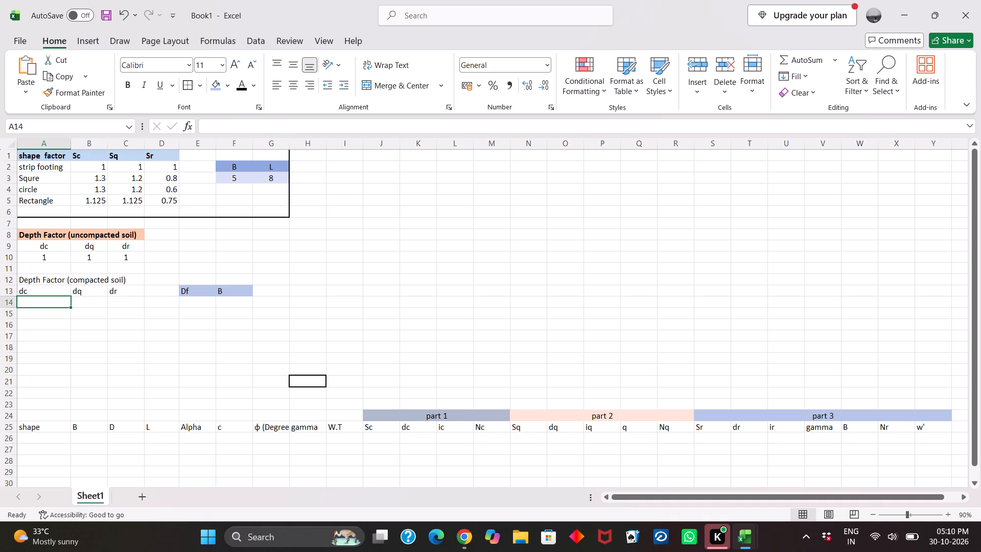
pyautogui.click(215, 131)
pyautogui.press('=')
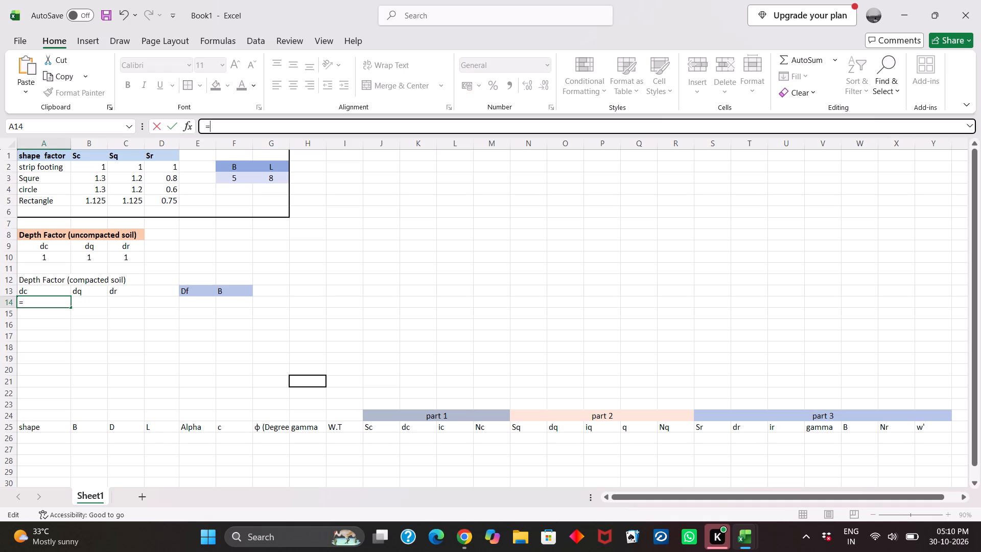
pyautogui.press('1')
pyautogui.press('=')
pyautogui.press('BackSpace')
pyautogui.hotkey('shift', '+')
pyautogui.write('0.2')
pyautogui.hotkey('shift', '(')
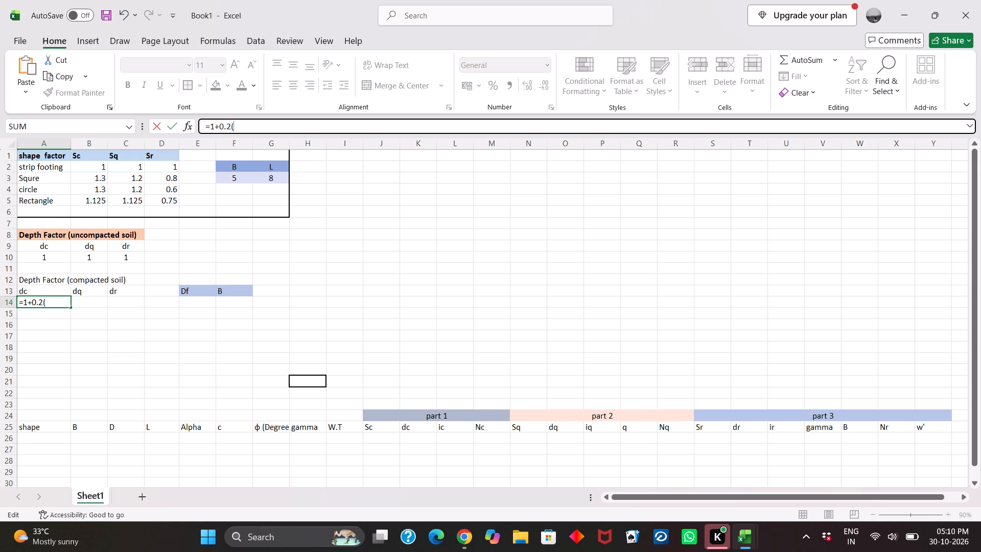
pyautogui.click(197, 304)
pyautogui.press('/')
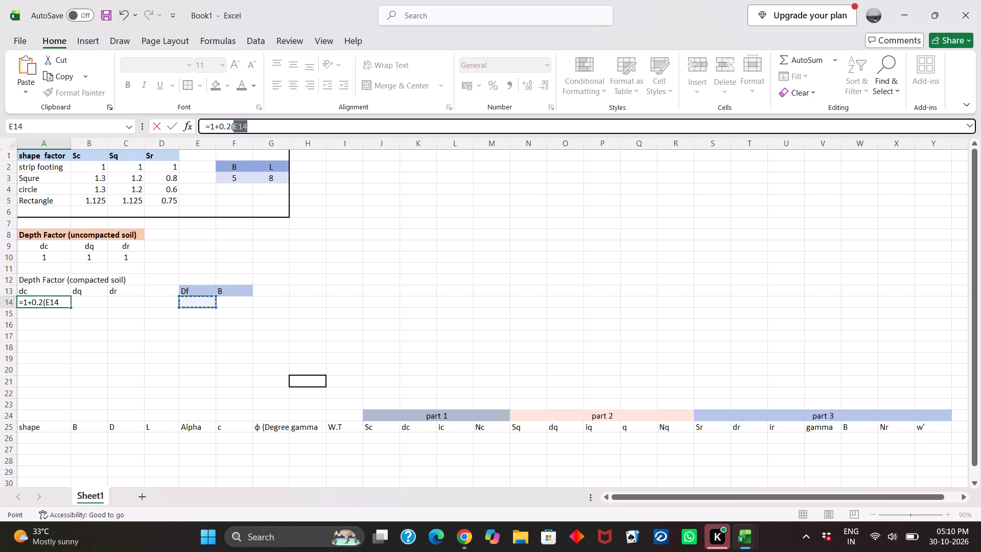
pyautogui.click(240, 304)
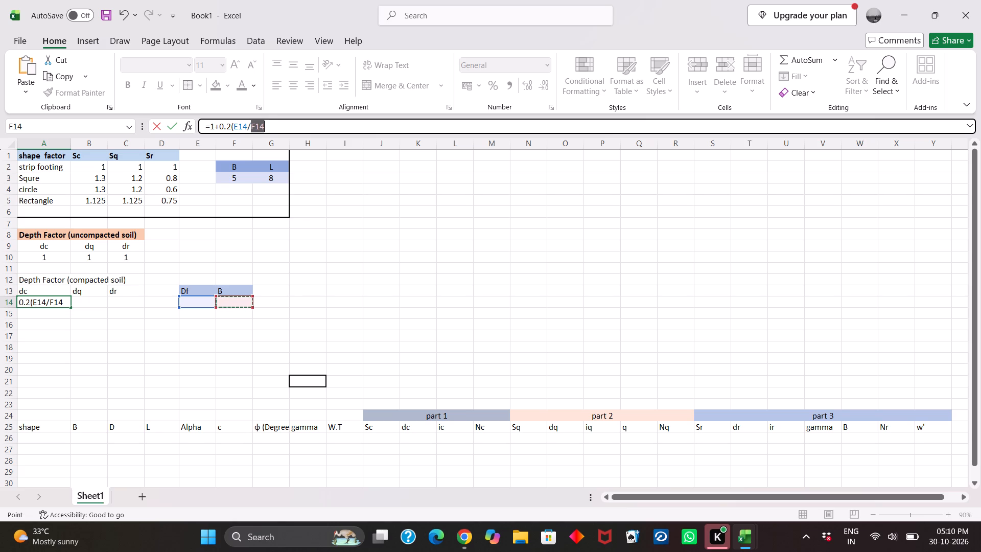
pyautogui.hotkey('shift', ')')
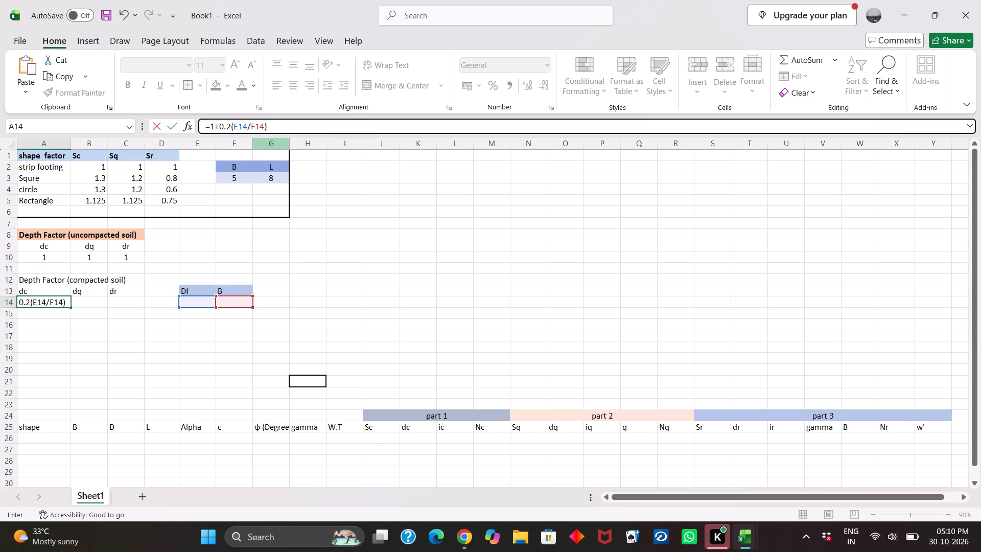
pyautogui.press('Return')
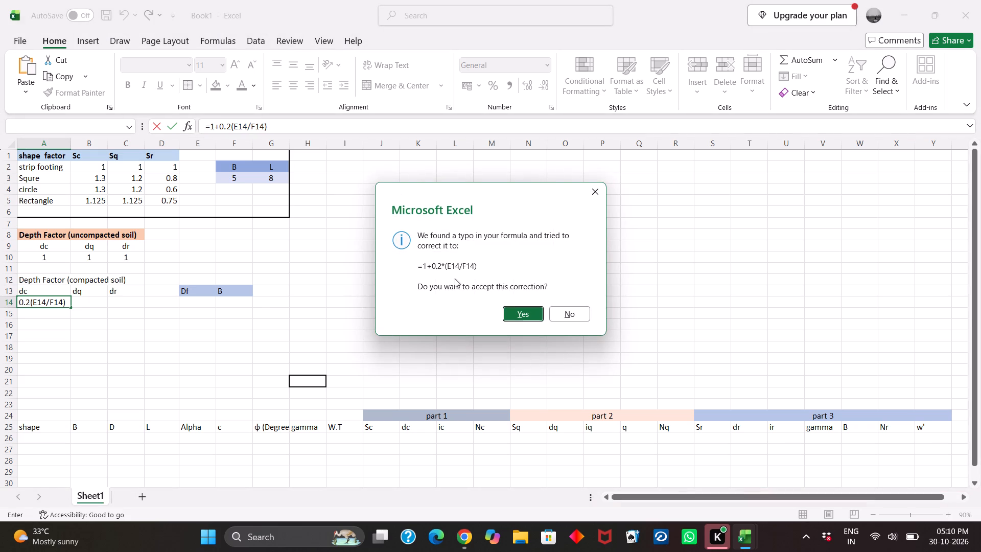
pyautogui.click(521, 315)
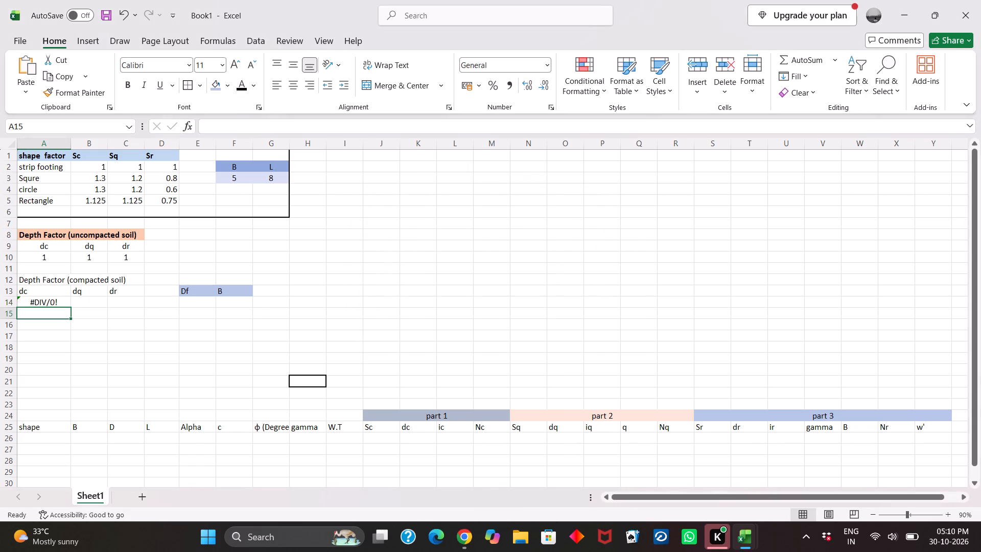
# Enter 5 under Df in cell E14 and 3 under B in cell F14.
pyautogui.doubleClick(197, 301)
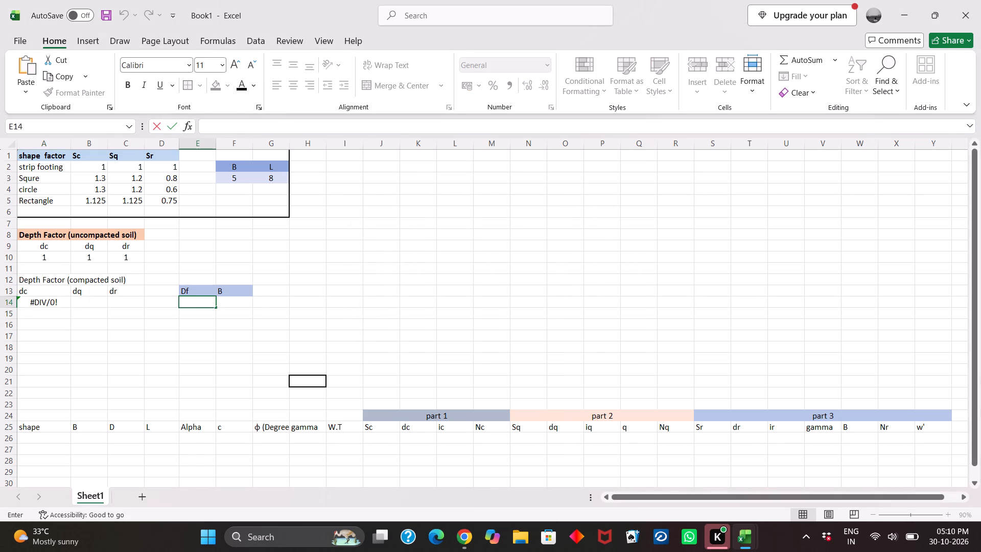
pyautogui.press('5')
pyautogui.click(245, 303)
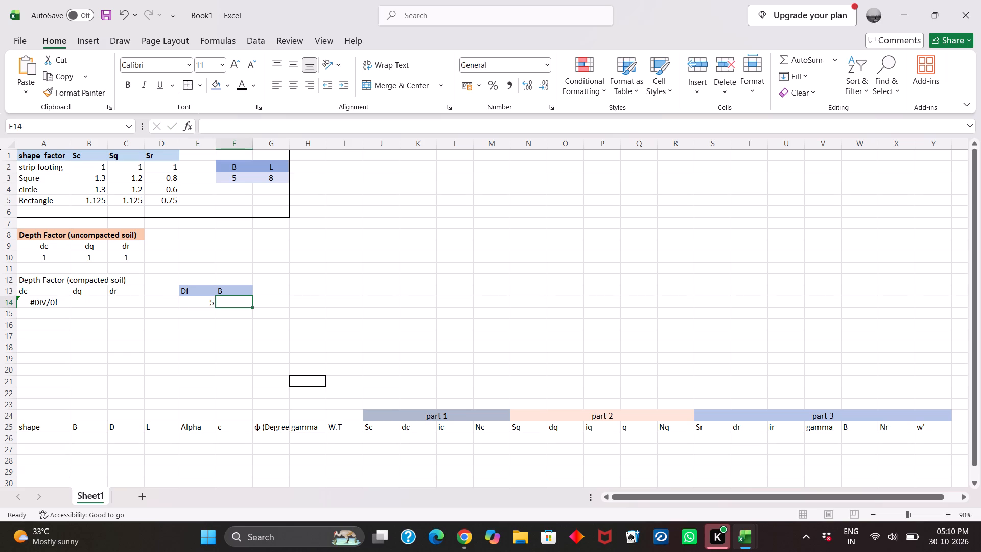
pyautogui.press('3')
pyautogui.press('Return')
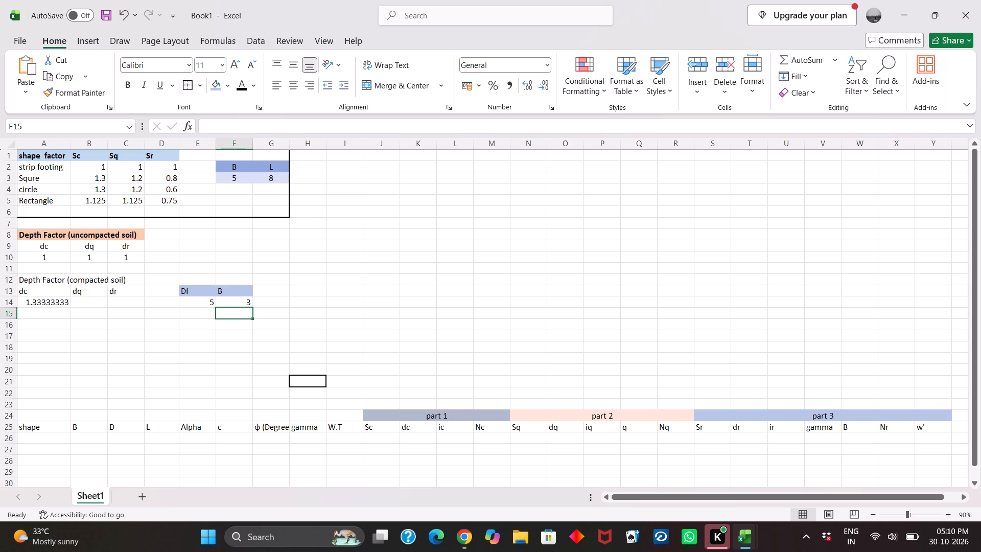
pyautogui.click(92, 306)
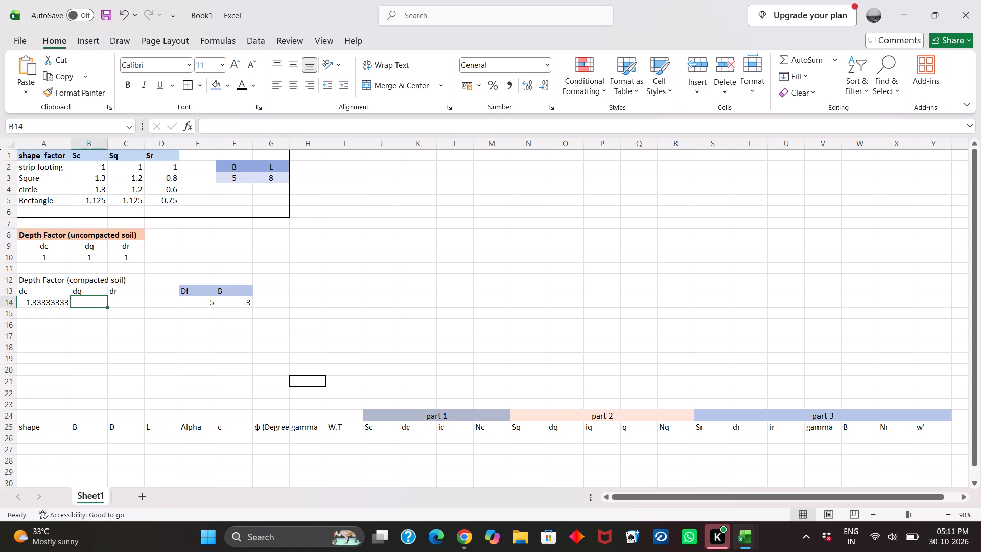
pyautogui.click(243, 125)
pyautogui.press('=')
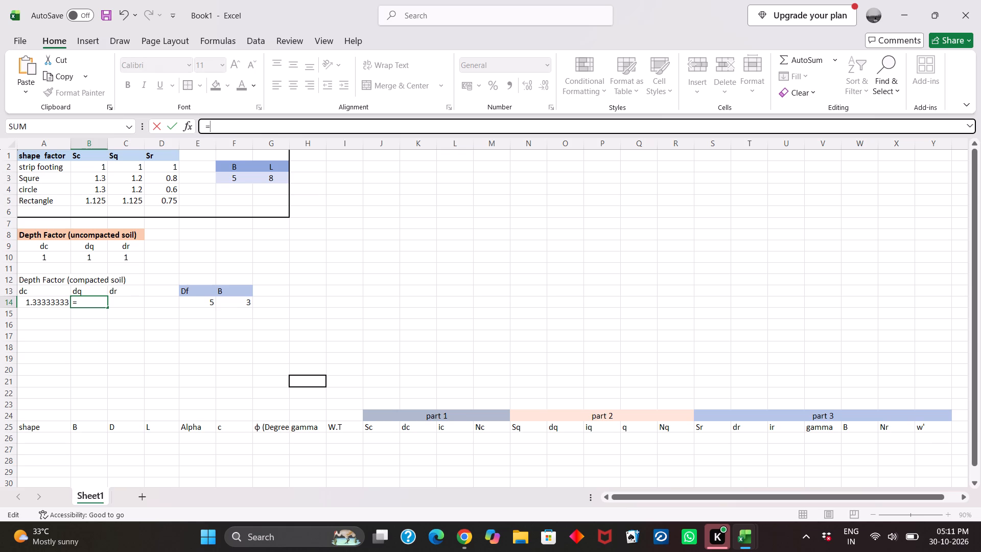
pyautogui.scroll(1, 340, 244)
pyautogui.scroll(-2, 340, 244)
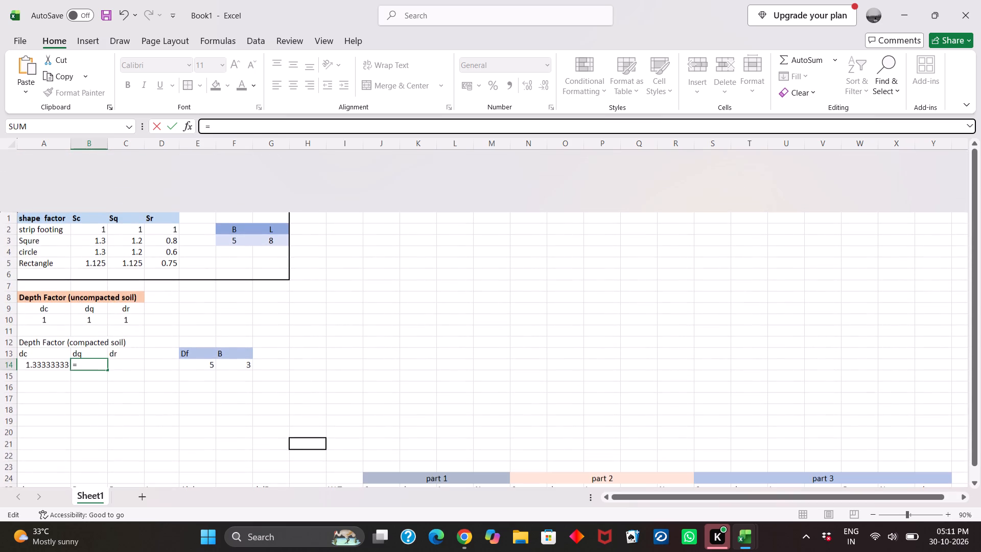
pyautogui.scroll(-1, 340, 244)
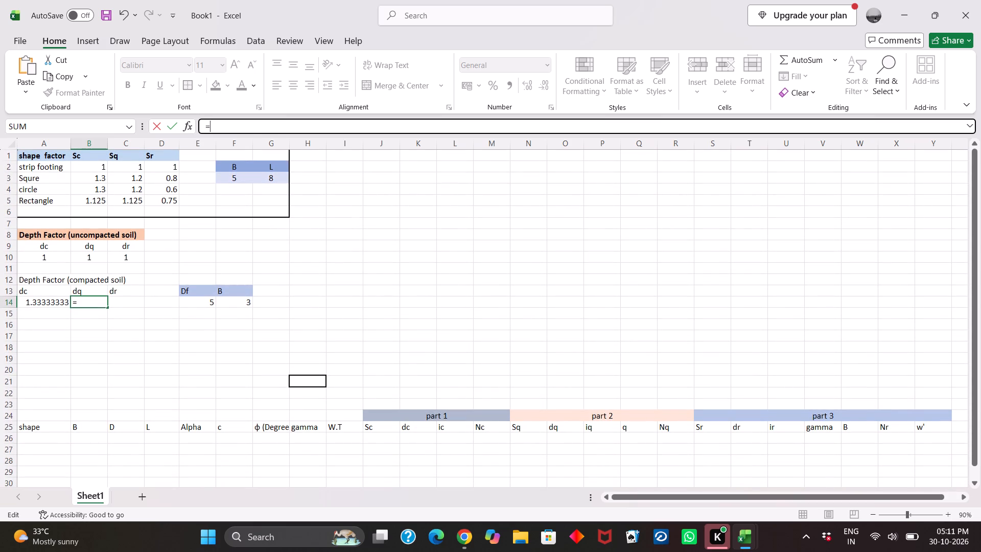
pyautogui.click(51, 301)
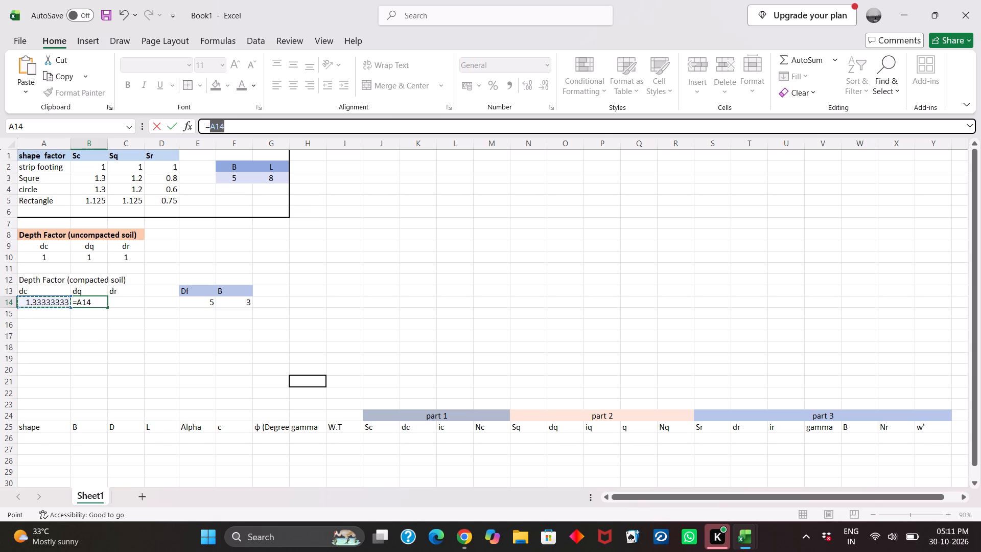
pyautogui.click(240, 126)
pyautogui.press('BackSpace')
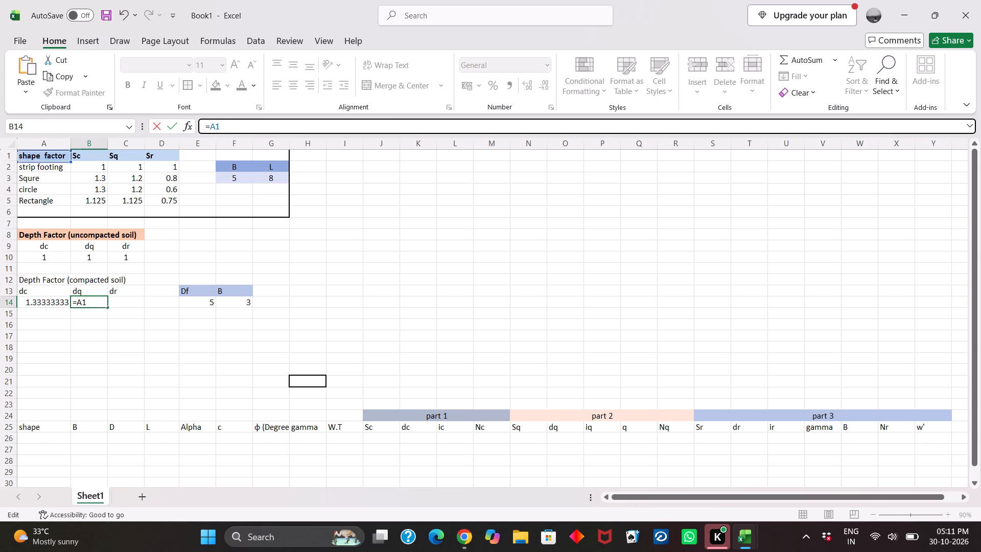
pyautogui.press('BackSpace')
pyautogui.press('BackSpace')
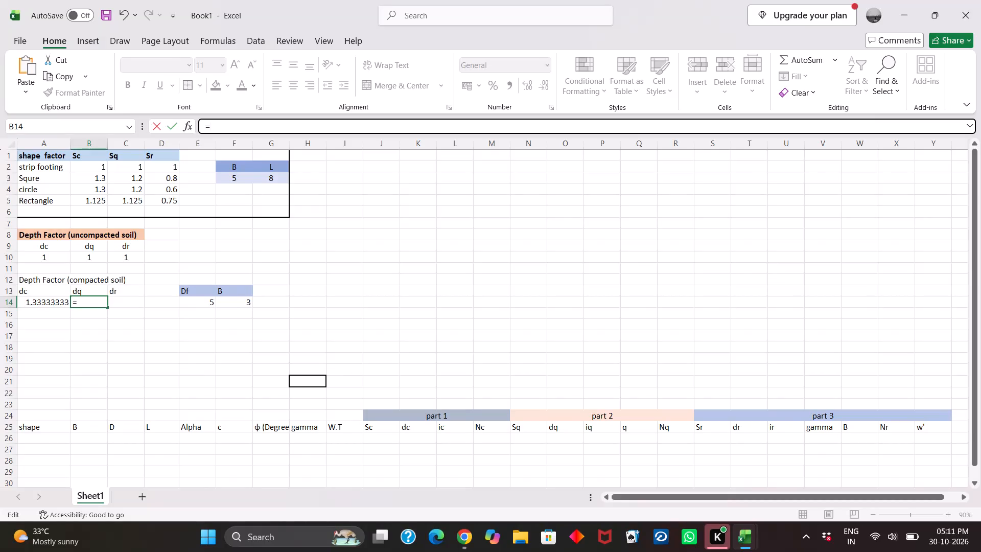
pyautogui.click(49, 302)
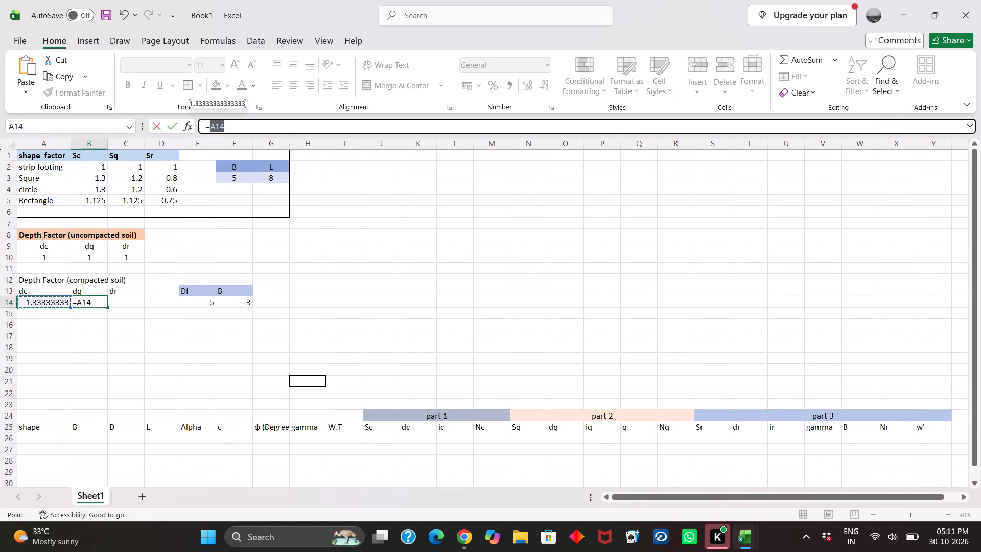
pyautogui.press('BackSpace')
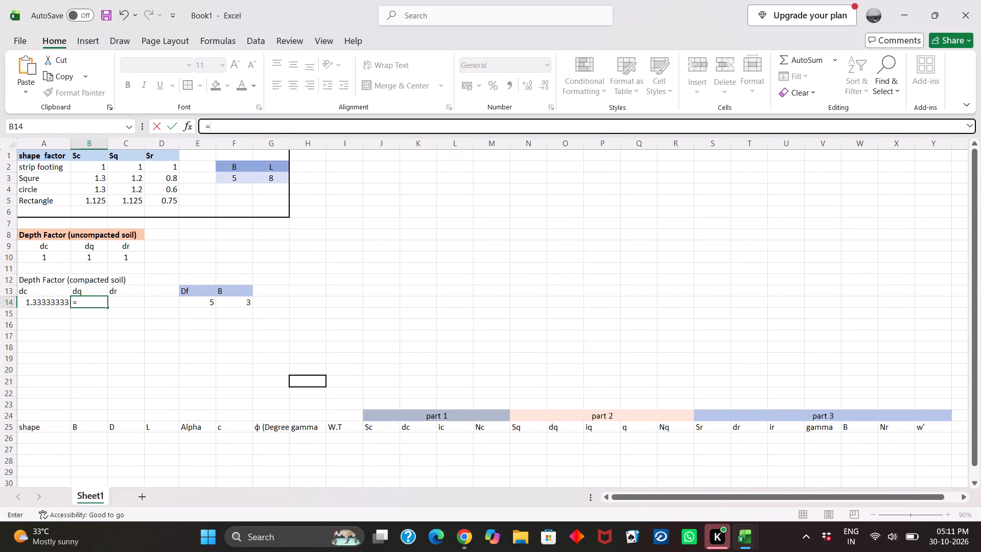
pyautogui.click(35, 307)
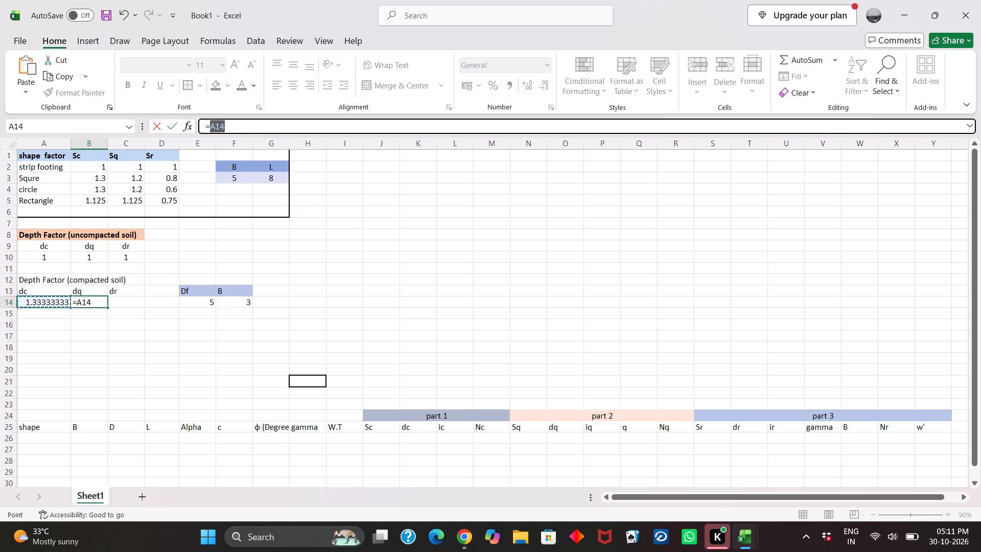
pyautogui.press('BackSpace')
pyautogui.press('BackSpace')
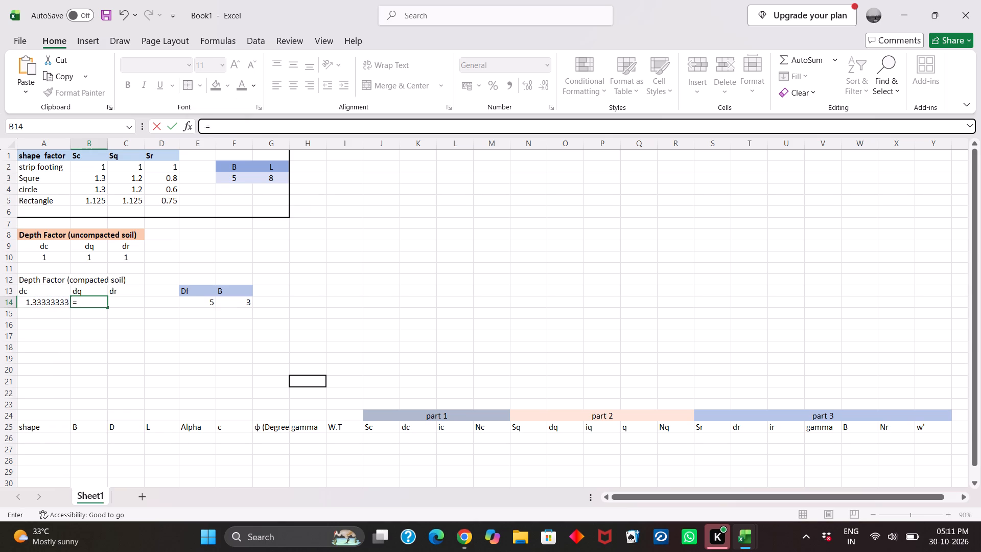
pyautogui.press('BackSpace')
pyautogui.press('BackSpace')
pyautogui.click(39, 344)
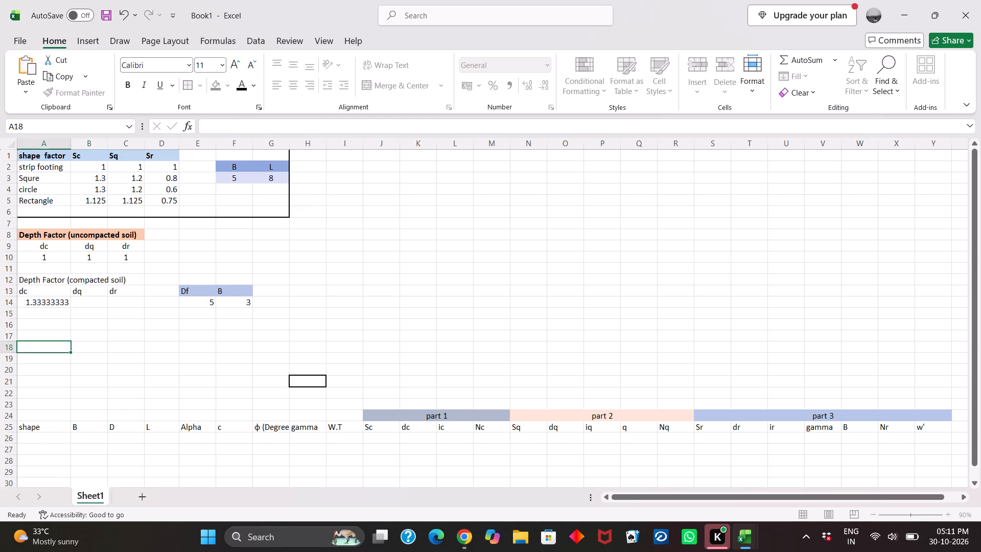
# Append *tan to the end of the compacted soil dc formula in cell A14.
pyautogui.click(51, 305)
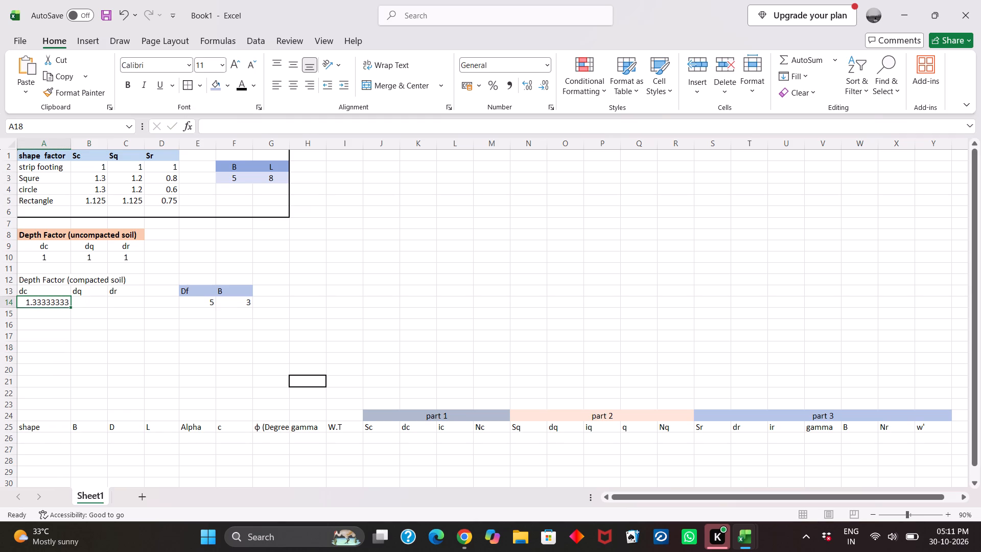
pyautogui.click(280, 127)
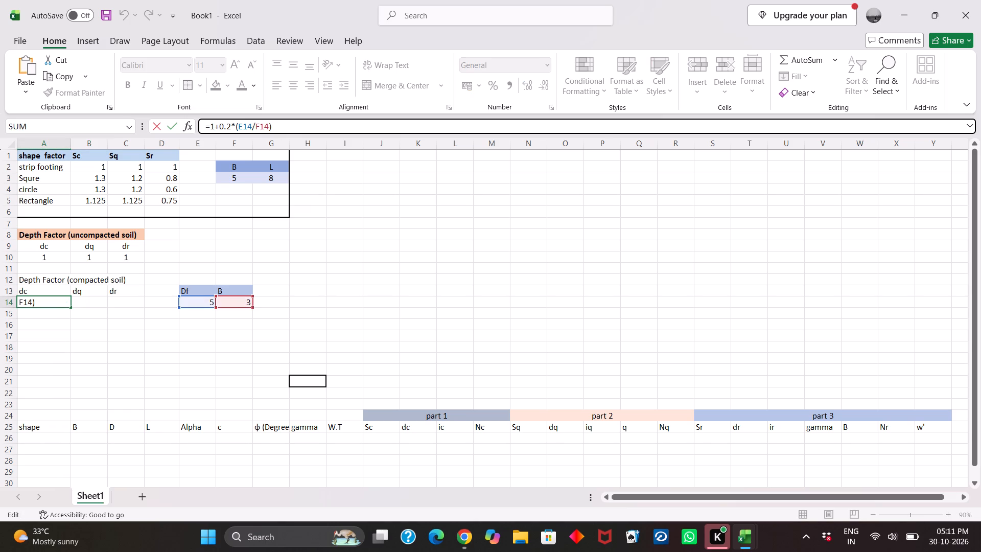
pyautogui.press('space')
pyautogui.press('*')
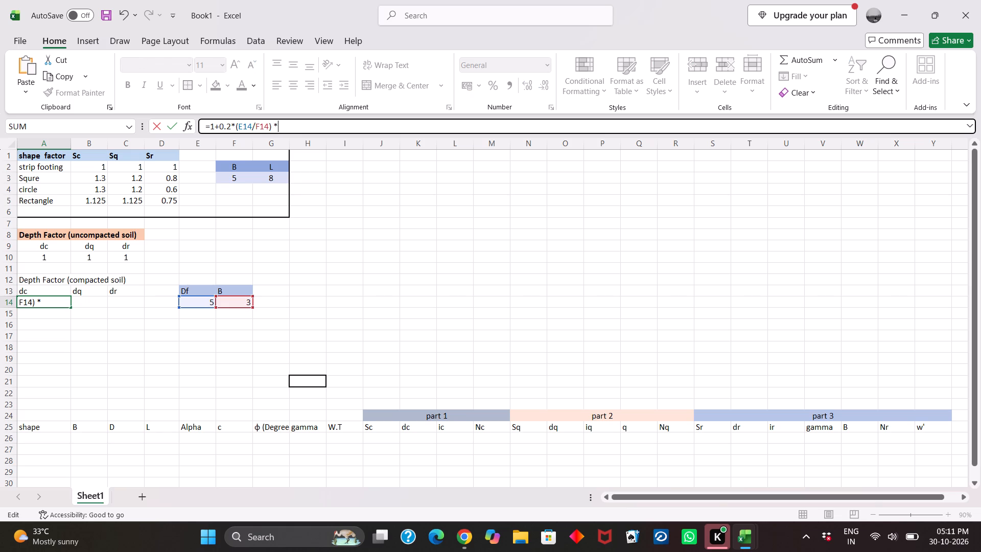
pyautogui.press('t')
pyautogui.click(280, 127)
pyautogui.write('an')
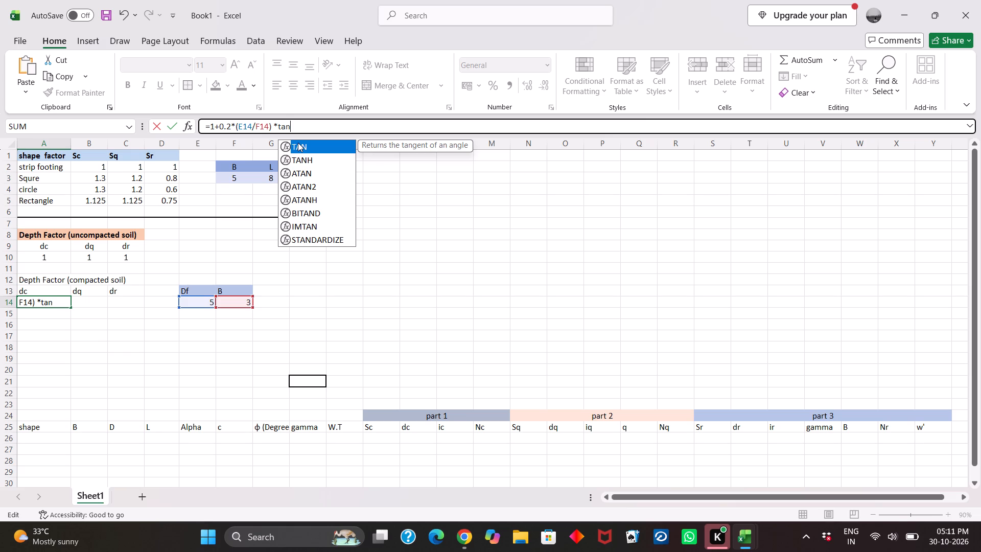
pyautogui.press('Return')
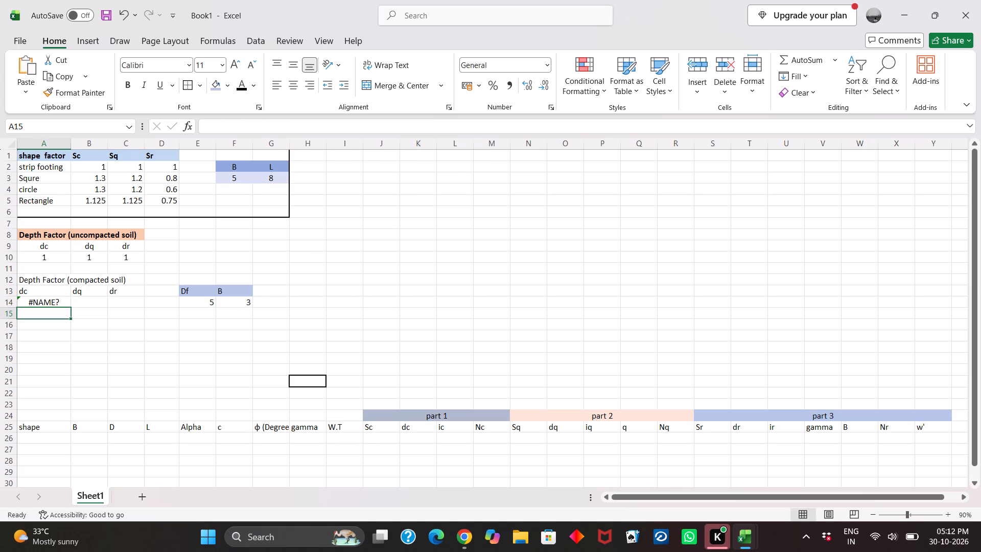
# Add an opening bracket and 45+ after tan in the A14 formula, trying the φ heading cell G25 as the angle reference.
pyautogui.click(45, 302)
pyautogui.click(292, 129)
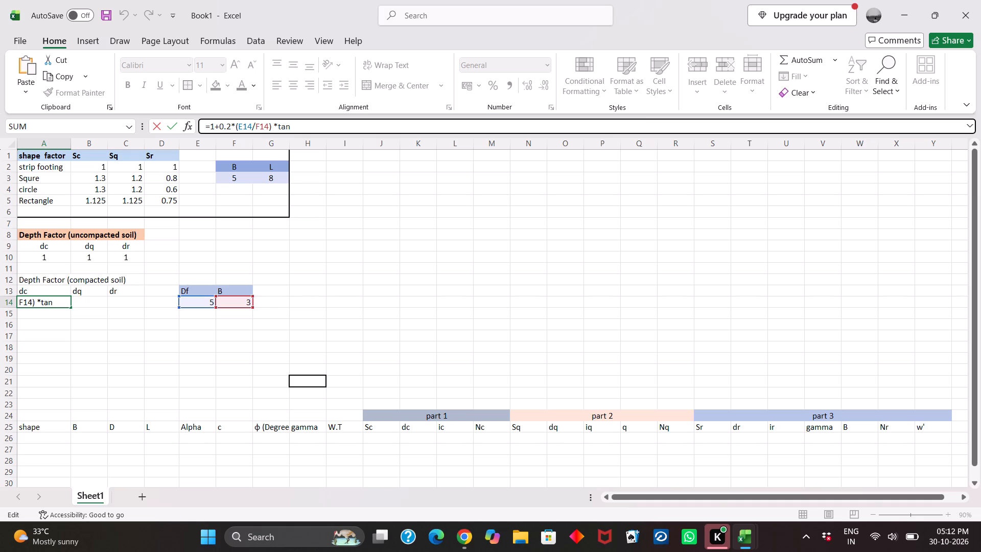
pyautogui.hotkey('shift', '(')
pyautogui.write('45')
pyautogui.hotkey('shift', '+')
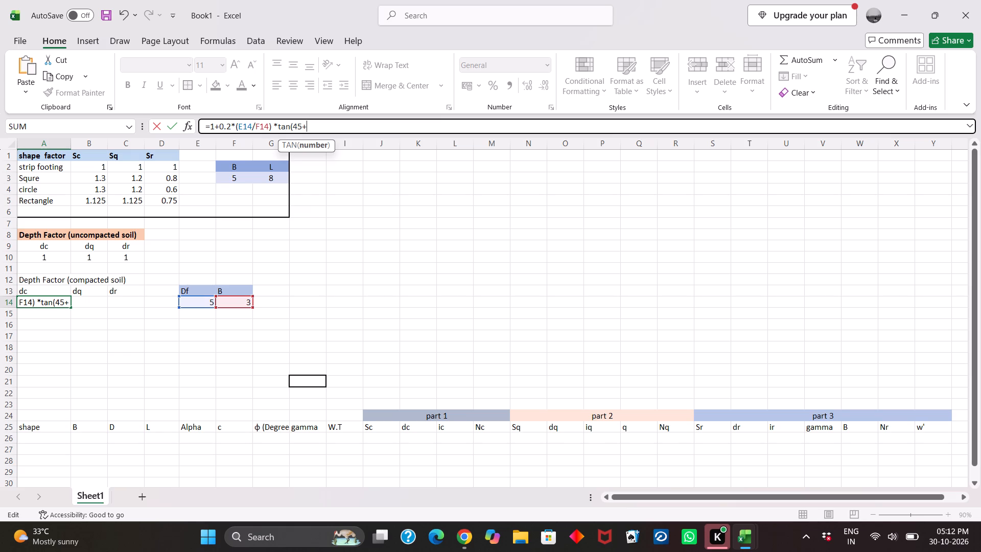
pyautogui.click(259, 427)
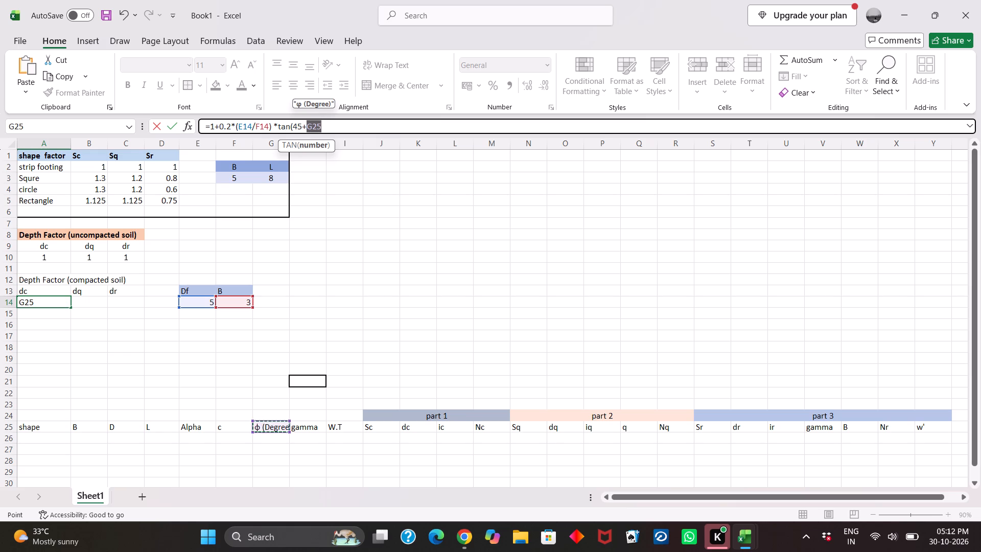
pyautogui.click(261, 427)
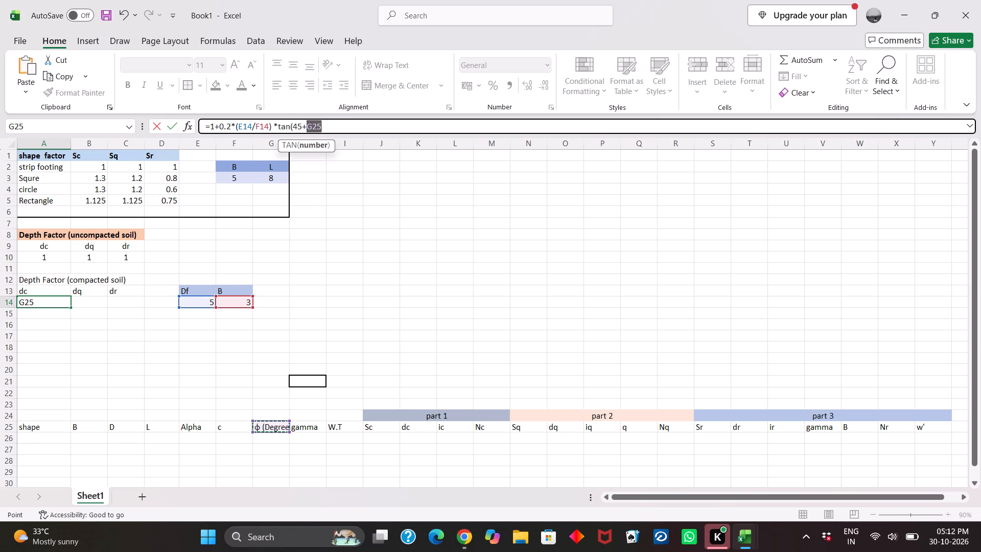
pyautogui.press('BackSpace')
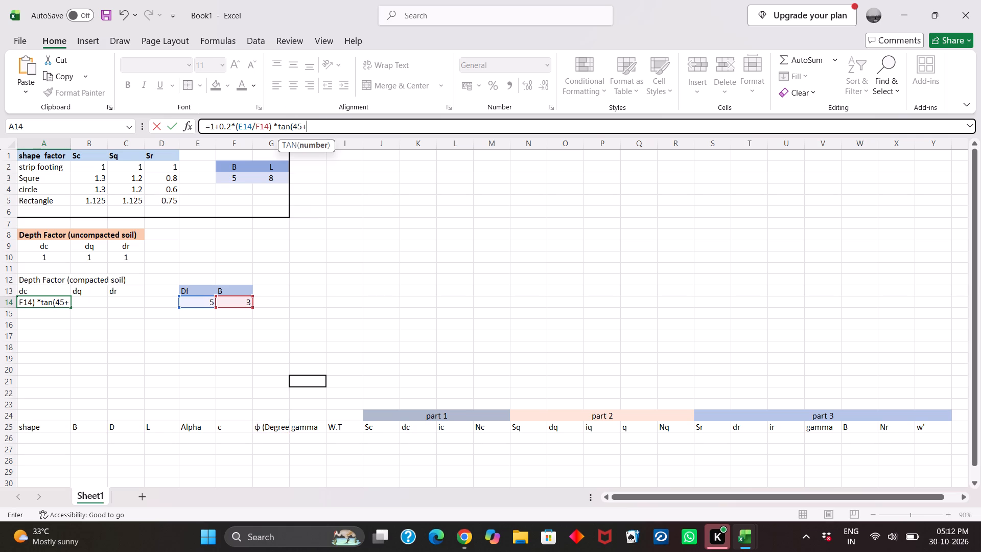
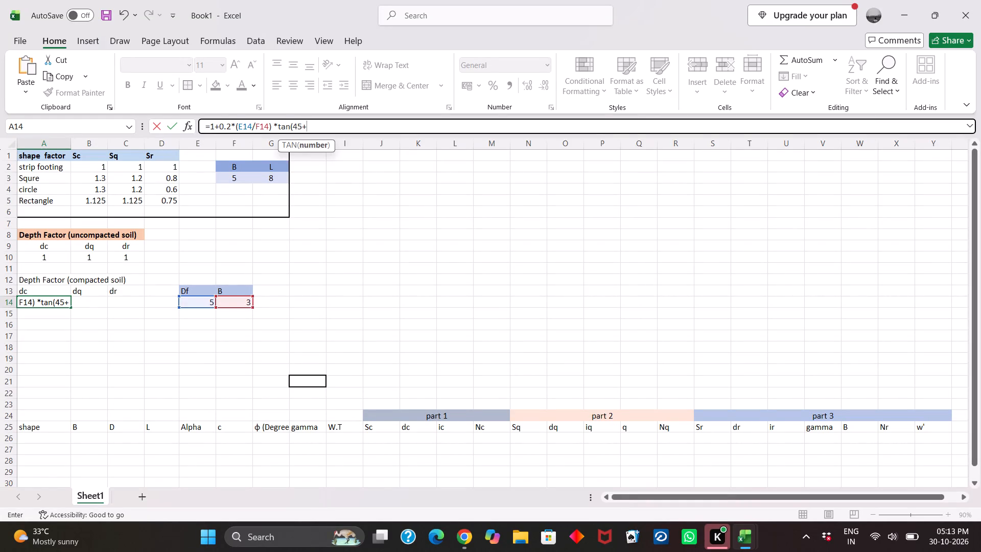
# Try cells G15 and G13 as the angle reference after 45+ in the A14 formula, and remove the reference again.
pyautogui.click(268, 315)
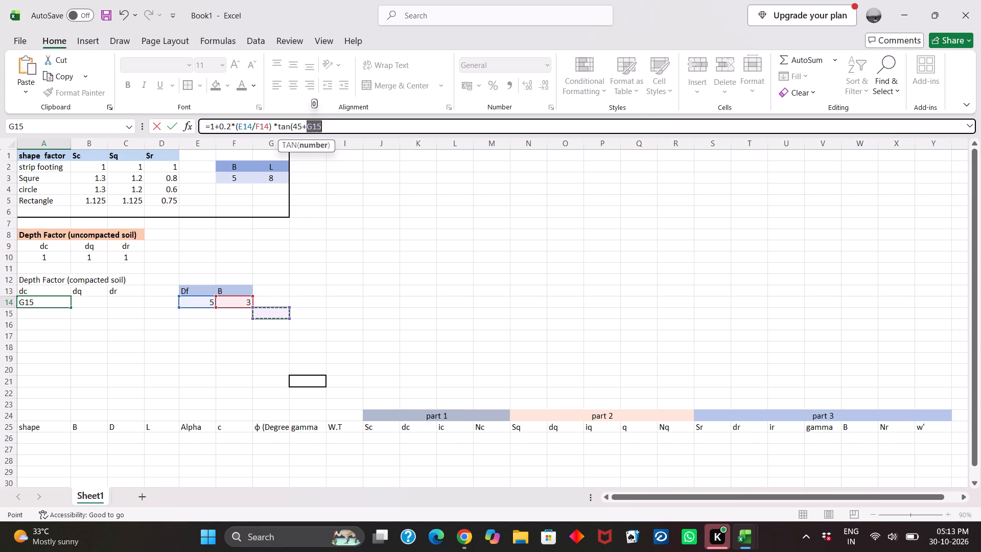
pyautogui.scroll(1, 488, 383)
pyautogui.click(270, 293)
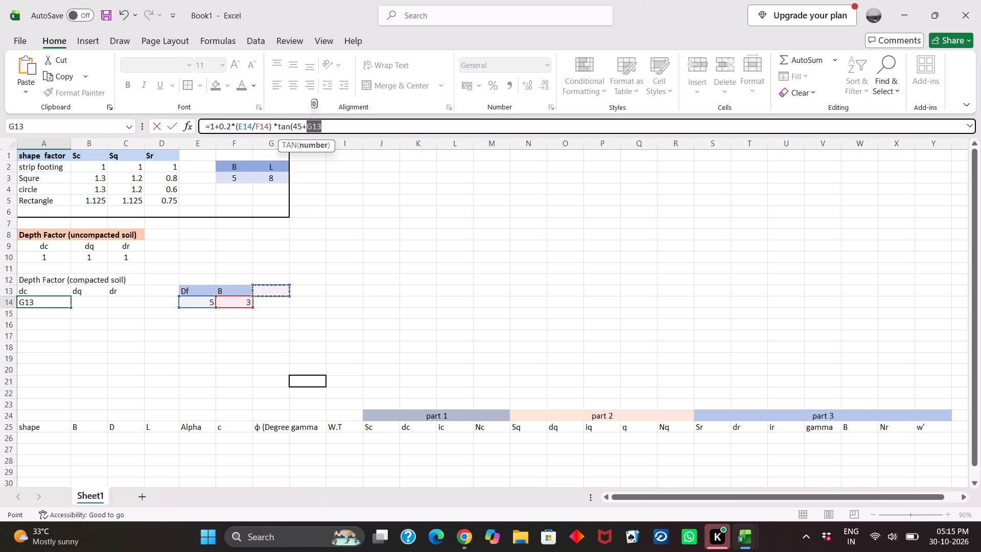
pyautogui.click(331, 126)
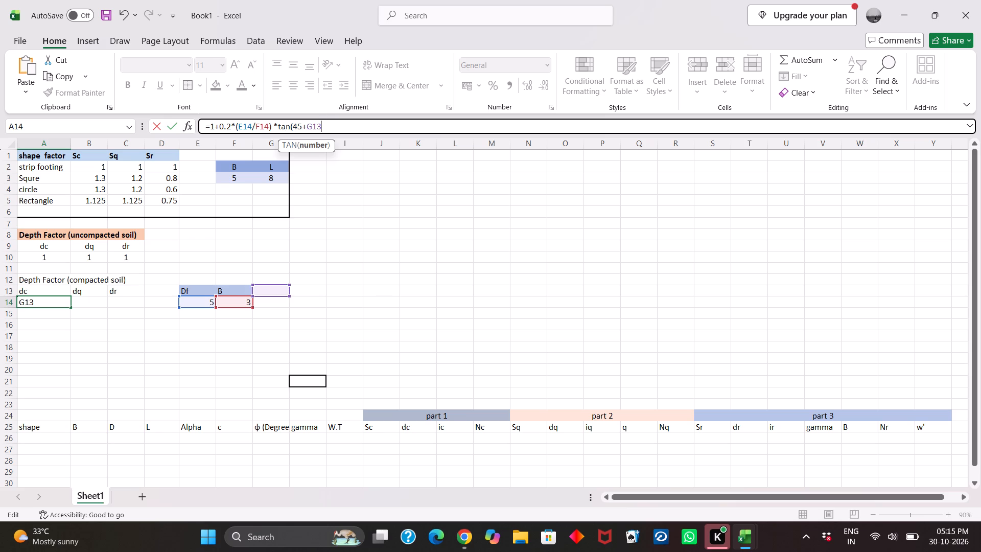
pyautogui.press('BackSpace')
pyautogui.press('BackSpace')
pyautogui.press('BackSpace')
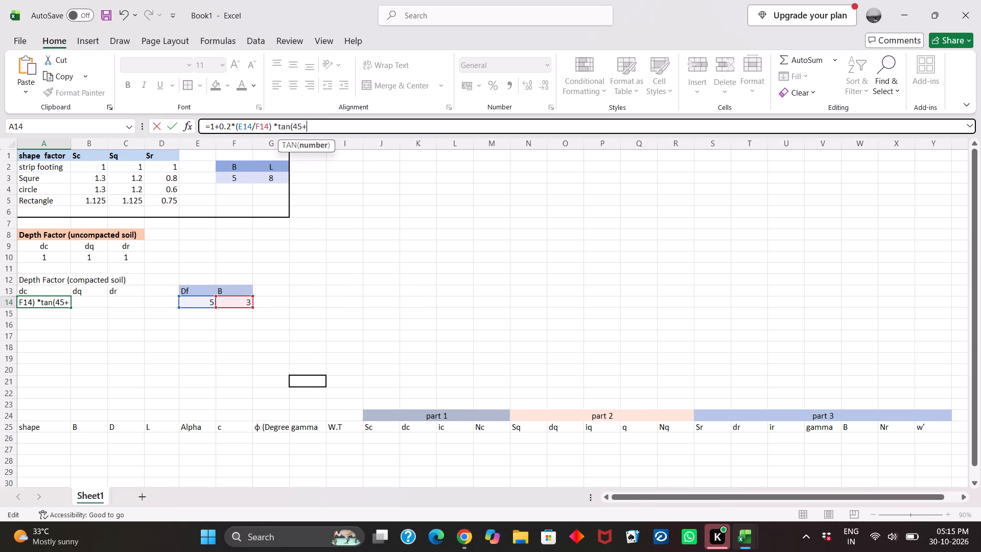
# Commit the compacted soil dc formula in A14 as =1+0.2*(E14/F14)*tan(45), accepting the suggested correction.
pyautogui.press('Return')
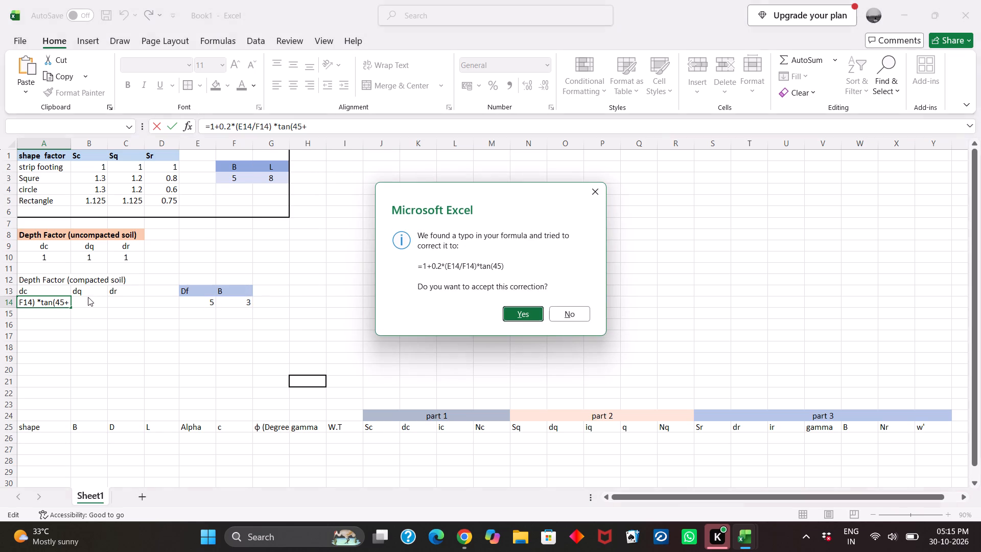
pyautogui.click(538, 317)
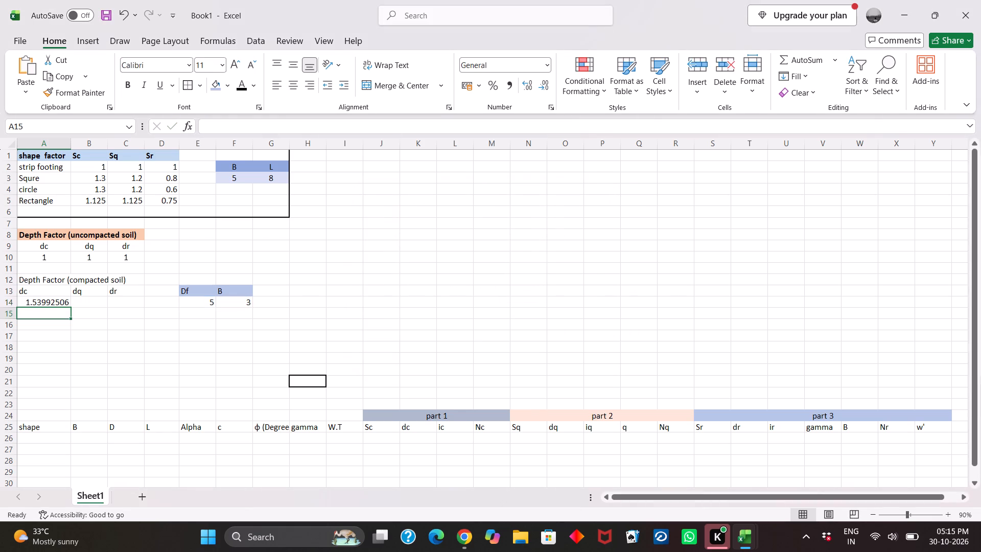
# Copy the φ (Degree) heading from G25 into cell G13, beside the compacted soil B heading.
pyautogui.click(269, 291)
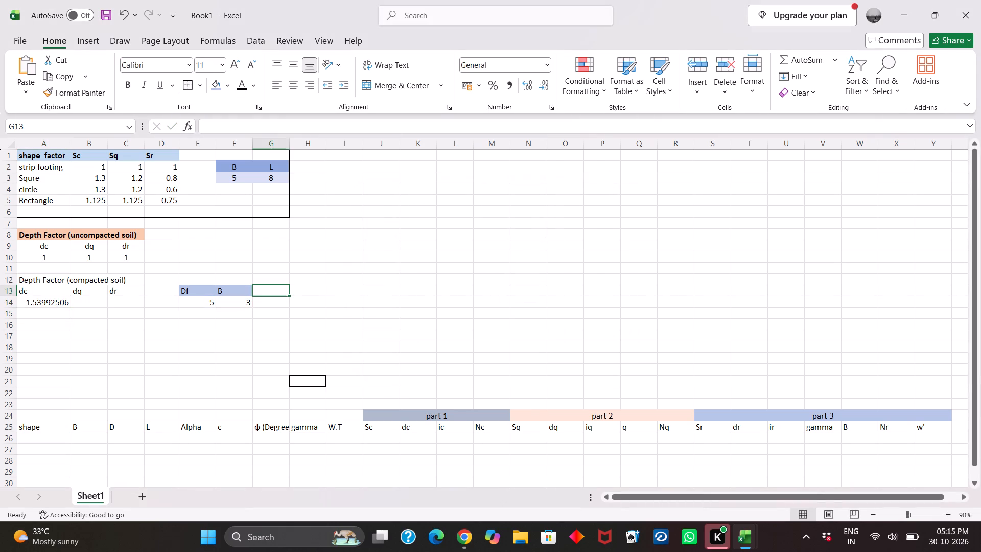
pyautogui.click(262, 431)
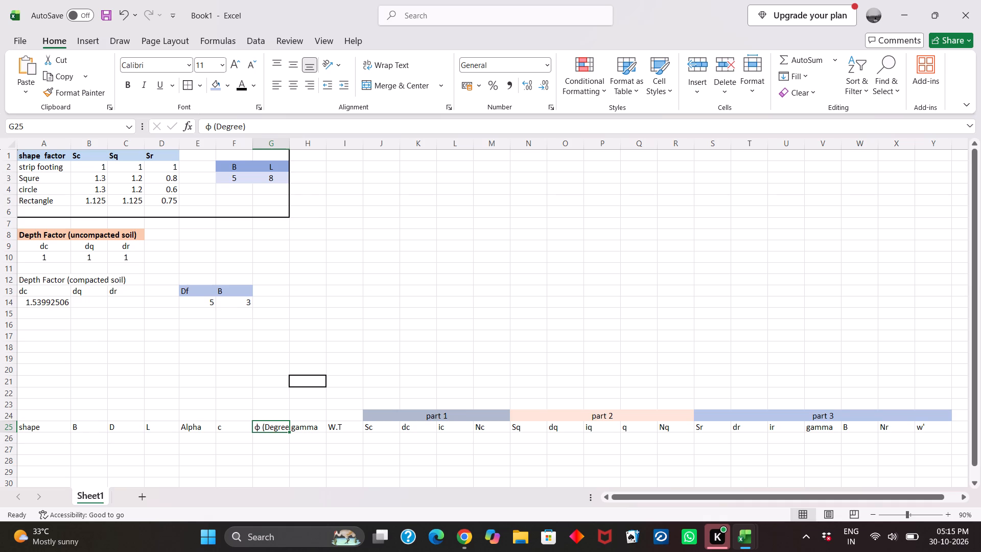
pyautogui.click(267, 290)
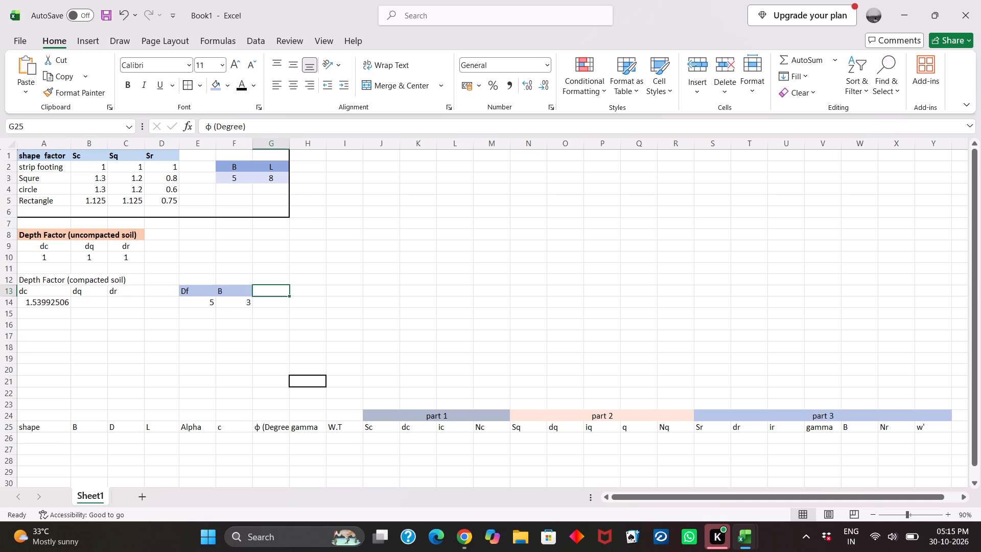
pyautogui.click(279, 430)
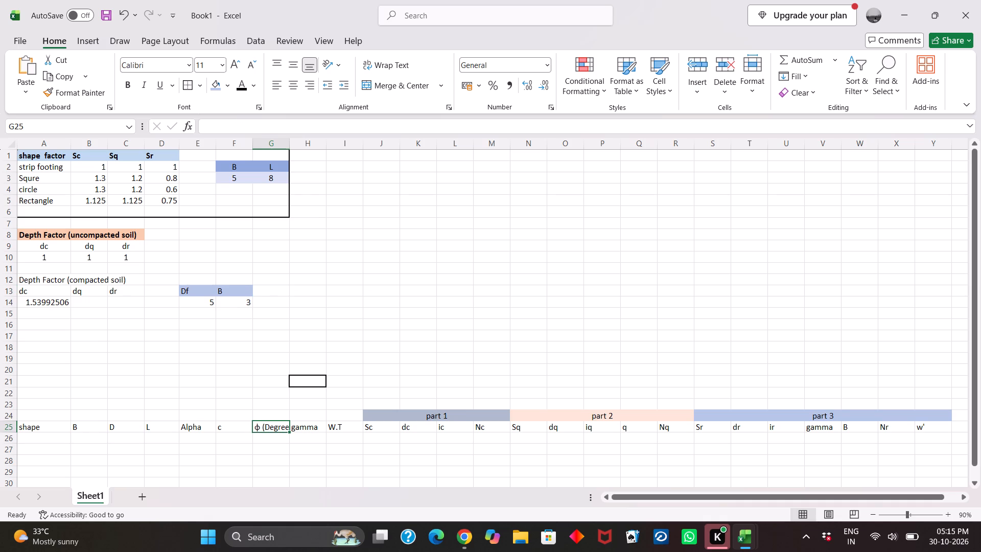
pyautogui.hotkey('ctrl', 'c')
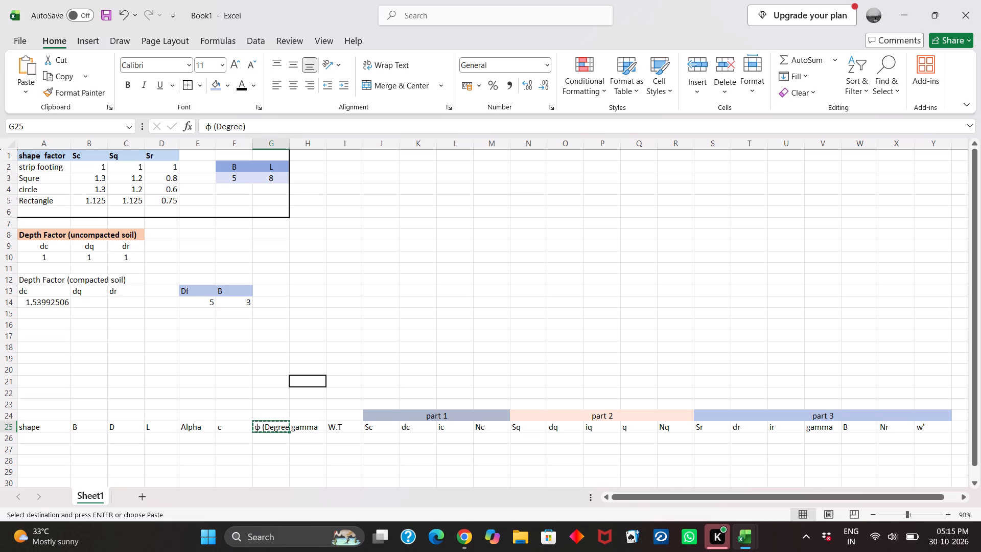
pyautogui.click(268, 289)
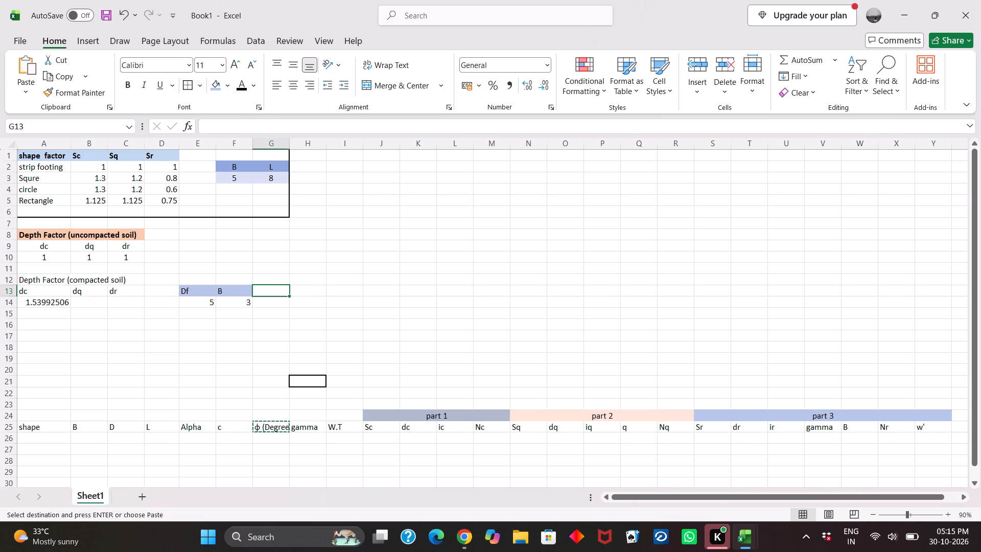
pyautogui.hotkey('ctrl', 'v')
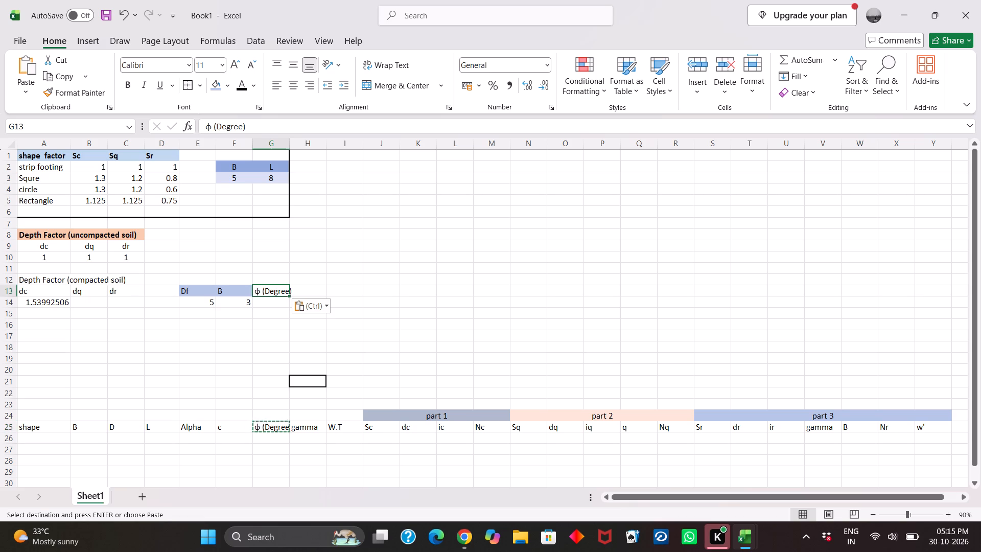
# Enter 10 under the φ (Degree) heading in cell G14.
pyautogui.click(303, 291)
pyautogui.click(264, 303)
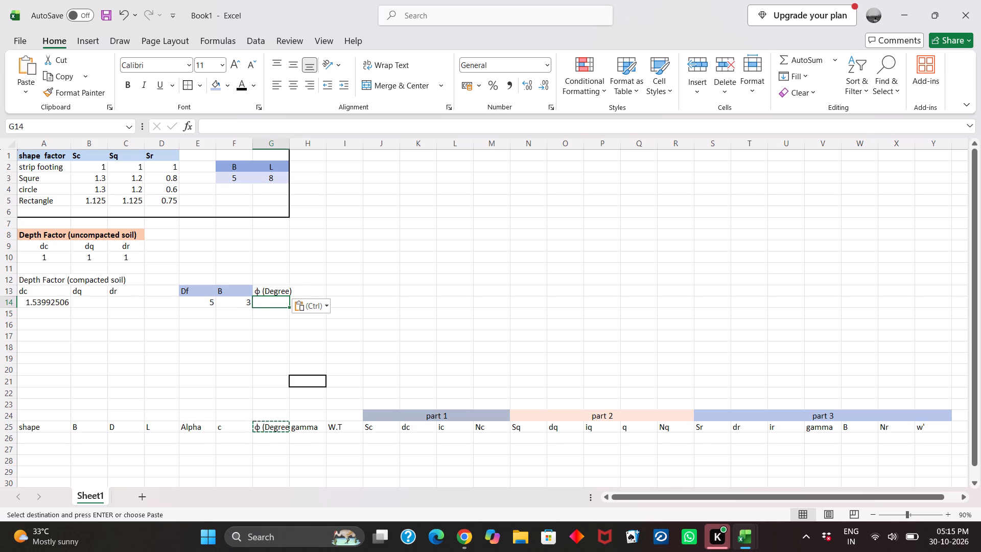
pyautogui.write('10')
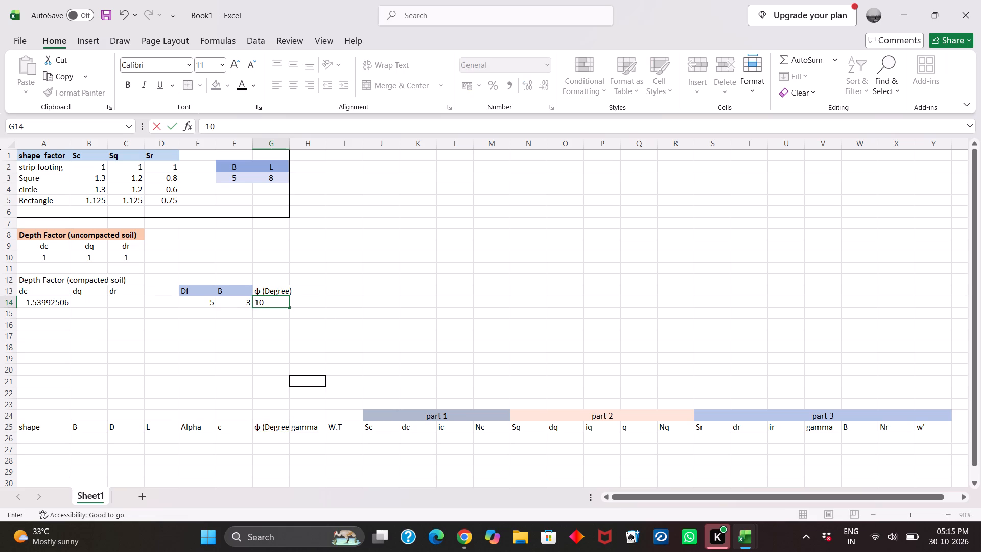
pyautogui.click(267, 333)
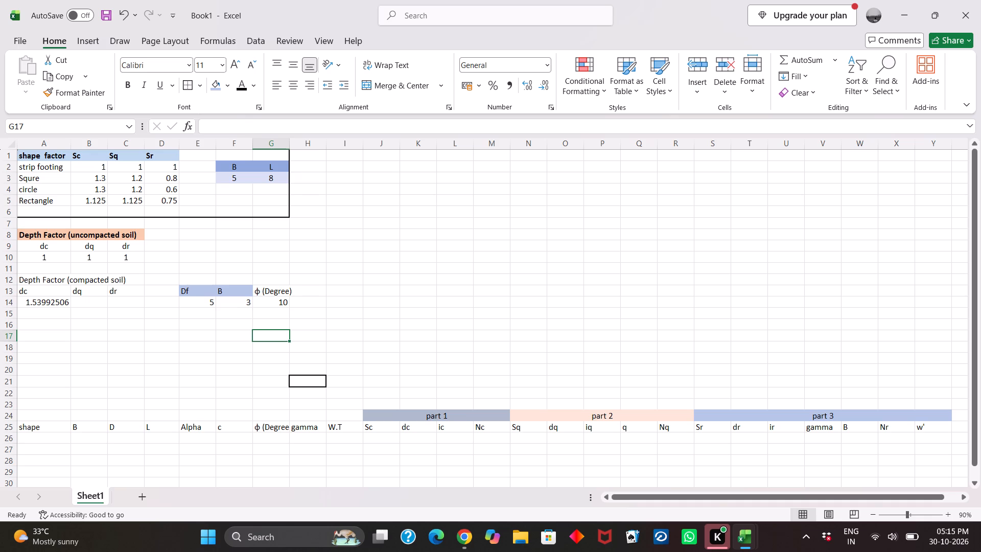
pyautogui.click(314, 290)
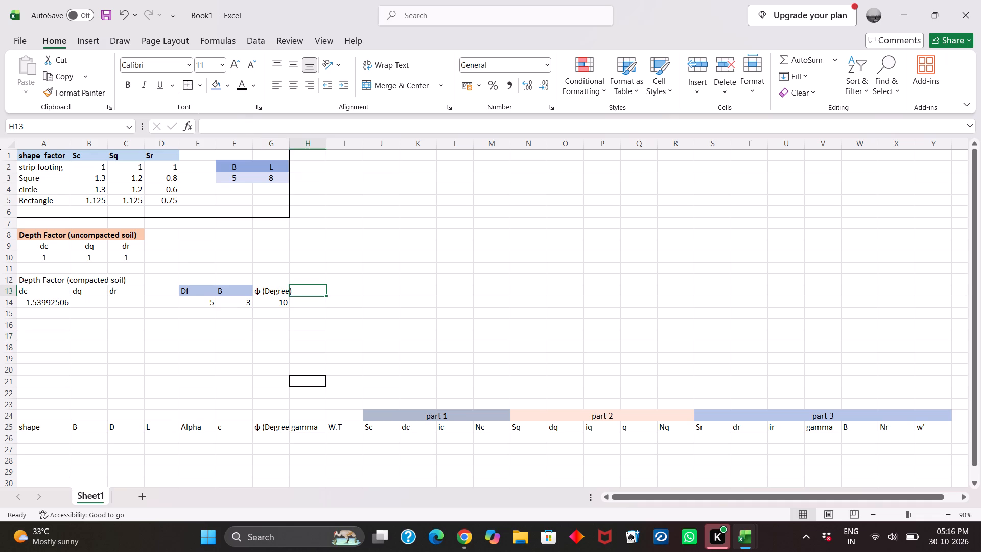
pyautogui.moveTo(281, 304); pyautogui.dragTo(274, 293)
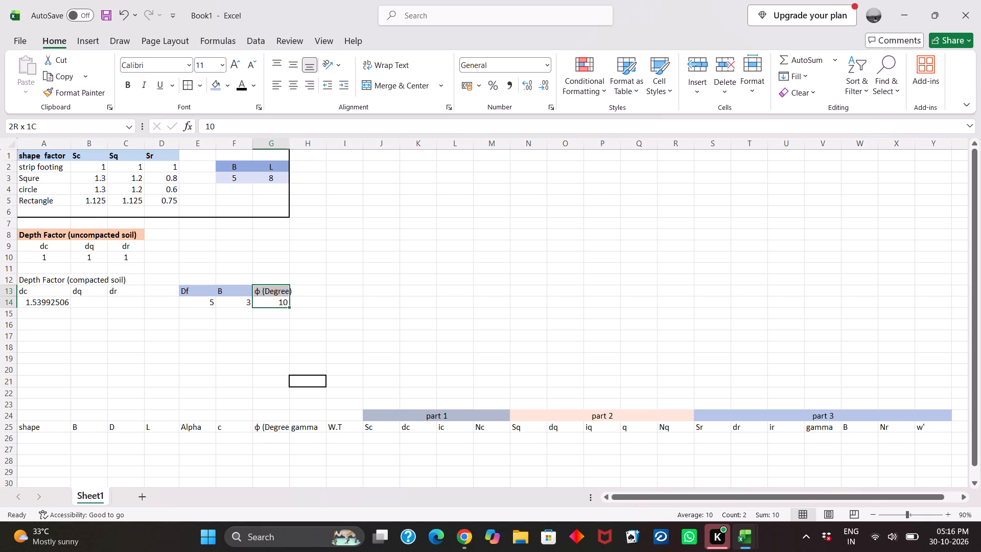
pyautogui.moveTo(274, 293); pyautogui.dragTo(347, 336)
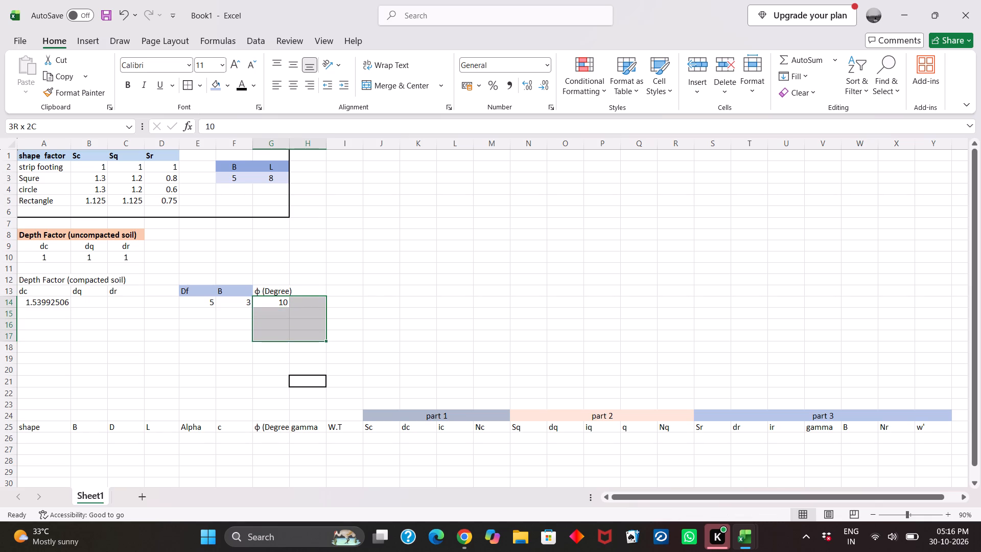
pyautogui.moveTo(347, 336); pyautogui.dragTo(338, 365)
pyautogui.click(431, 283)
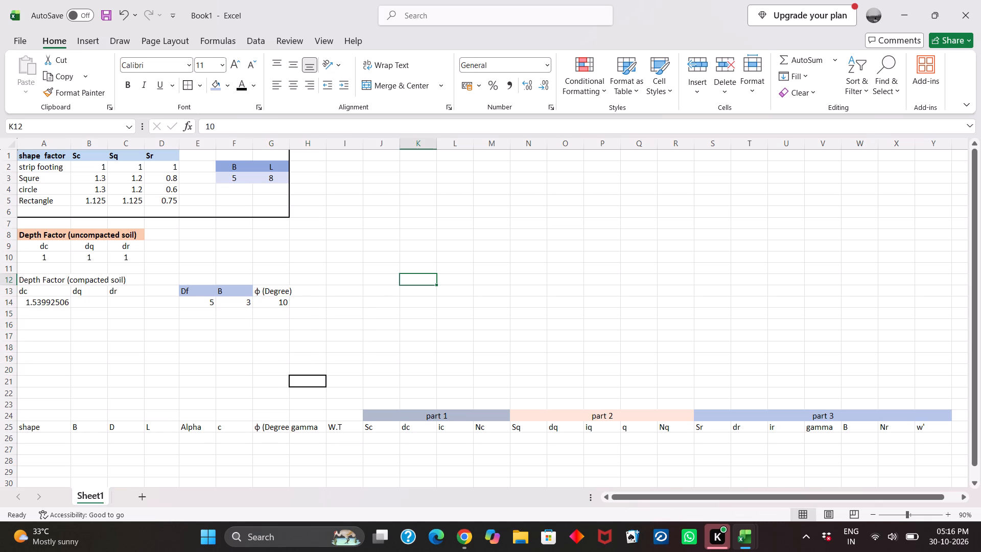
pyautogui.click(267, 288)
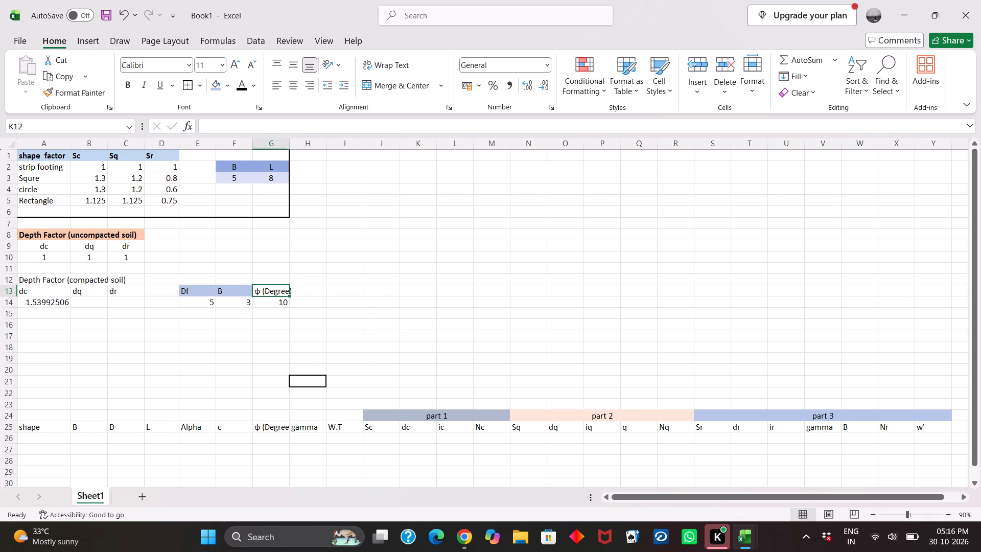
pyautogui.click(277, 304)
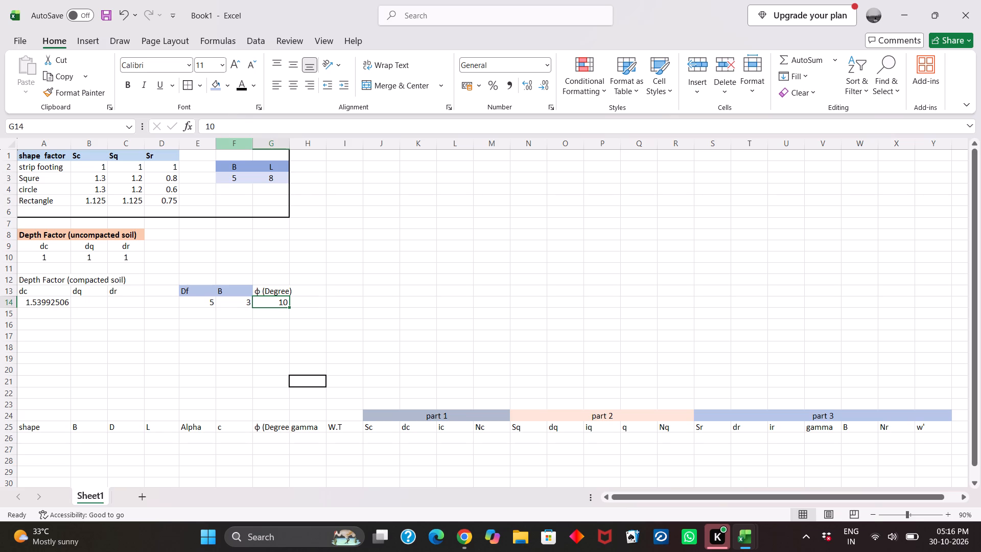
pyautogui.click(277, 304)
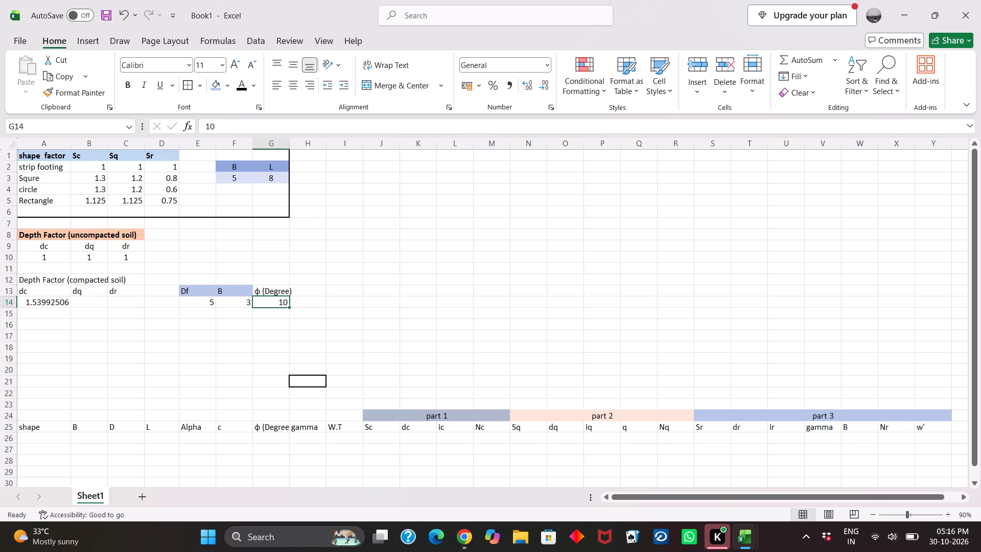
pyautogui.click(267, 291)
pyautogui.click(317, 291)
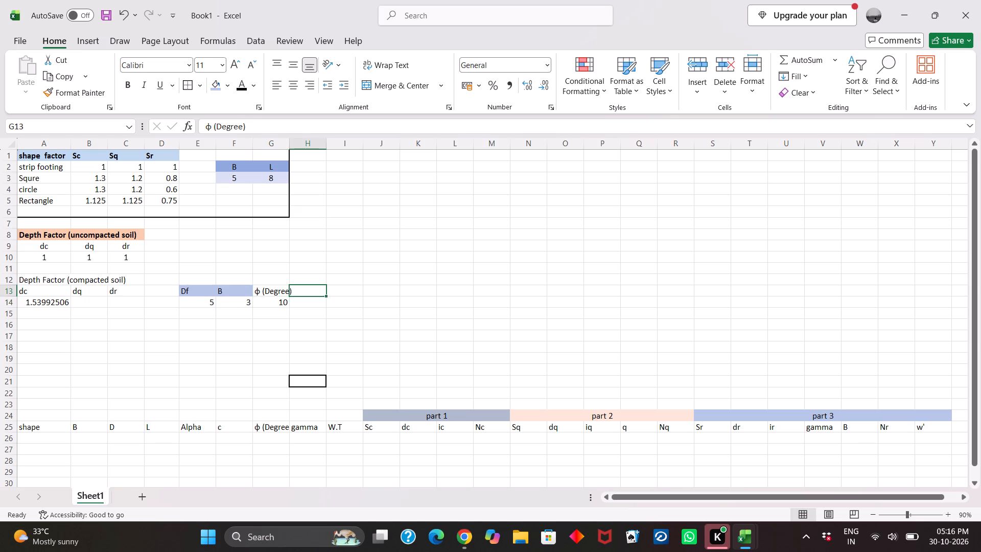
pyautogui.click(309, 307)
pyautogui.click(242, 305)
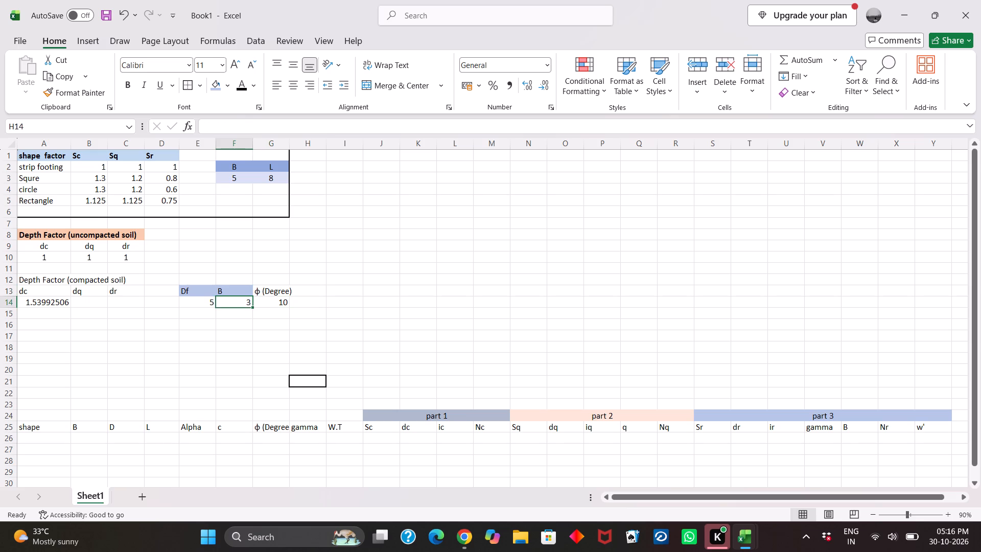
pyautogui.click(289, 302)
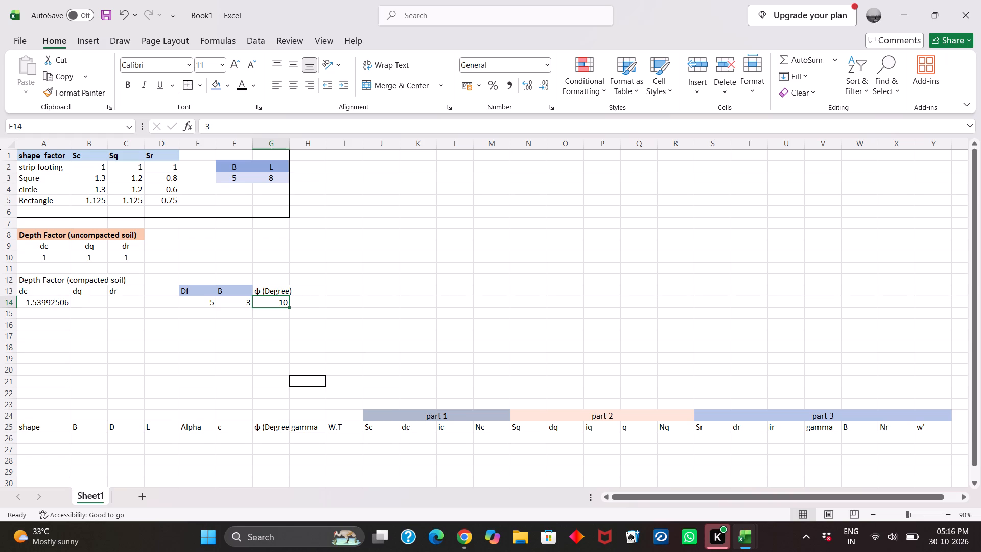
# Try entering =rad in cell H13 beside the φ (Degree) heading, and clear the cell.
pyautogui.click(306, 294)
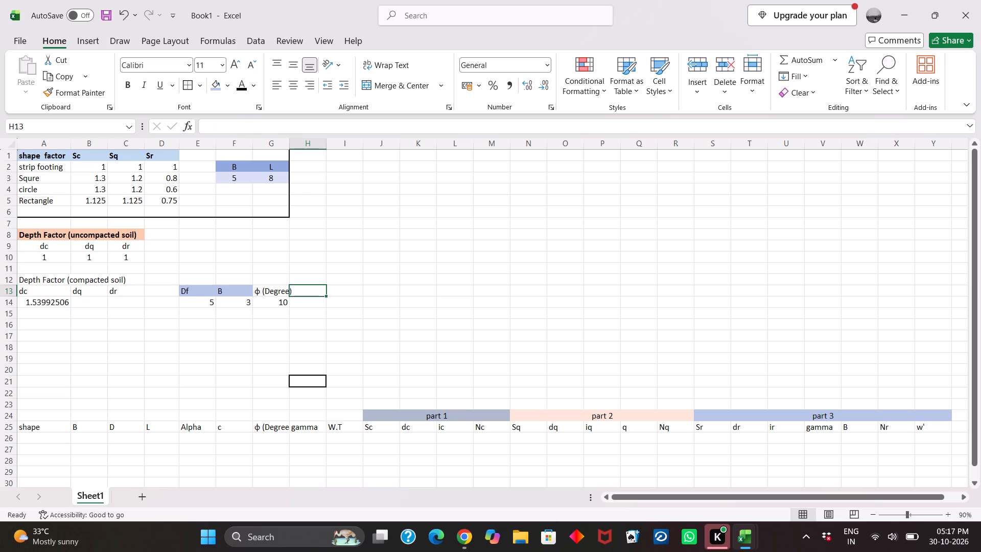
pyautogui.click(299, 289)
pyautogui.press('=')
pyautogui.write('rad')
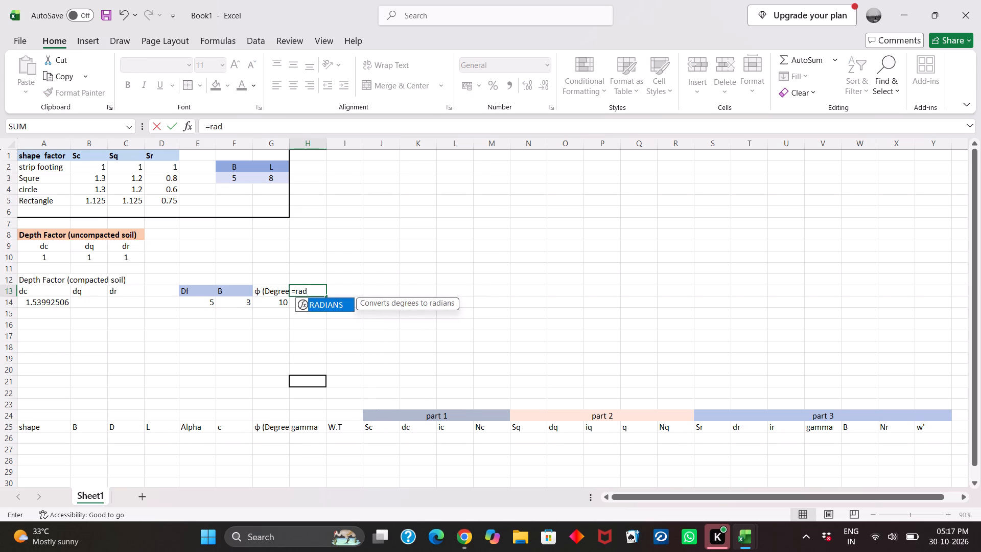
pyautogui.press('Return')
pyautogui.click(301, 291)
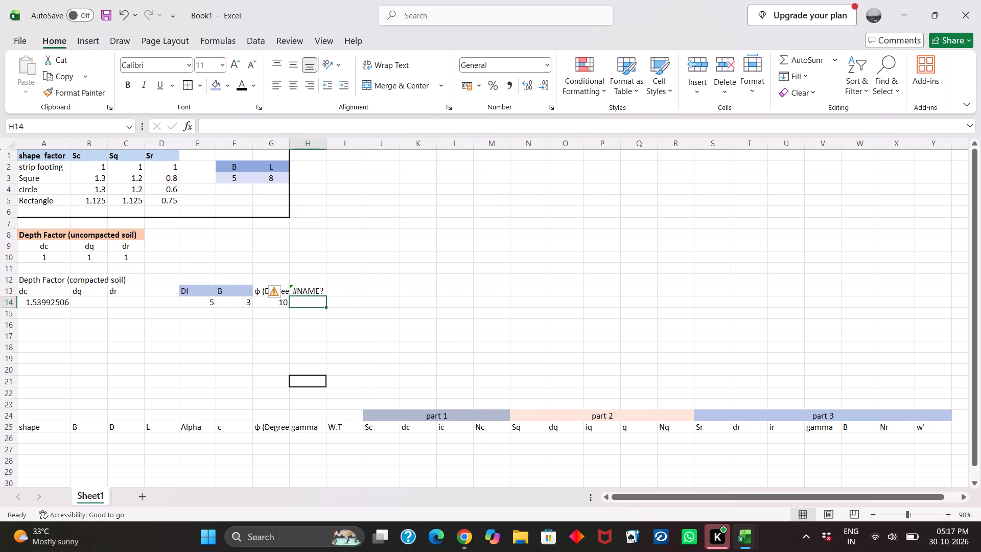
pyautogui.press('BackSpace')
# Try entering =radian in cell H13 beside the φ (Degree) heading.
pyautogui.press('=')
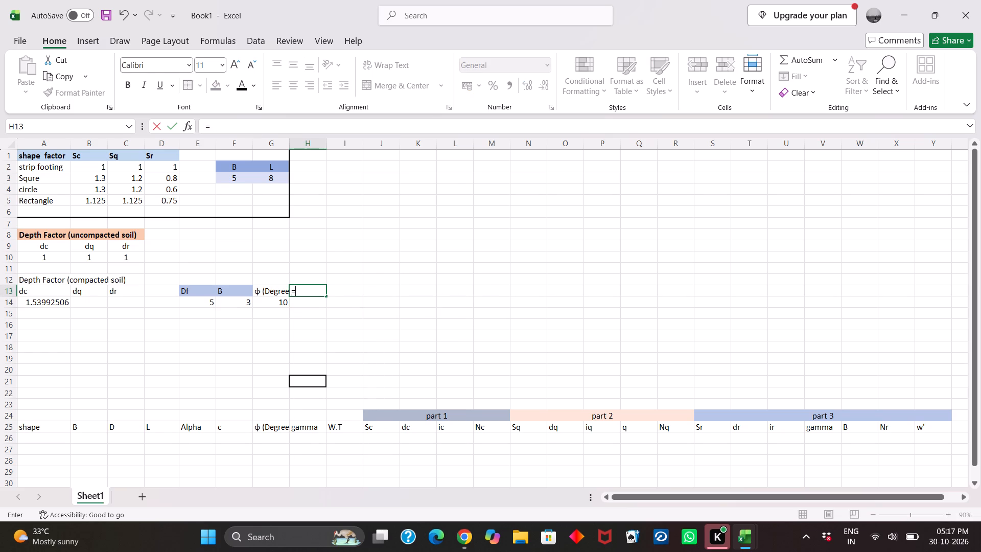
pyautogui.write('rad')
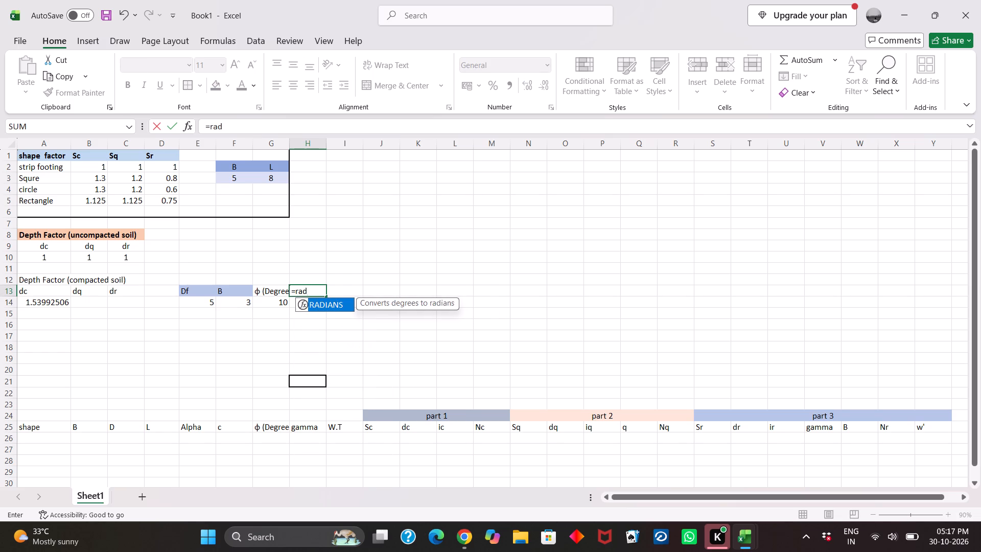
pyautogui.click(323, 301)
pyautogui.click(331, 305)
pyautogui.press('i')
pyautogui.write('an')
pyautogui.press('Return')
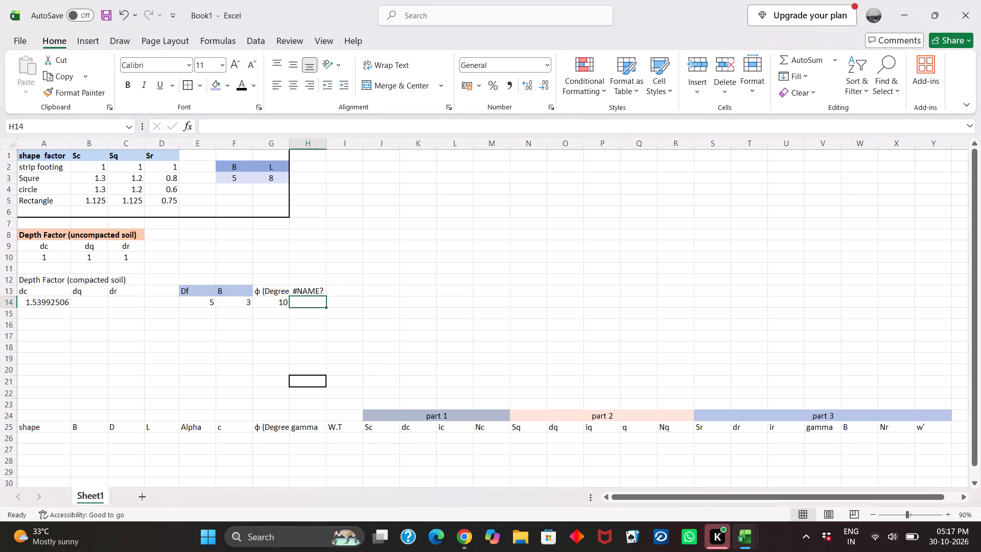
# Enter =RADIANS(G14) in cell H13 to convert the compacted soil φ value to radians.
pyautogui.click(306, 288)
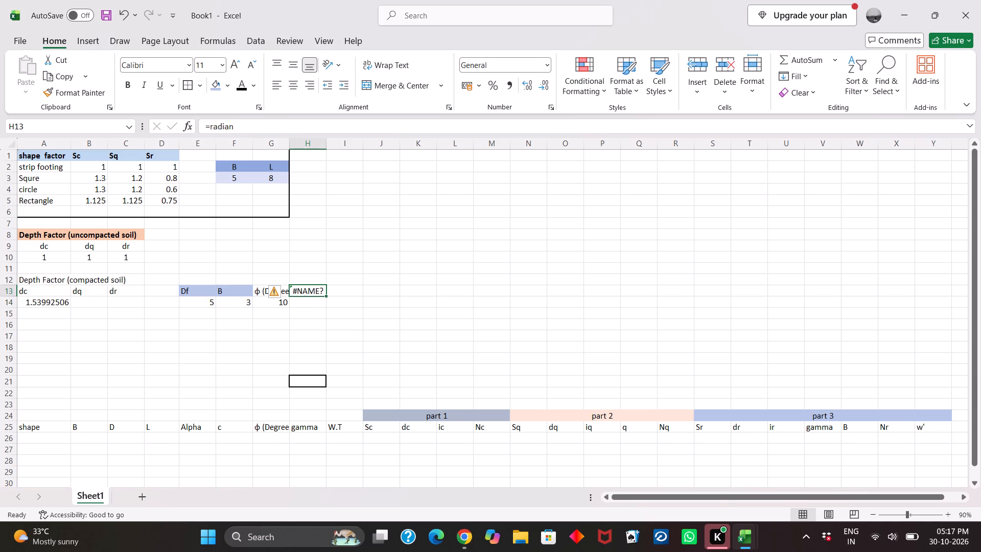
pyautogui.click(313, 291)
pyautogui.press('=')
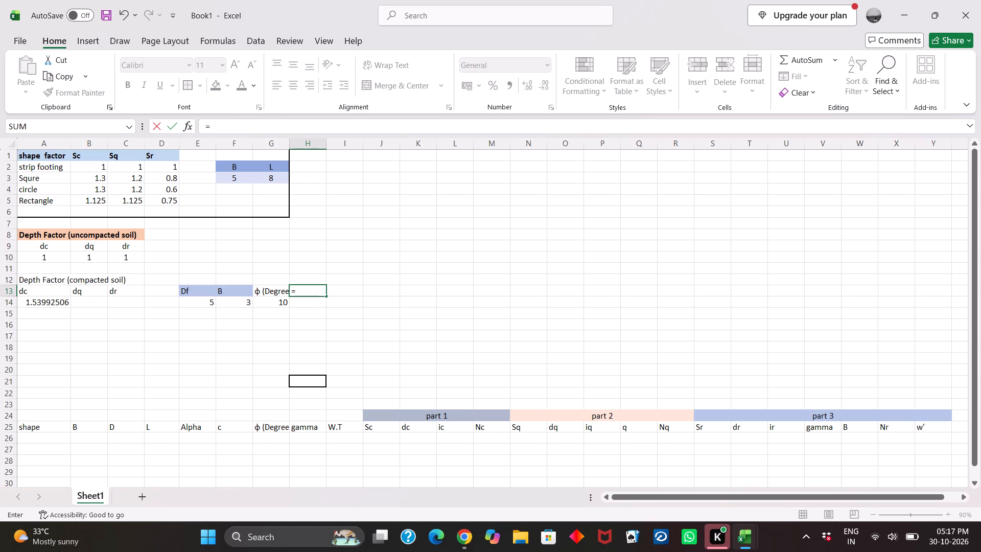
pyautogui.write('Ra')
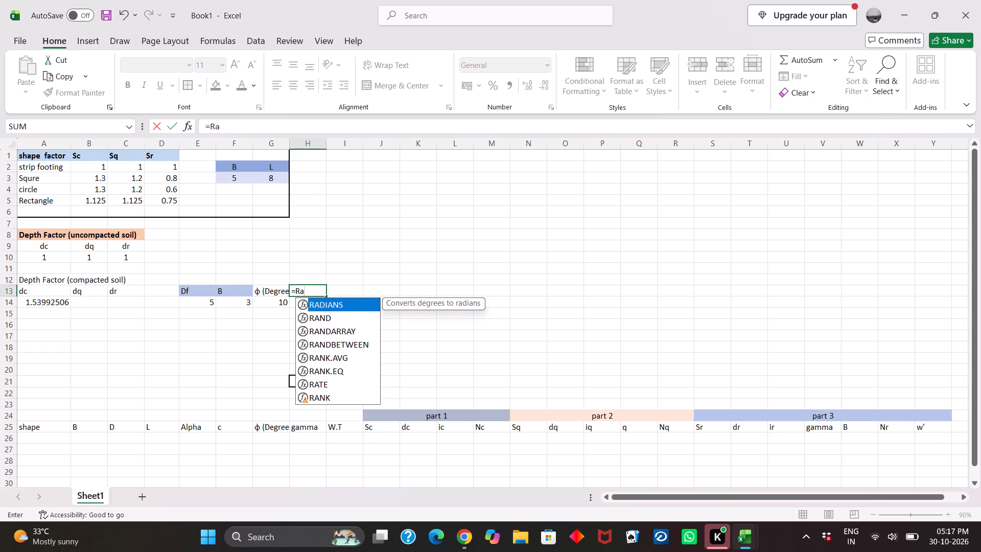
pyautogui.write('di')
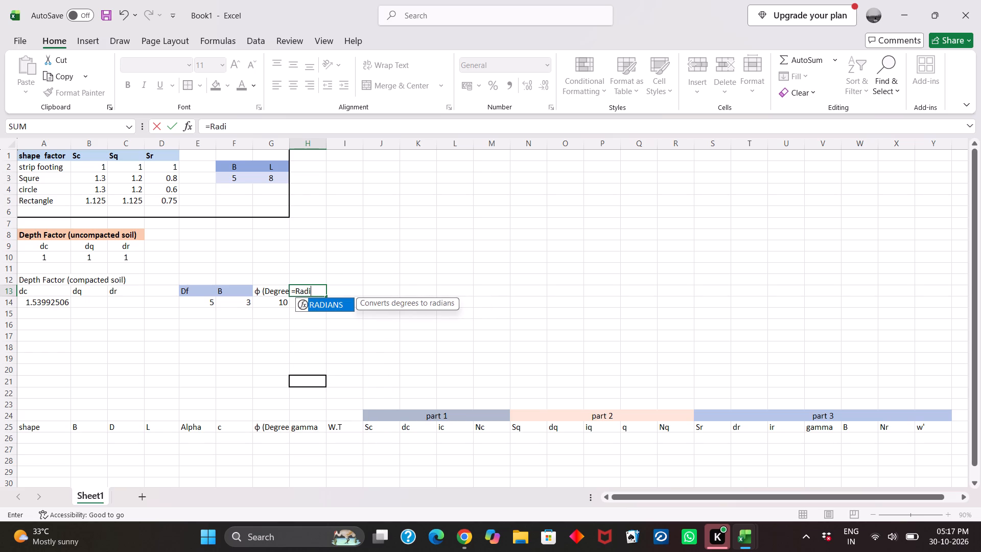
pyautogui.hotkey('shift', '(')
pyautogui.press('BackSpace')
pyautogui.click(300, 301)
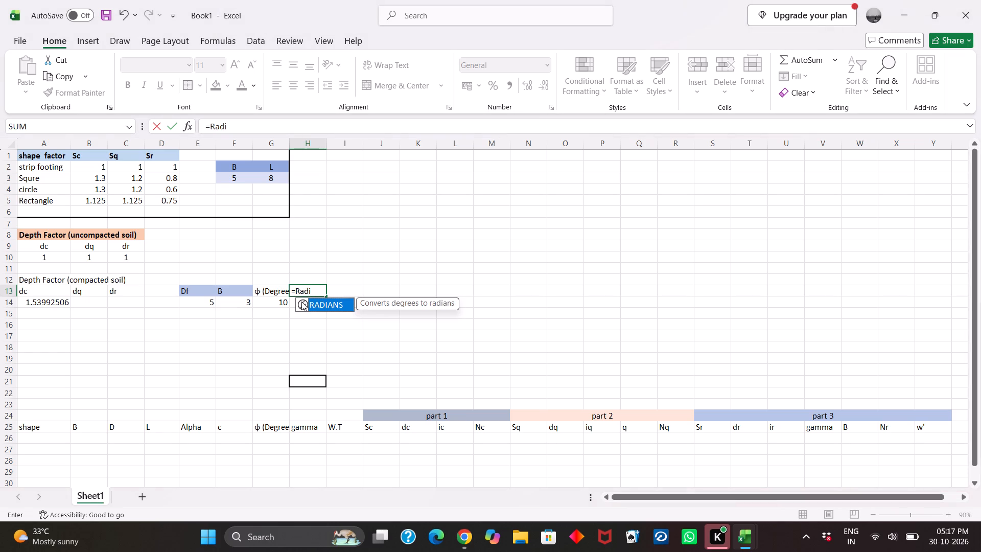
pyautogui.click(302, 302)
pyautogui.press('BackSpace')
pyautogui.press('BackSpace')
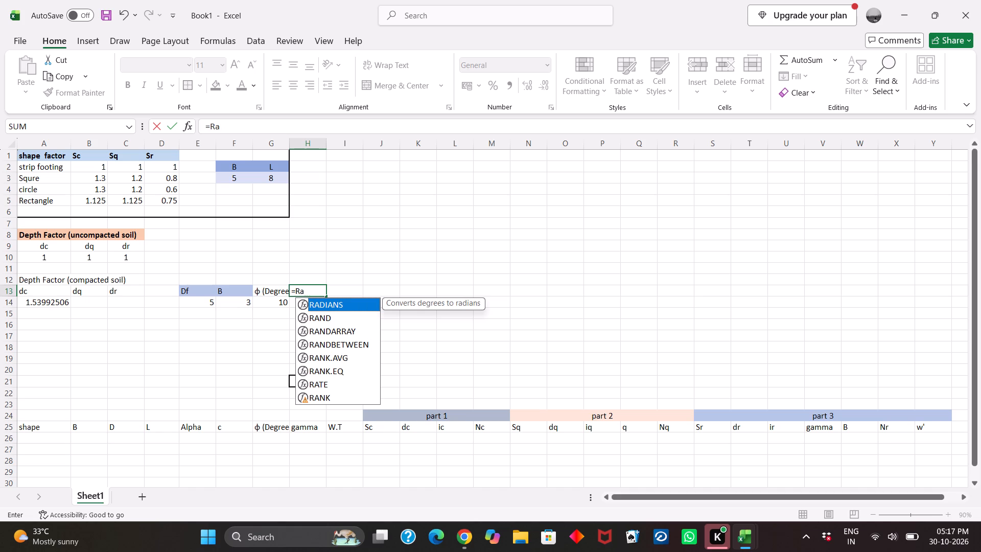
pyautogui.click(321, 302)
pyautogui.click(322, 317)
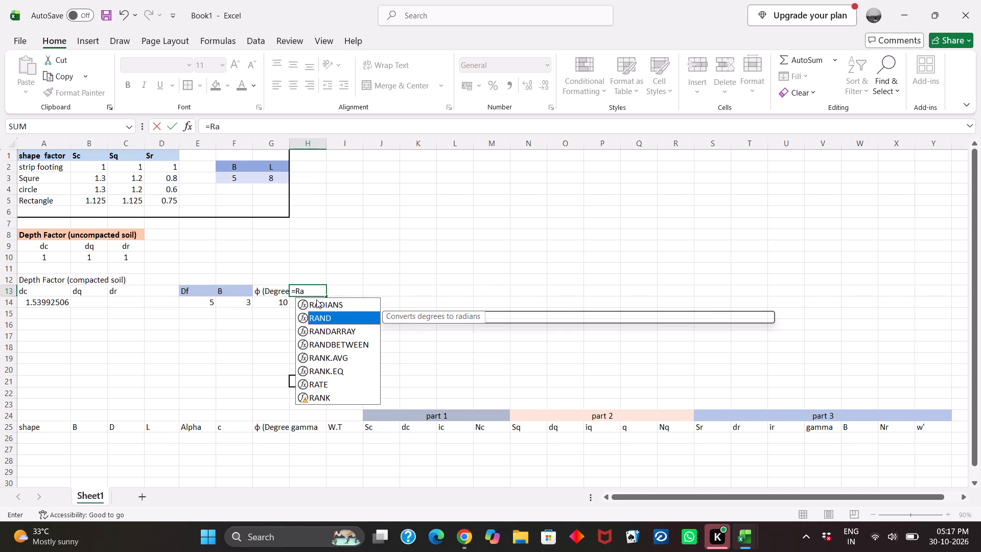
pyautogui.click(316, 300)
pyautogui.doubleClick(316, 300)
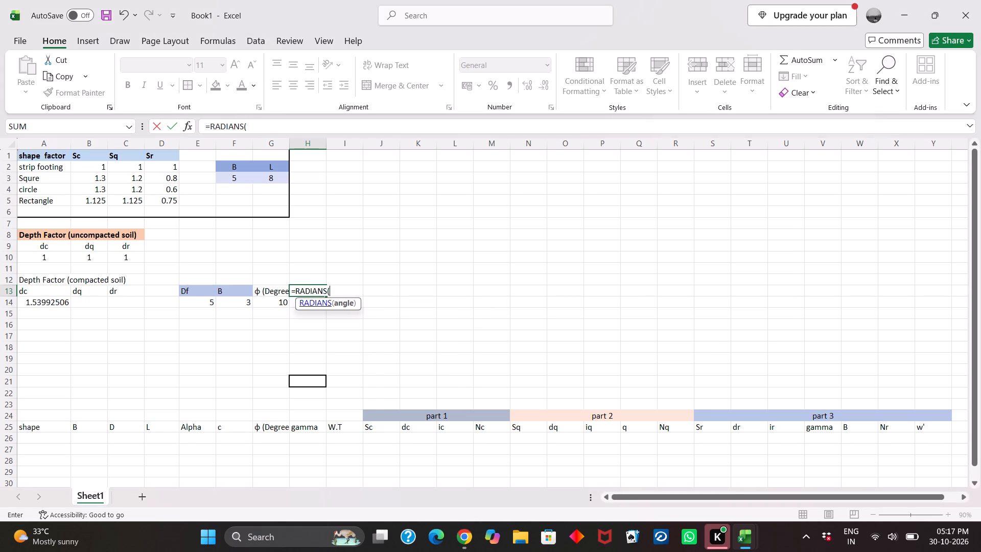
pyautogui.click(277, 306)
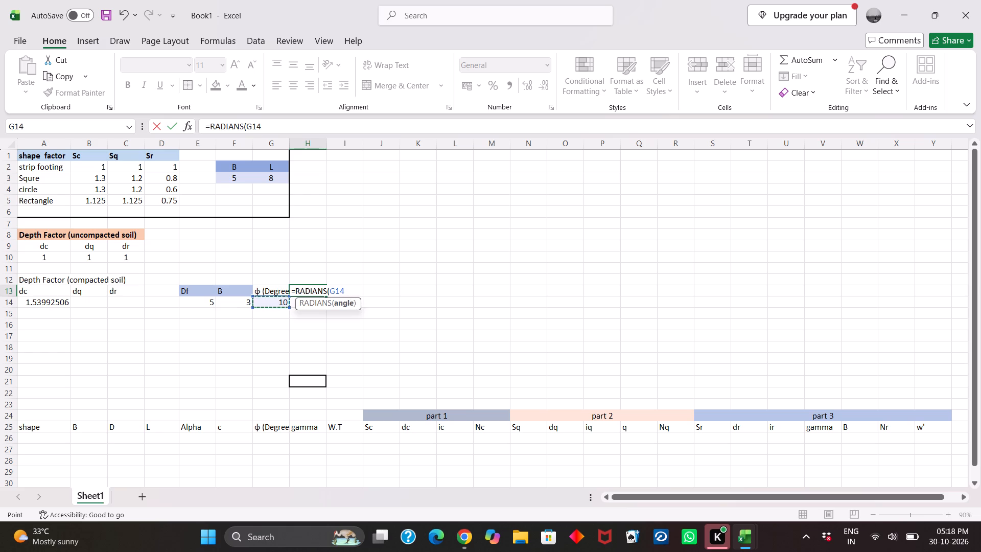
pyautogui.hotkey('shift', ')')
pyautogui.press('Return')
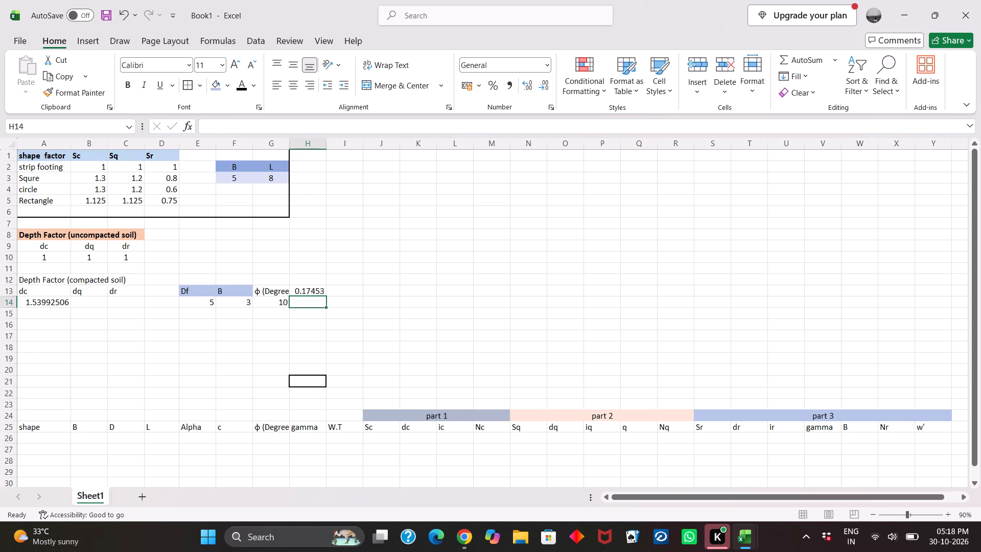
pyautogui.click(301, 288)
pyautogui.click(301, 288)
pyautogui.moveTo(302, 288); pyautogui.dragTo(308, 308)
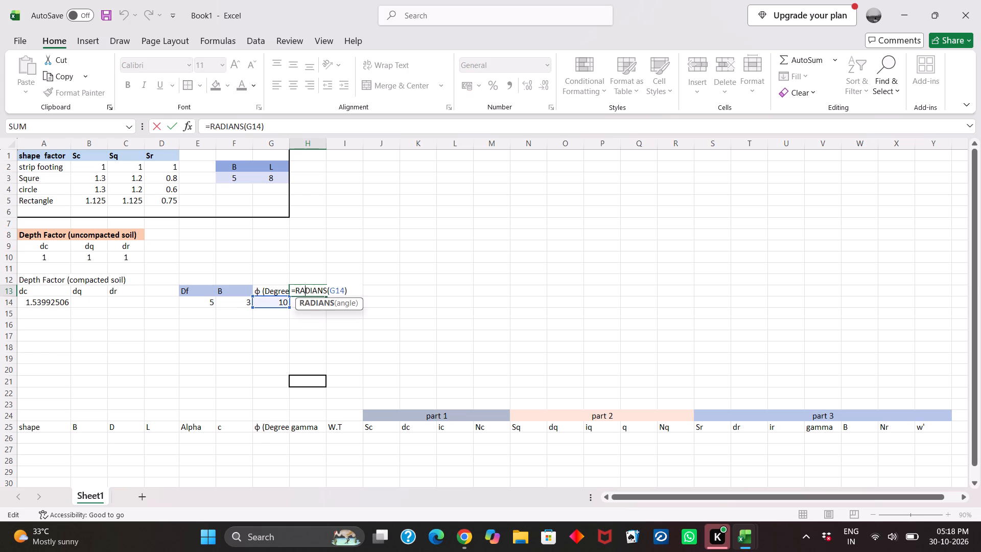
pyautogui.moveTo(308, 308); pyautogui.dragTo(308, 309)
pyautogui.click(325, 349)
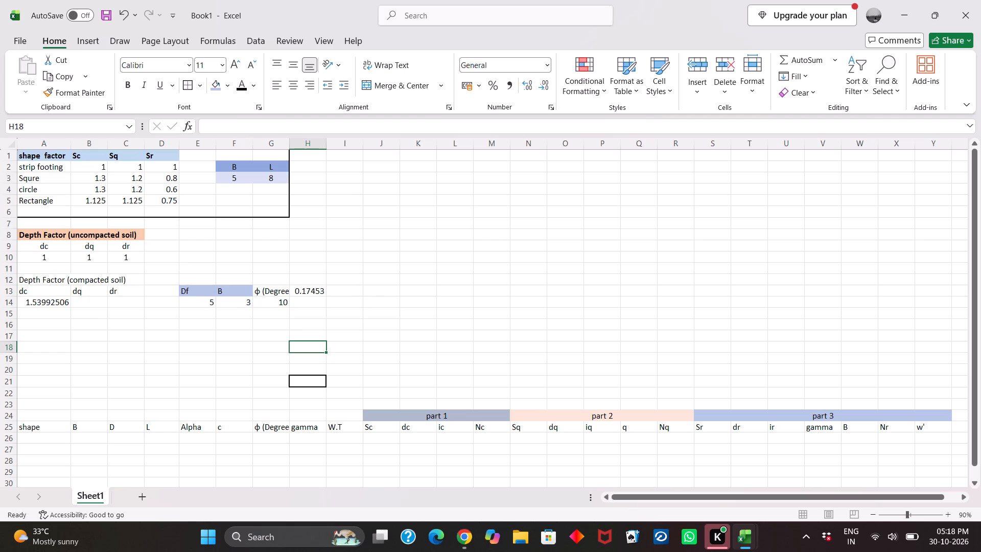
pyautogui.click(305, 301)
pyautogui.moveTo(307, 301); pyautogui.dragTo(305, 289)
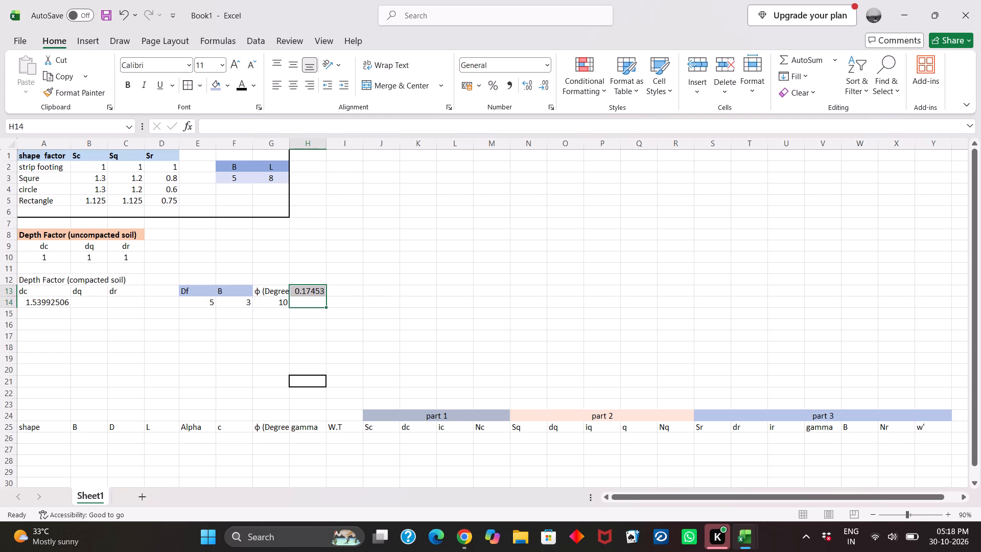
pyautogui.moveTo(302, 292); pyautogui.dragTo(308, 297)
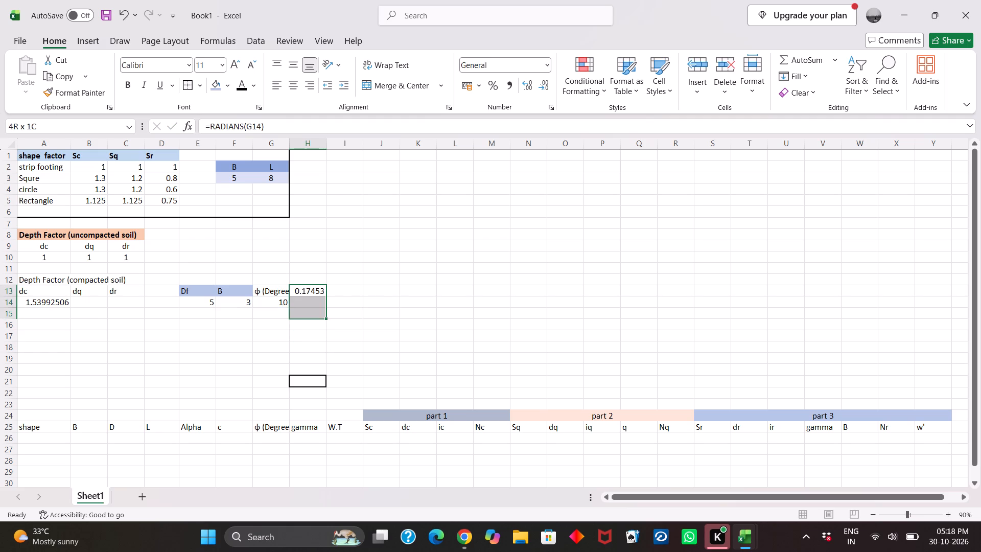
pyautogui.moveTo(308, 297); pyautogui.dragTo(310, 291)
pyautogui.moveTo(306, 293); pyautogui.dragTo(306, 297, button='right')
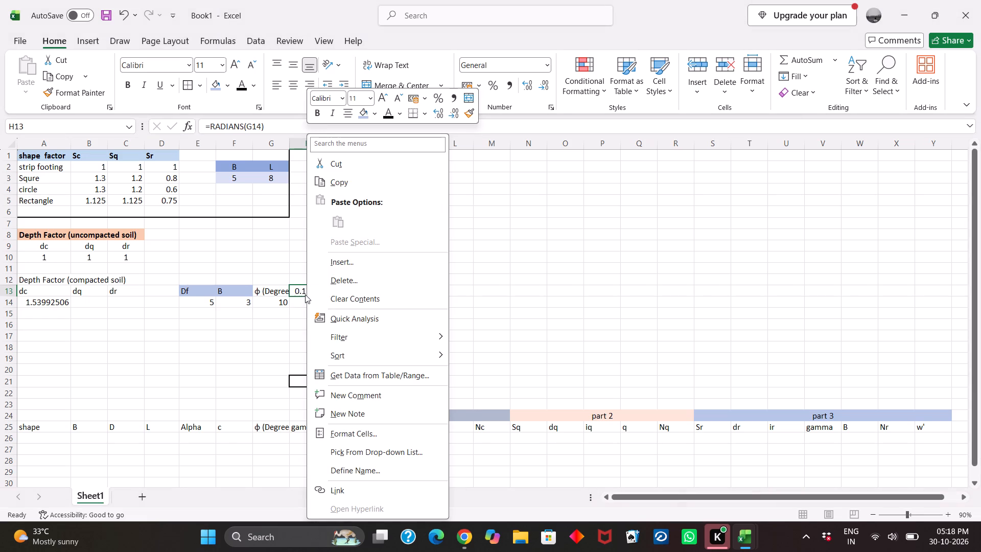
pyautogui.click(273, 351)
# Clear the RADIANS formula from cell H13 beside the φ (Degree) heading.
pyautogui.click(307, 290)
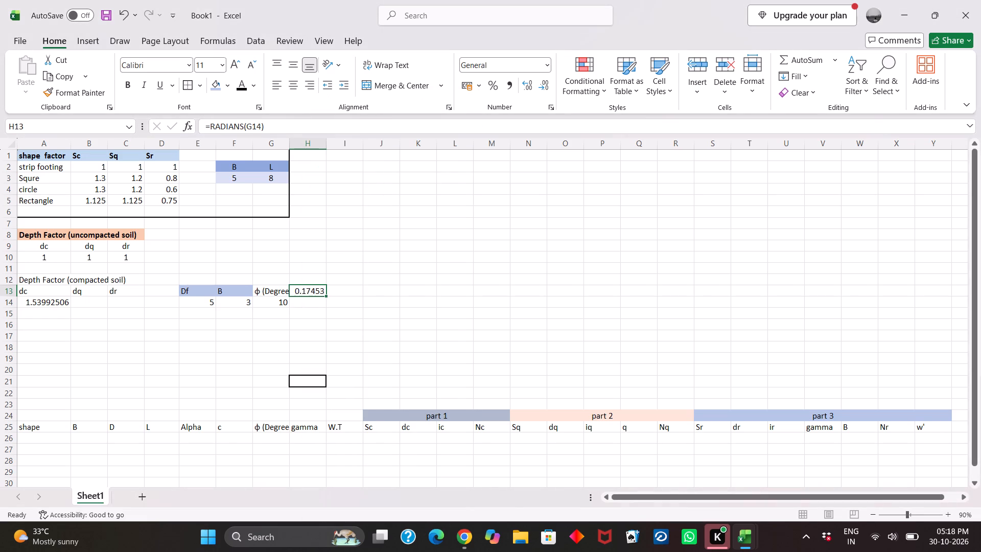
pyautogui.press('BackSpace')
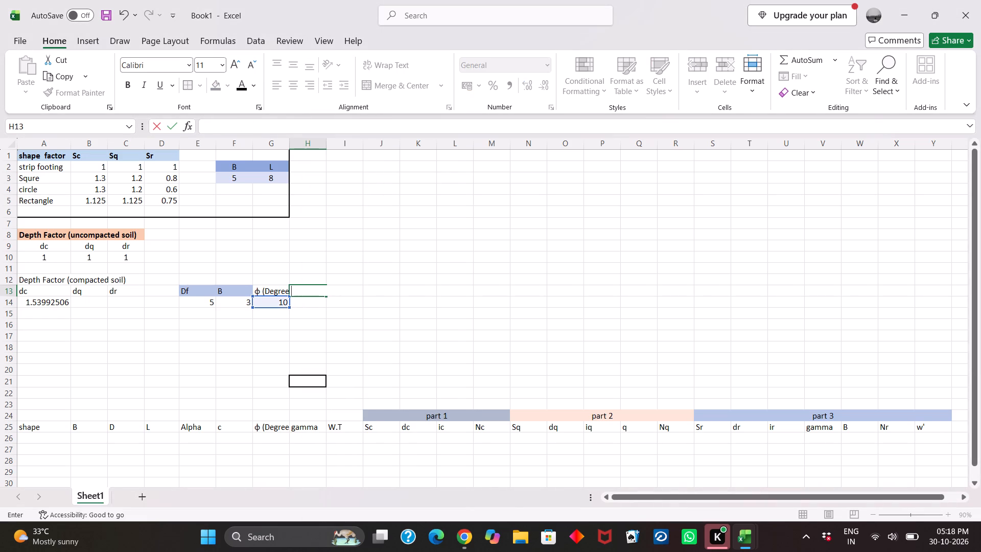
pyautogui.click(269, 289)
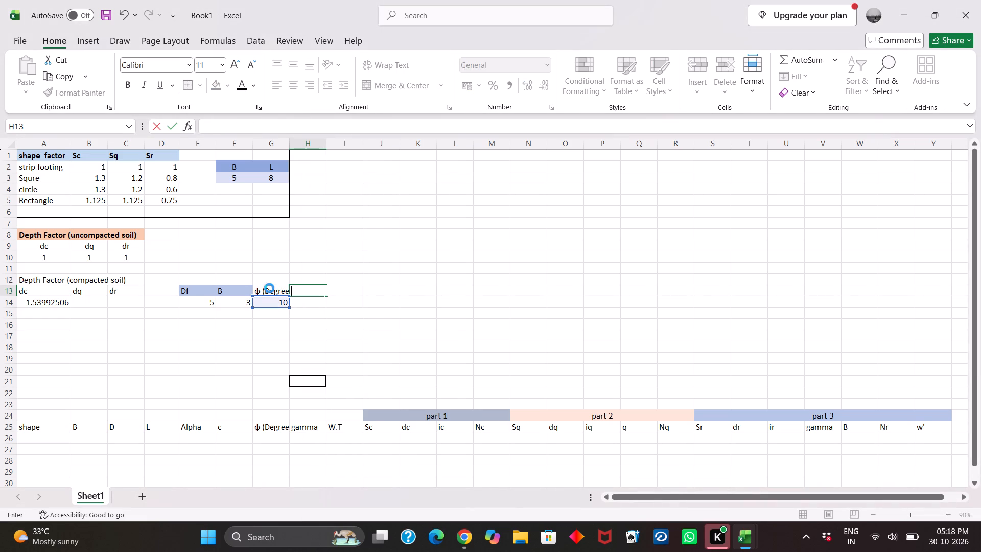
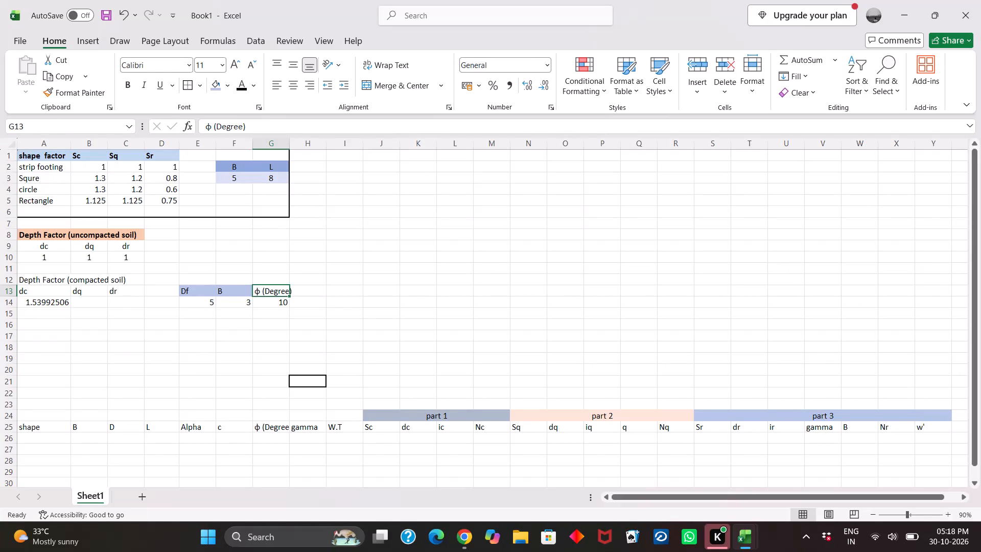
# Copy the φ (Degree) heading from G13 into H13 and shorten the copied text to just φ.
pyautogui.hotkey('ctrl', 'c')
pyautogui.click(300, 292)
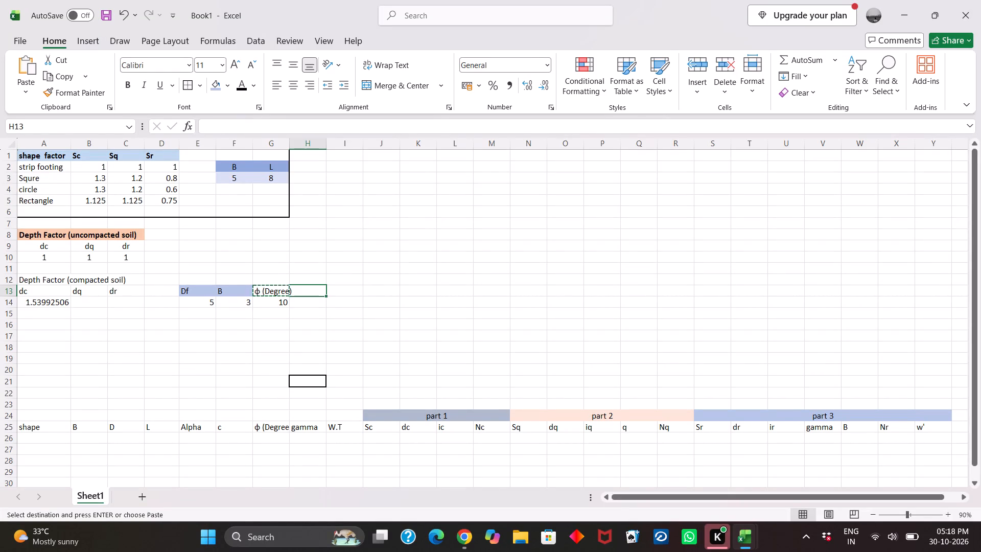
pyautogui.hotkey('ctrl', 'v')
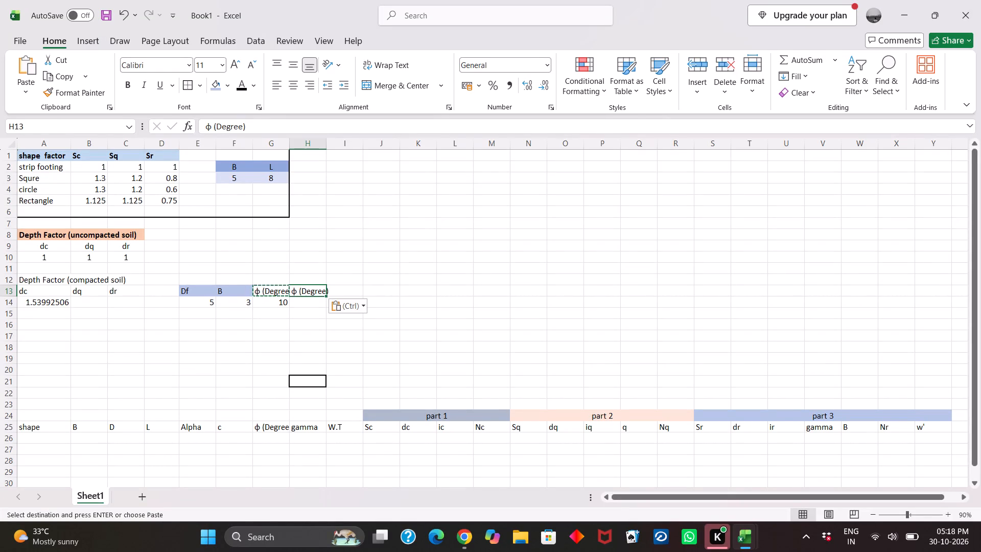
pyautogui.click(308, 291)
pyautogui.click(308, 291)
pyautogui.moveTo(308, 291); pyautogui.dragTo(247, 138)
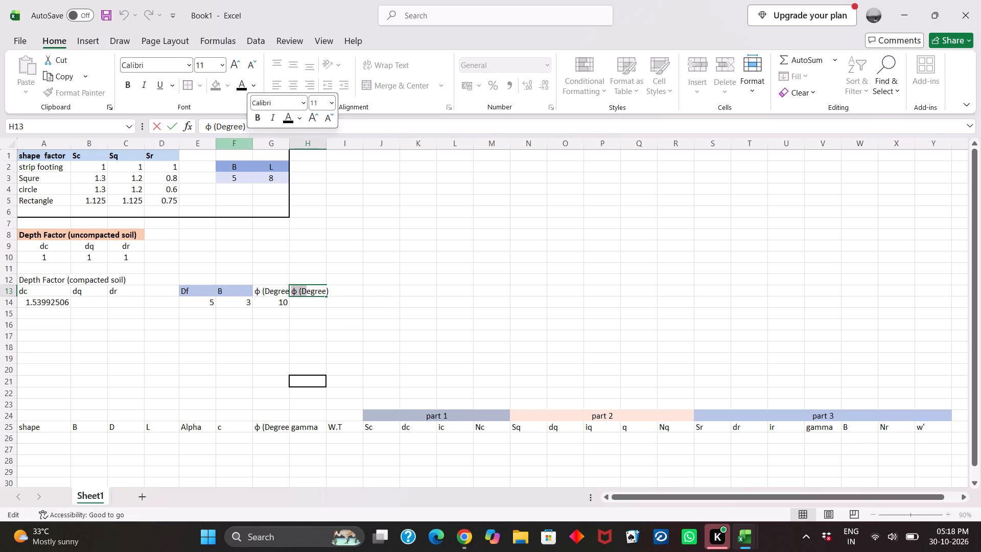
pyautogui.click(246, 128)
pyautogui.press('BackSpace')
pyautogui.press('BackSpace')
pyautogui.press('BackSpace')
pyautogui.press('BackSpace')
pyautogui.press('BackSpace')
pyautogui.press('BackSpace')
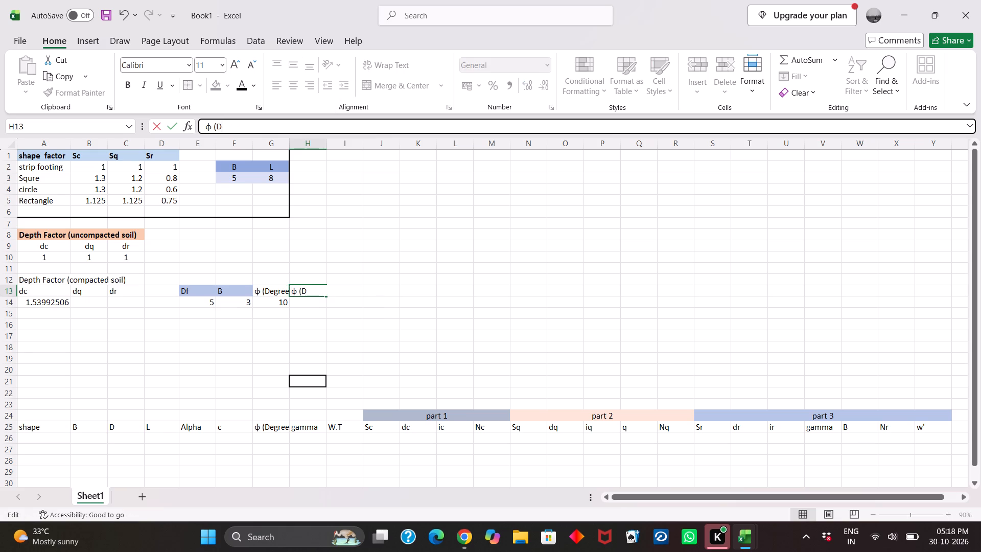
pyautogui.press('BackSpace')
pyautogui.press('BackSpace')
# Enter =RADIANS(G14) in cell H14 under the new φ heading to convert the compacted soil angle.
pyautogui.click(300, 301)
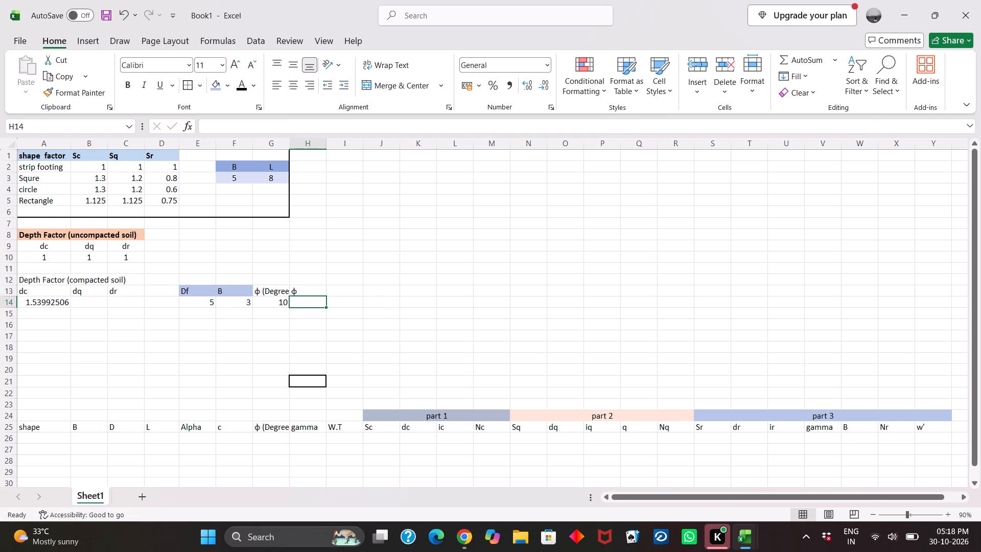
pyautogui.press('=')
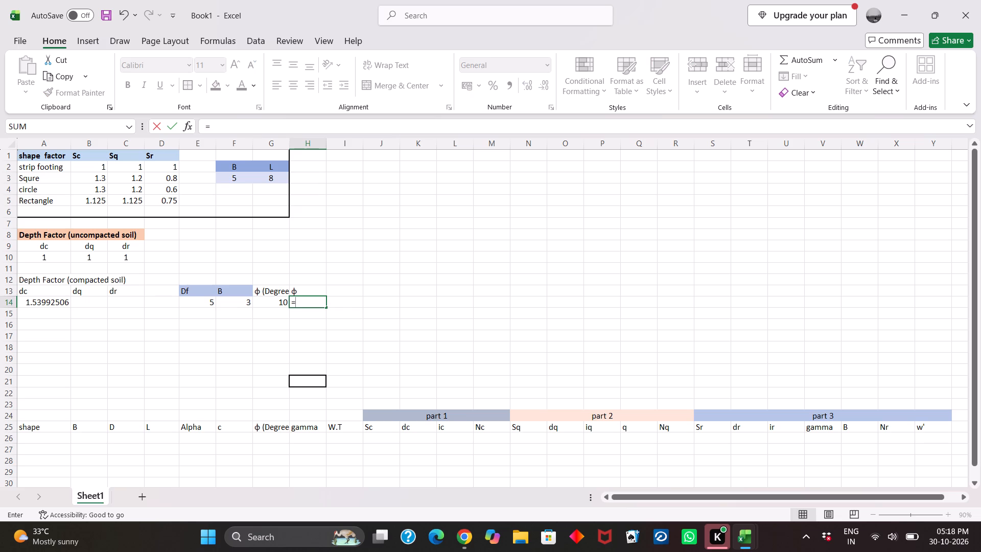
pyautogui.write('rad')
pyautogui.doubleClick(326, 315)
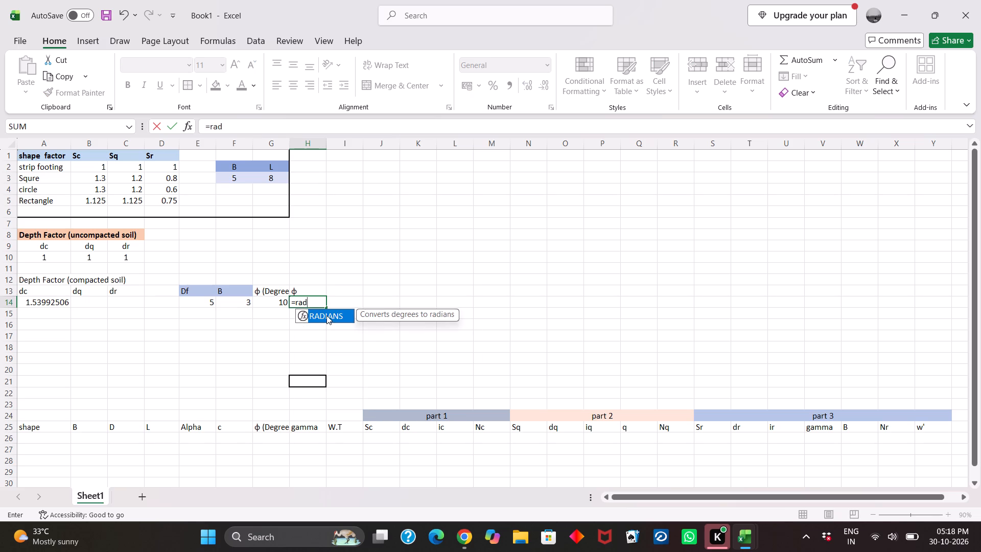
pyautogui.click(275, 303)
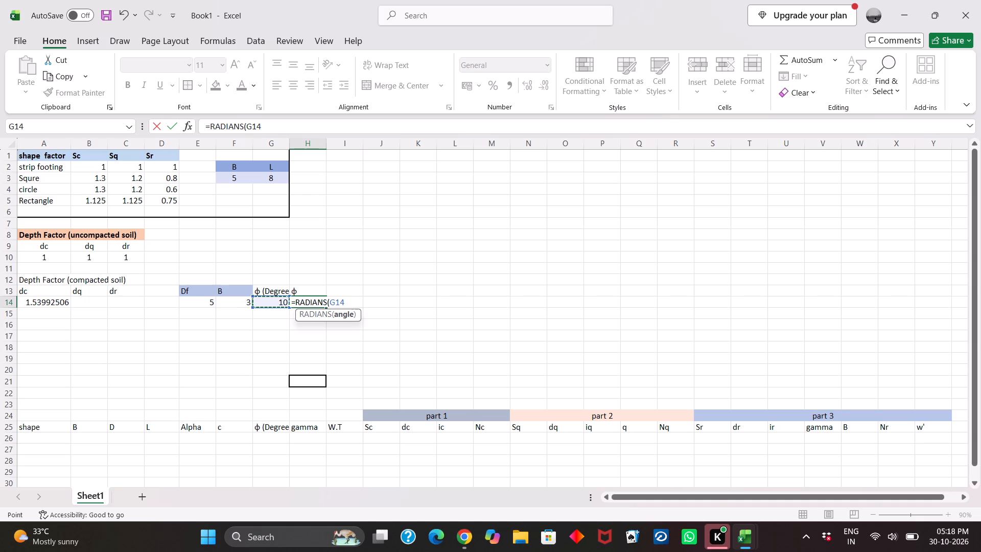
pyautogui.press('Return')
pyautogui.press('0')
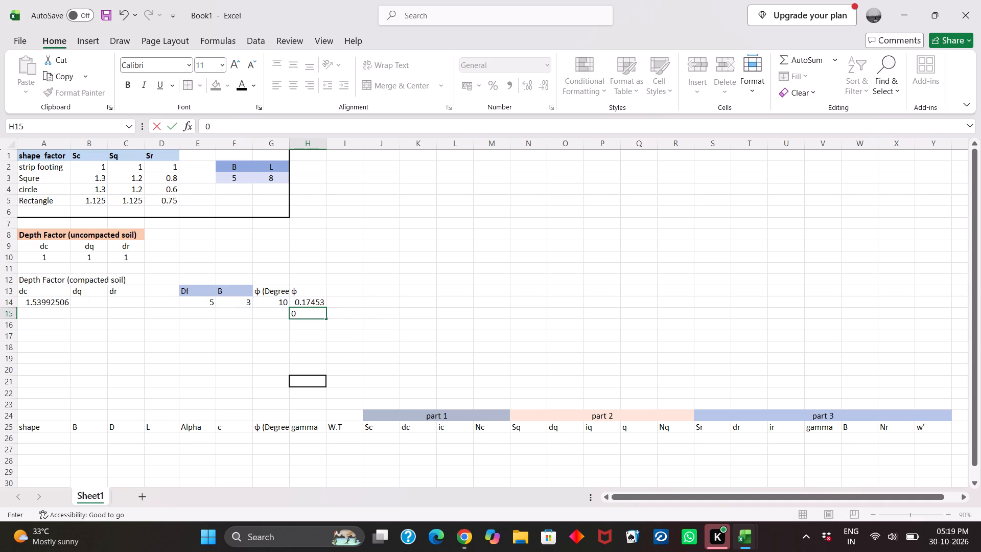
pyautogui.press('BackSpace')
pyautogui.click(259, 318)
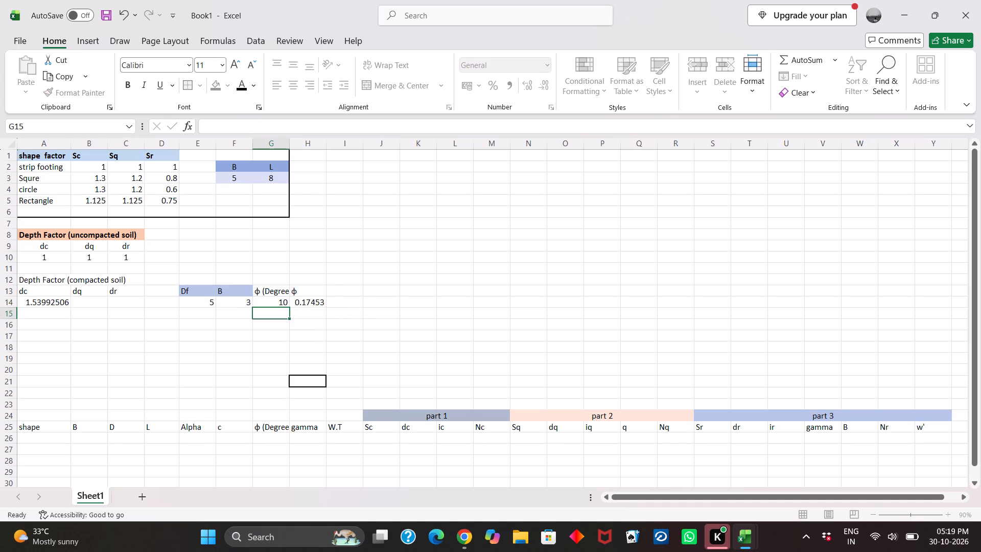
# Centre the φ heading horizontally in cell H13.
pyautogui.click(275, 293)
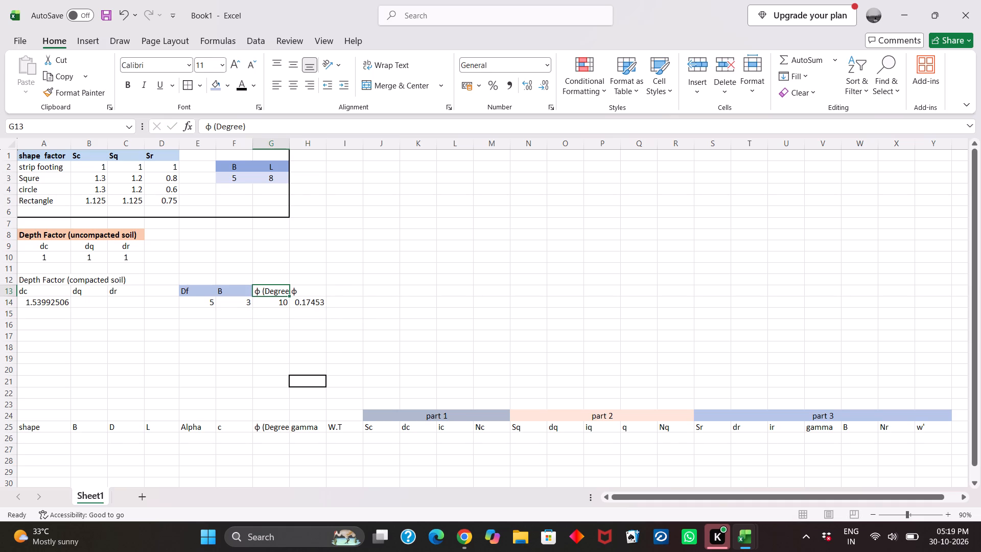
pyautogui.click(303, 293)
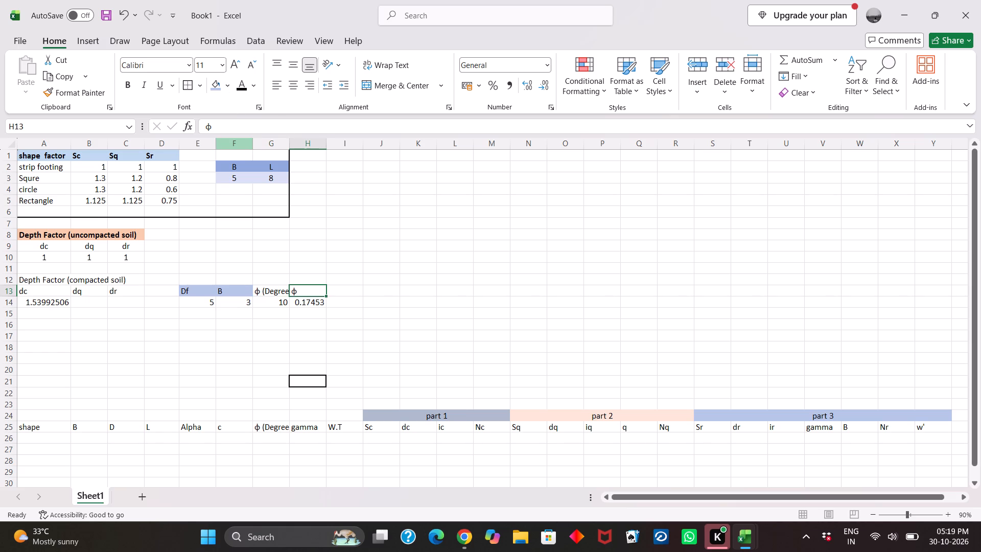
pyautogui.click(292, 86)
pyautogui.click(282, 344)
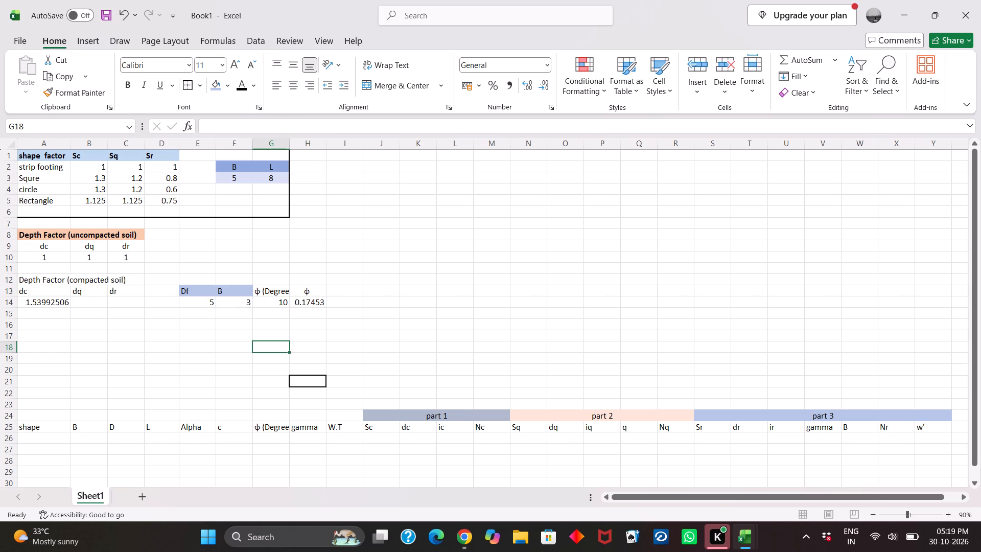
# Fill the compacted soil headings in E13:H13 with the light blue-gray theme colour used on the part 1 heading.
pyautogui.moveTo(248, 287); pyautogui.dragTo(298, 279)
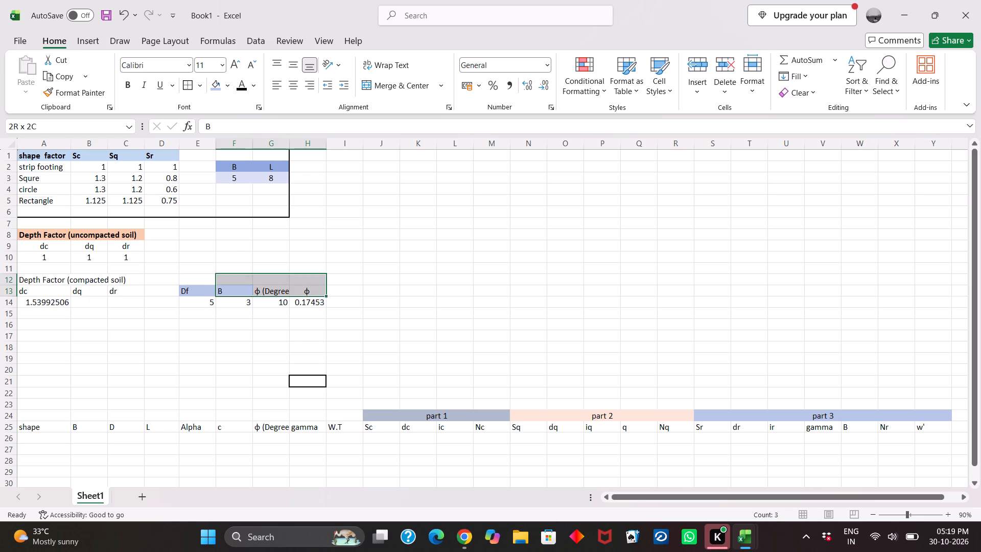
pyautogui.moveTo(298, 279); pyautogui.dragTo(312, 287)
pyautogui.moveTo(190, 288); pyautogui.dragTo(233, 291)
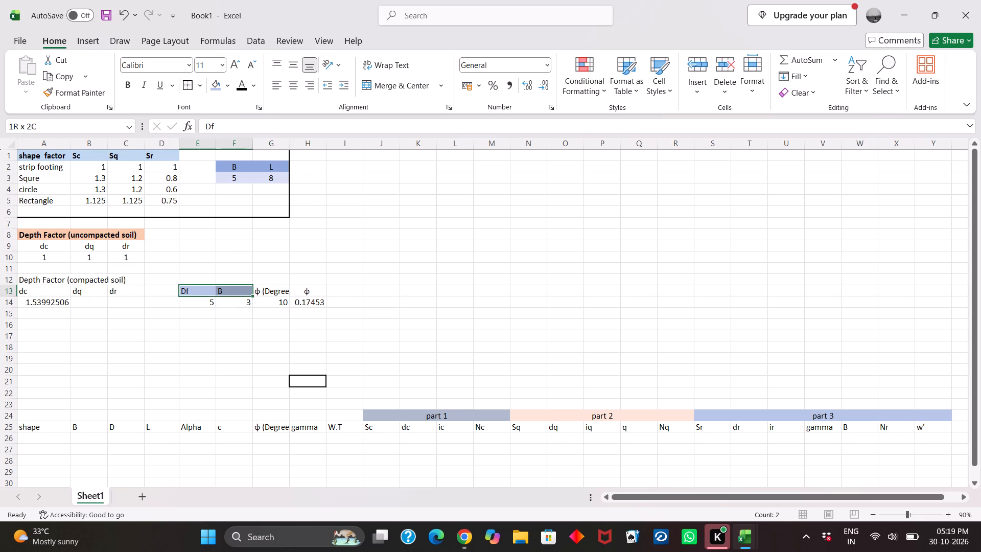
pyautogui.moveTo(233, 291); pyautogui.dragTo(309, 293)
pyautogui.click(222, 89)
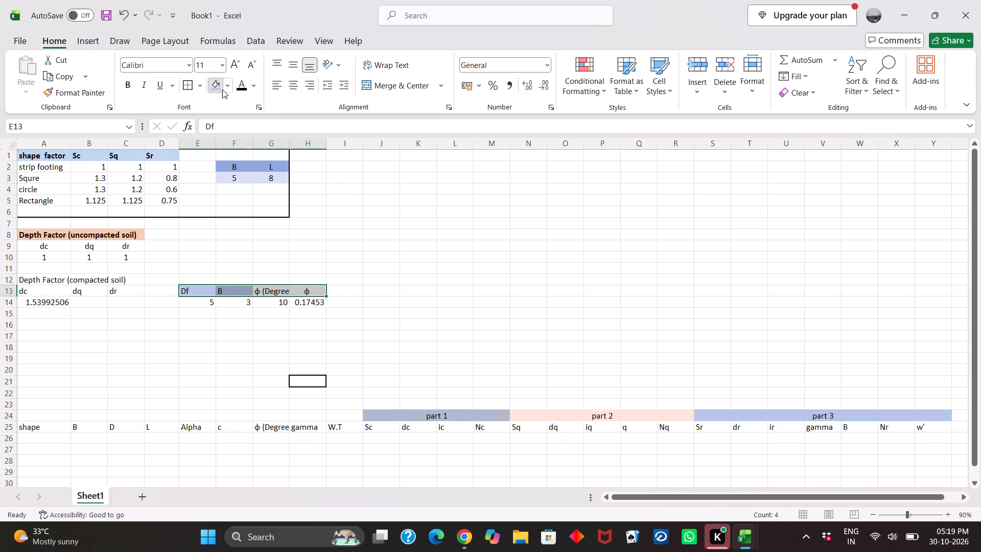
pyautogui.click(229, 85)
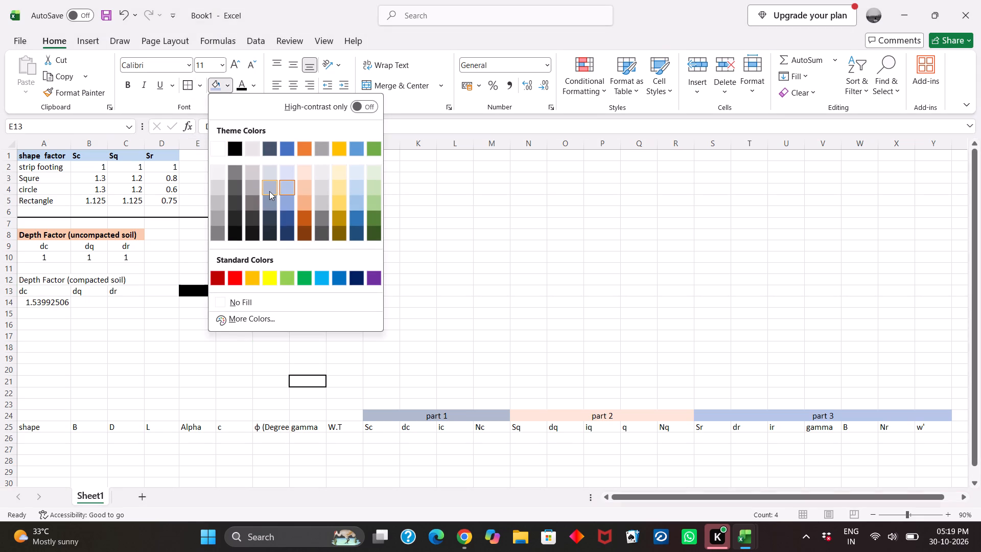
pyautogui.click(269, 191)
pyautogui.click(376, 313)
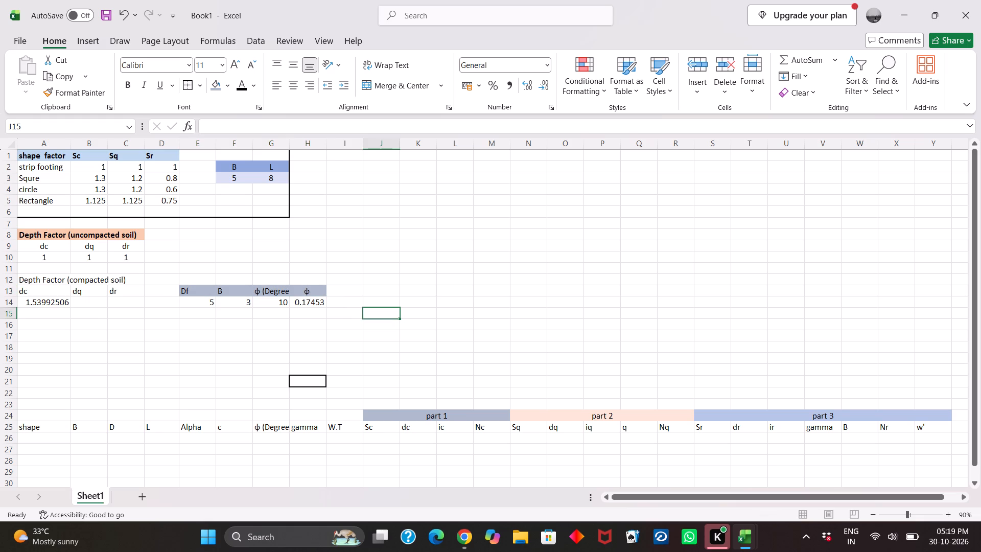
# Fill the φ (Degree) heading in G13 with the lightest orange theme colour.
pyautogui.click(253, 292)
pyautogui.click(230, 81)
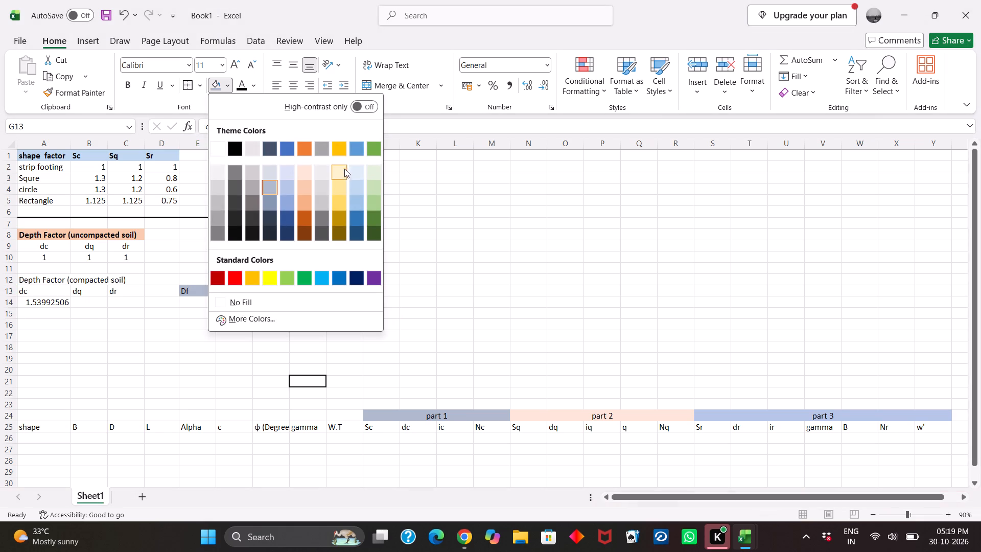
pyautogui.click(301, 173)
# Fill the Df, B, φ (Degree) and φ headings in E13:H13 with the lightest orange theme colour.
pyautogui.moveTo(177, 289); pyautogui.dragTo(261, 286)
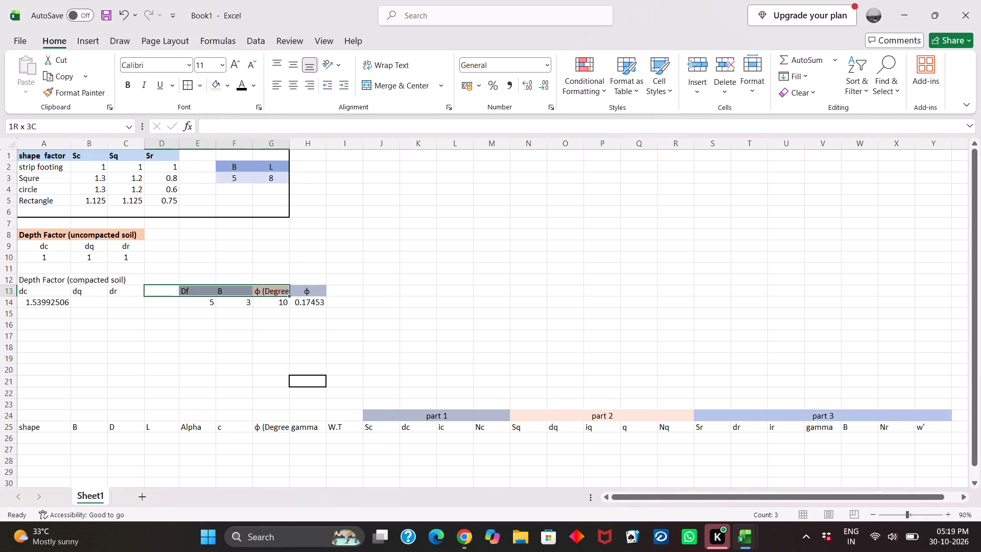
pyautogui.moveTo(261, 286); pyautogui.dragTo(317, 289)
pyautogui.click(190, 352)
pyautogui.click(188, 282)
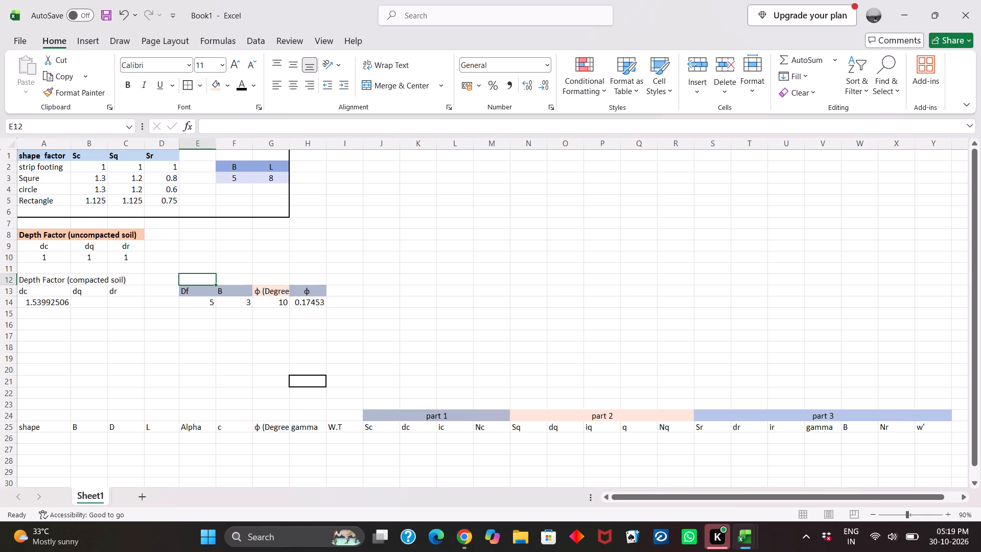
pyautogui.moveTo(188, 287); pyautogui.dragTo(309, 287)
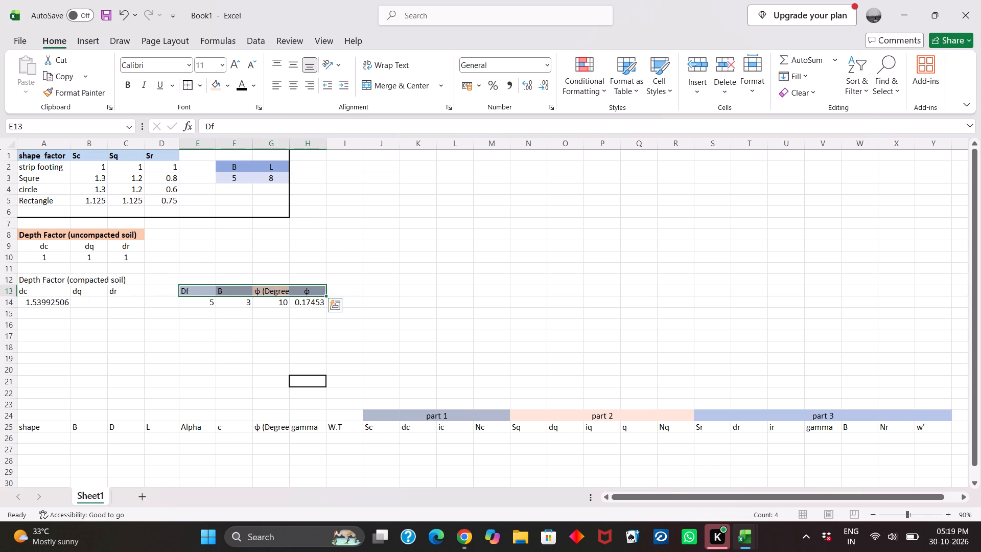
pyautogui.click(227, 85)
pyautogui.click(305, 174)
pyautogui.click(383, 300)
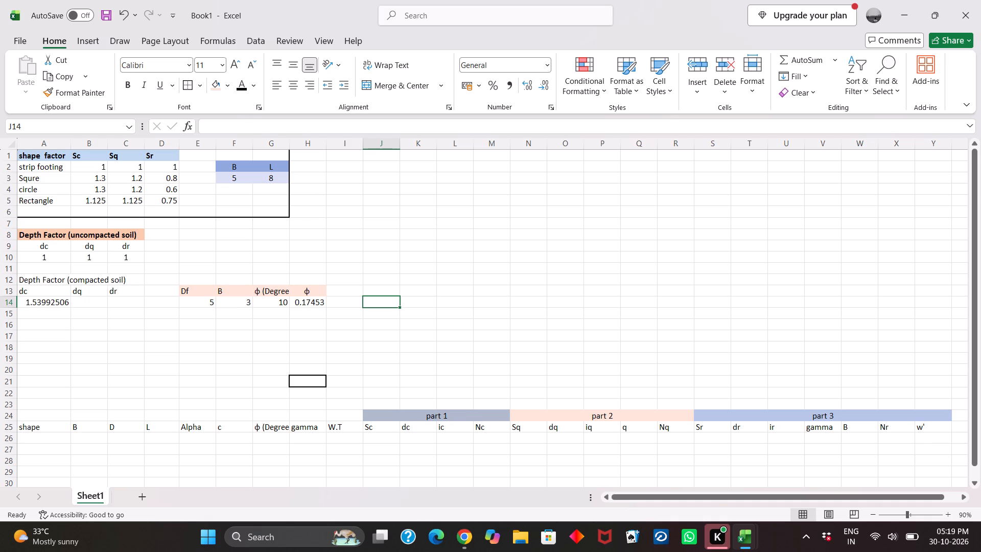
# Complete the compacted soil dc formula in A14 as =1+0.2*(E14/F14)*TAN(45+(H14/2)).
pyautogui.click(55, 307)
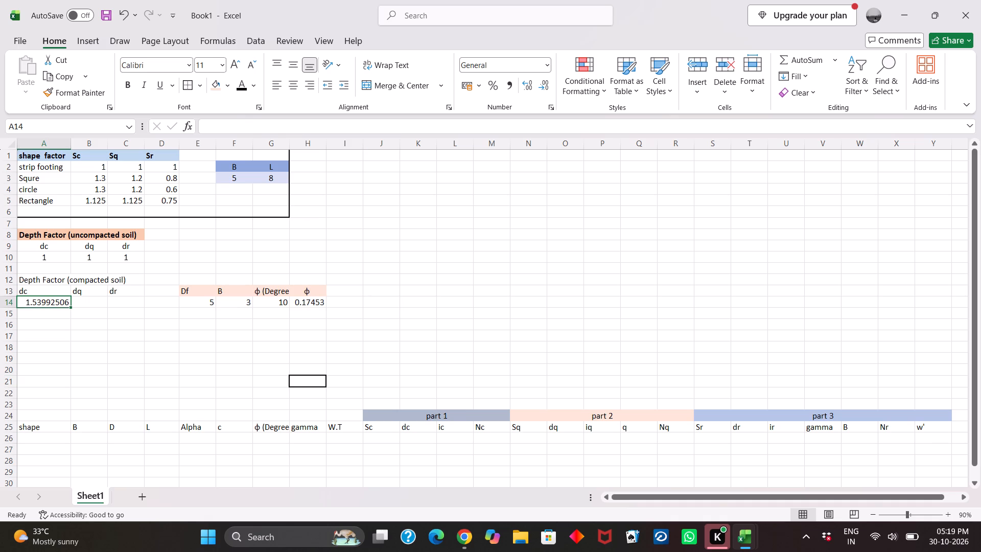
pyautogui.click(311, 127)
pyautogui.press('BackSpace')
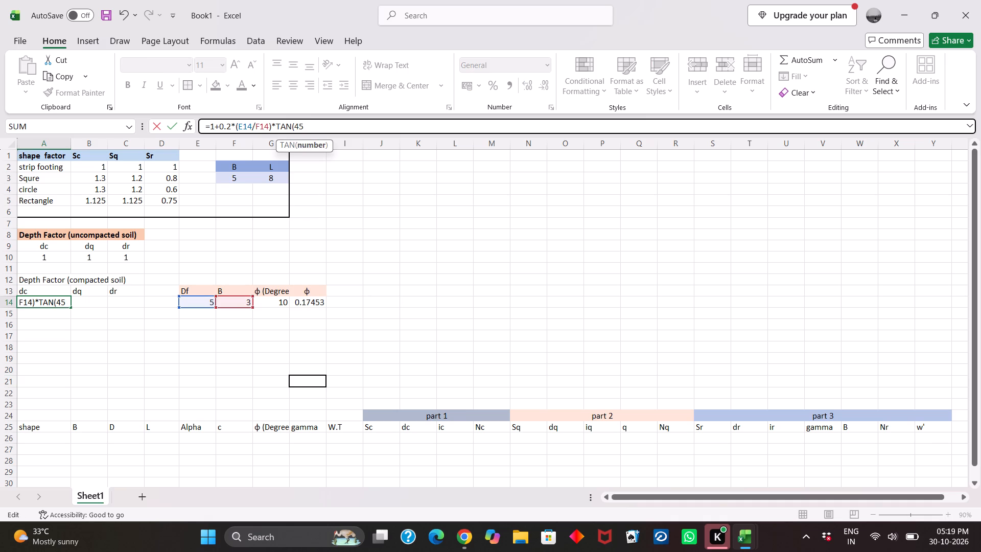
pyautogui.press('=')
pyautogui.press('BackSpace')
pyautogui.hotkey('shift', '+')
pyautogui.click(304, 303)
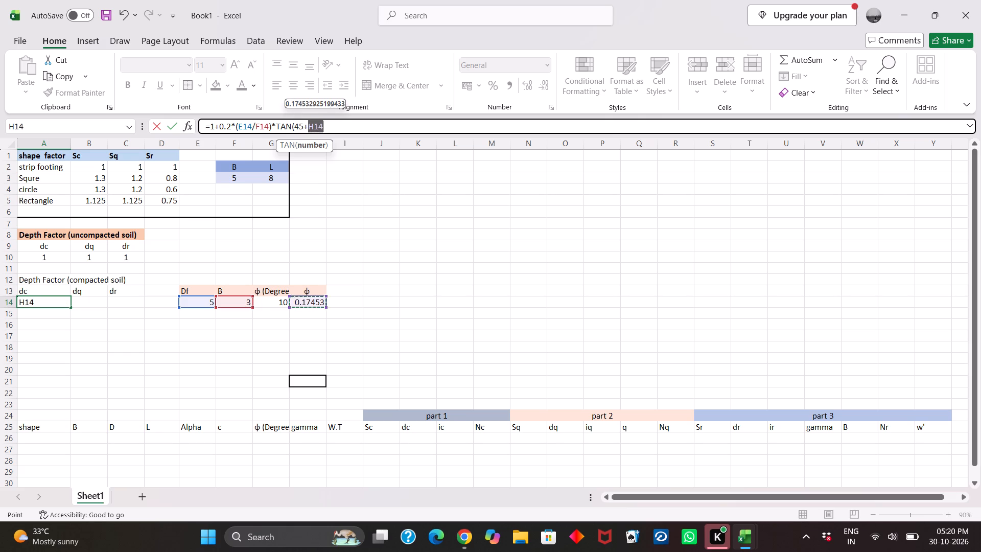
pyautogui.press('BackSpace')
pyautogui.hotkey('shift', '(')
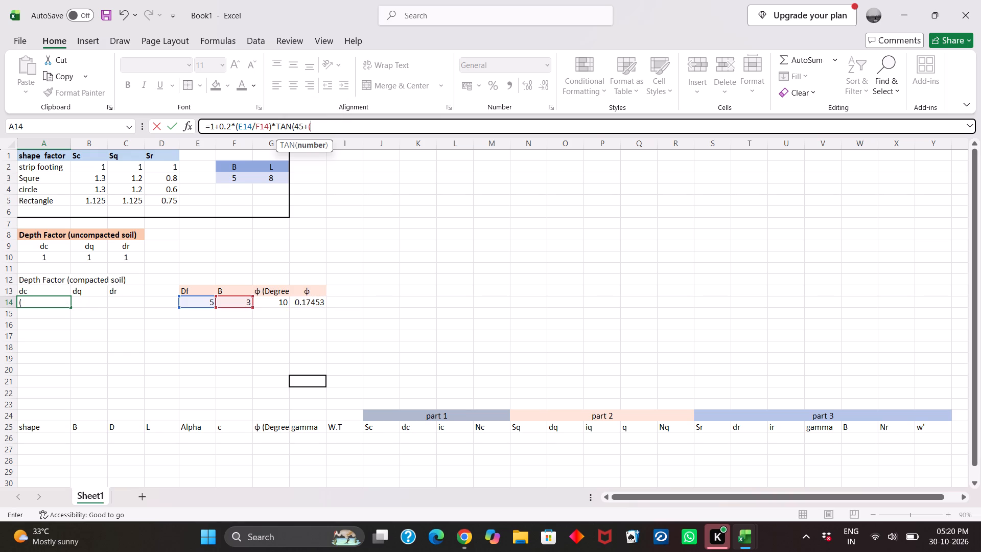
pyautogui.click(309, 305)
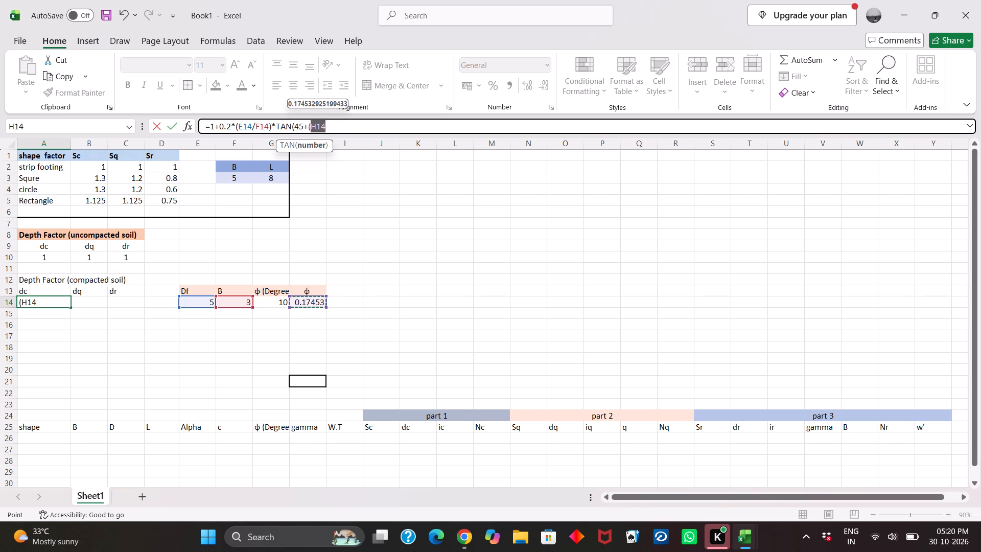
pyautogui.write('/2')
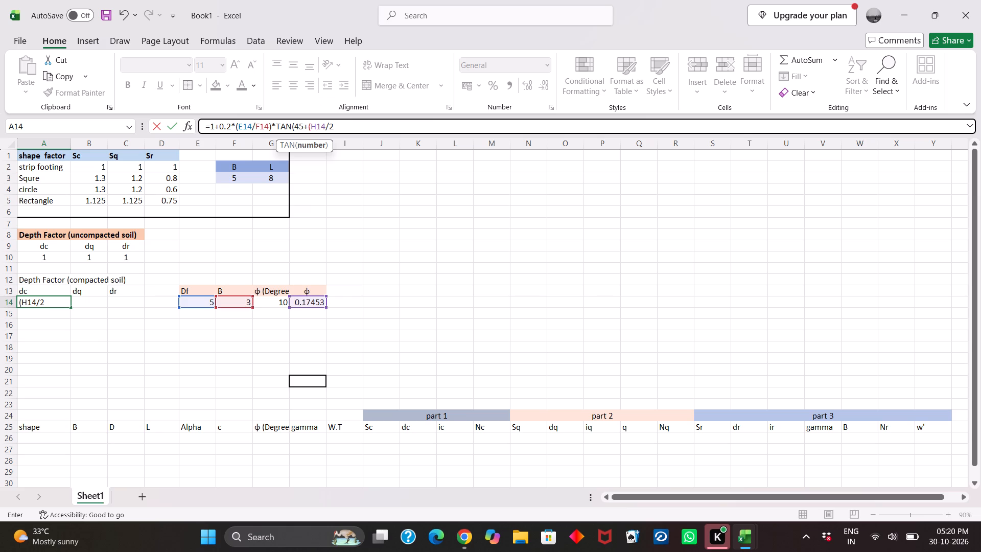
pyautogui.hotkey('shift', ')')
pyautogui.hotkey('shift', ')')
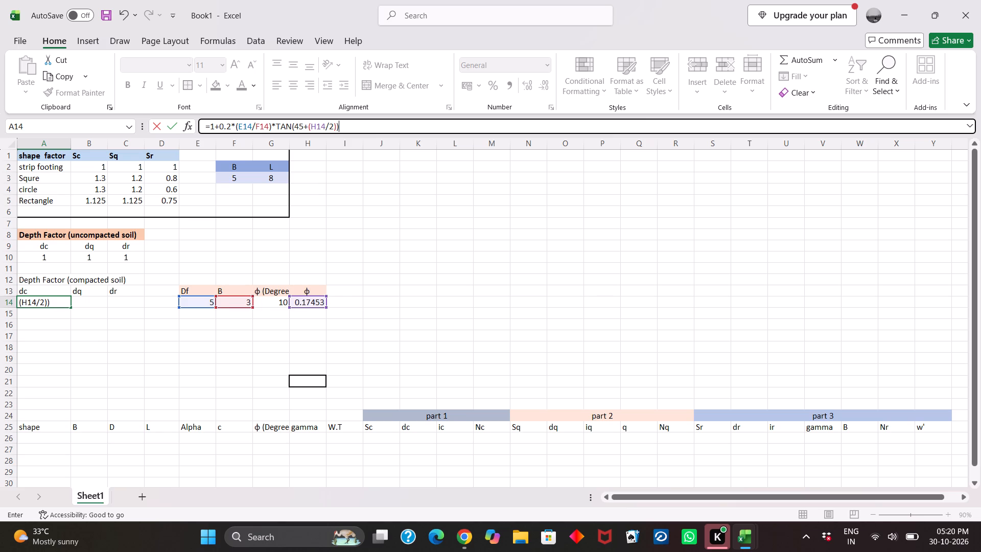
pyautogui.press('Return')
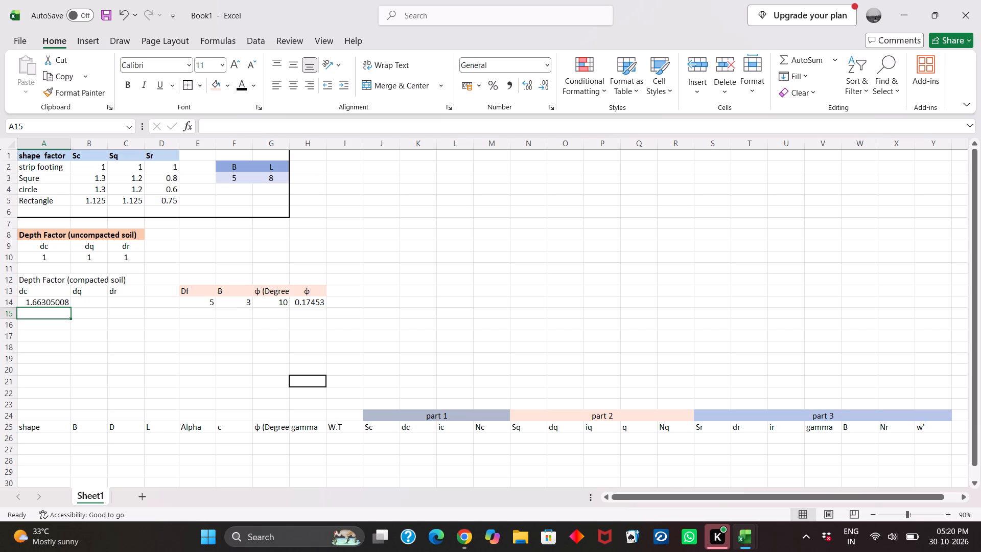
# Start the compacted soil dq formula in B14 with =1, and try φ and φ (Degree) cell references after the comma.
pyautogui.click(91, 307)
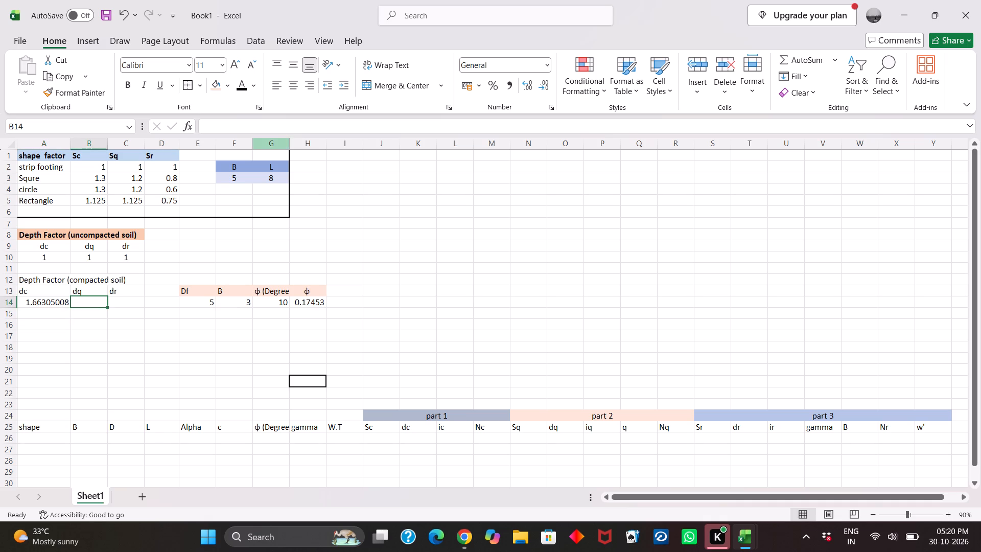
pyautogui.click(247, 131)
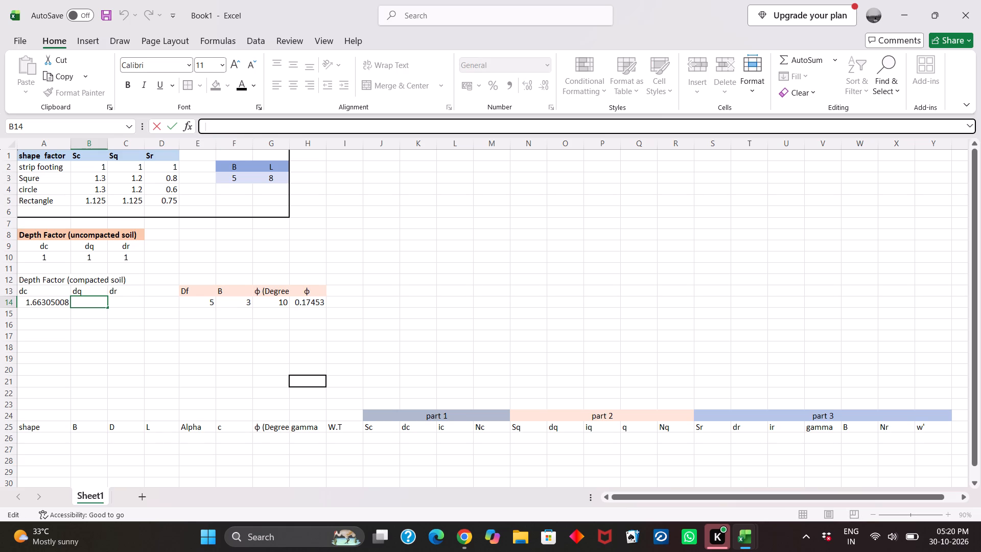
pyautogui.press('=')
pyautogui.press('1')
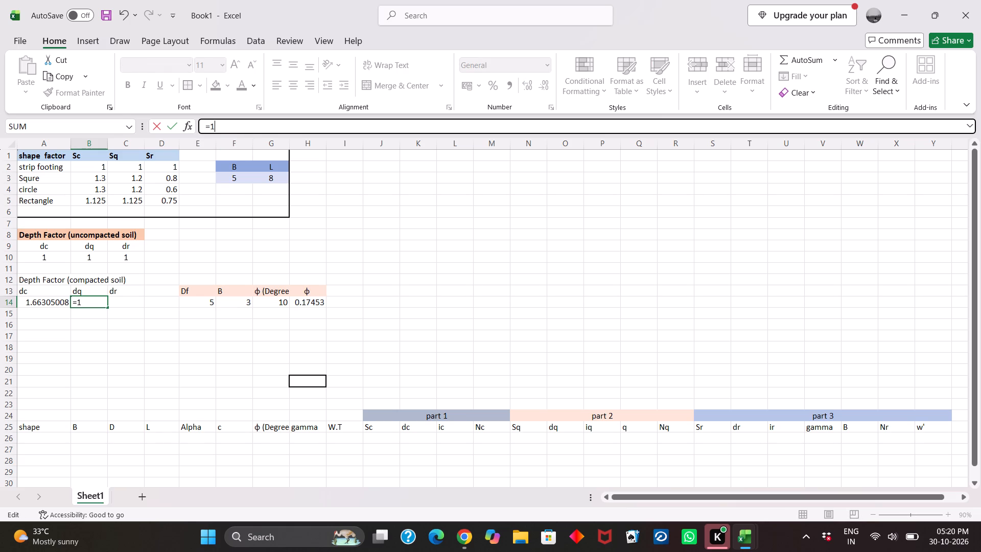
pyautogui.press('0')
pyautogui.press('BackSpace')
pyautogui.press(',')
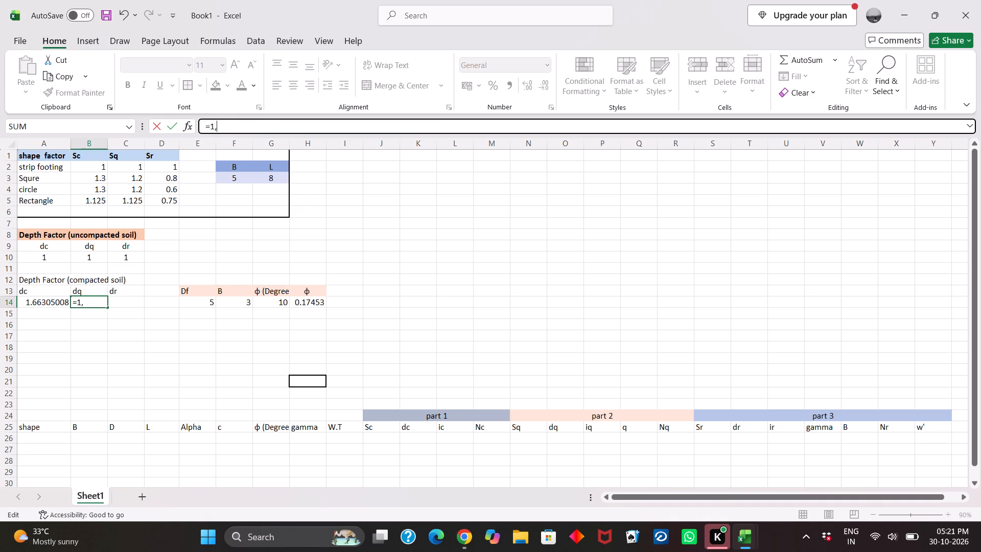
pyautogui.click(275, 304)
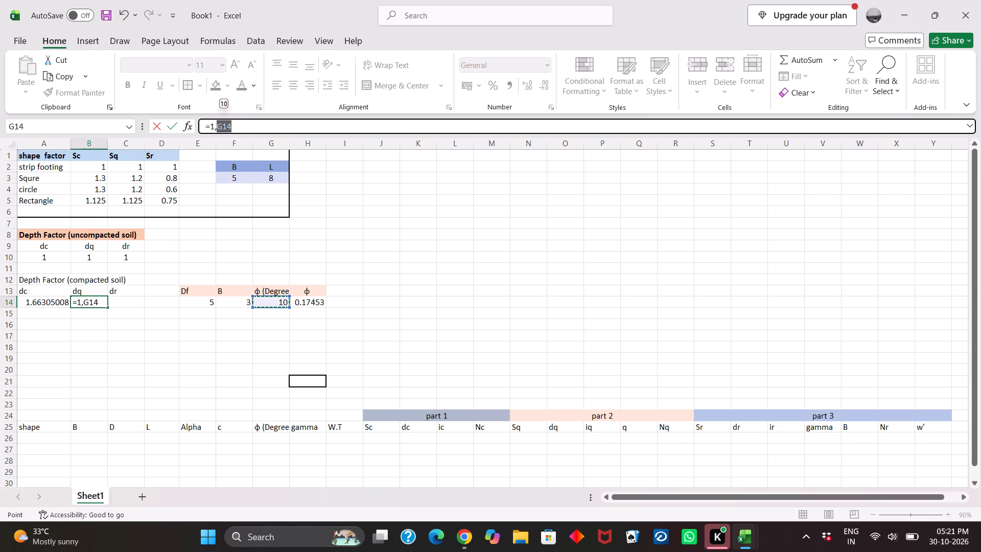
pyautogui.press('BackSpace')
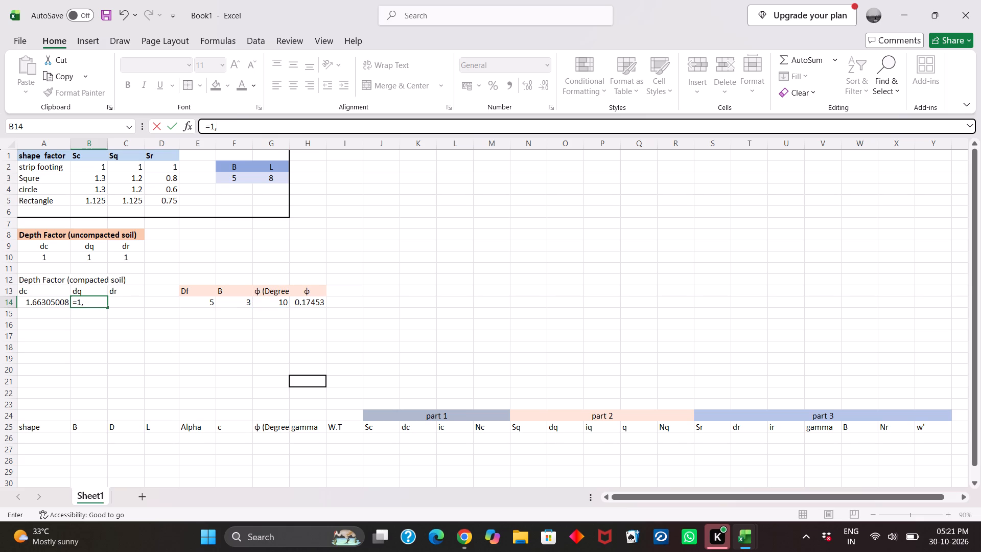
pyautogui.click(303, 290)
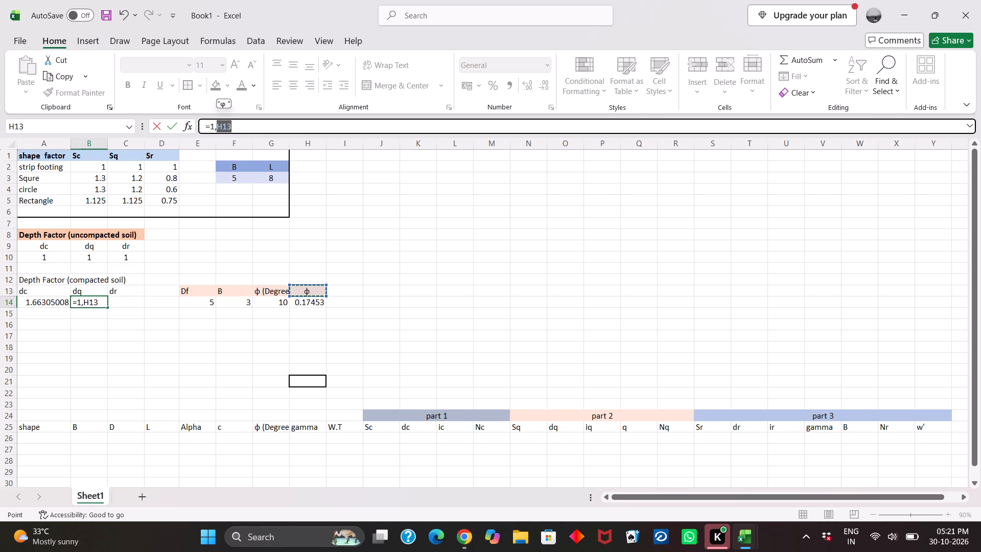
pyautogui.press('BackSpace')
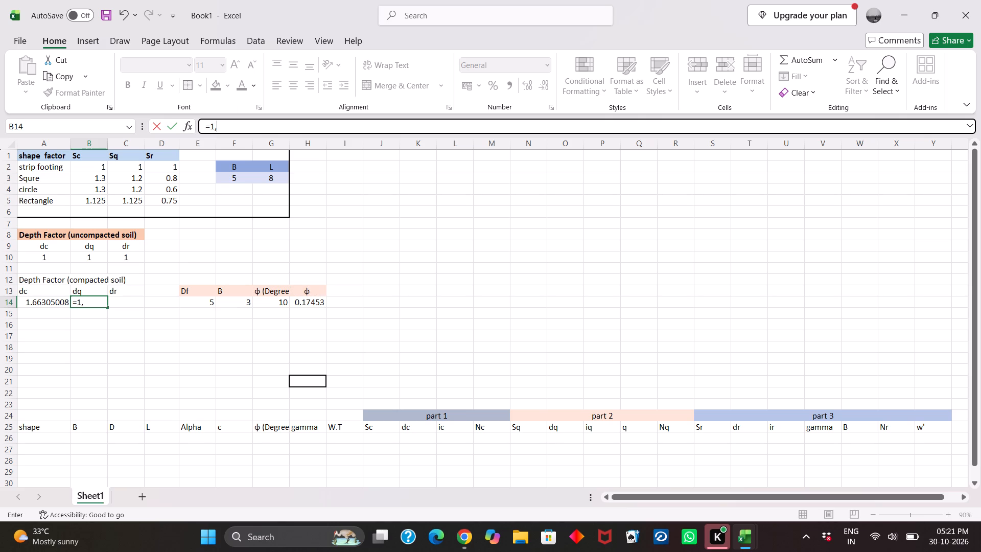
pyautogui.click(271, 291)
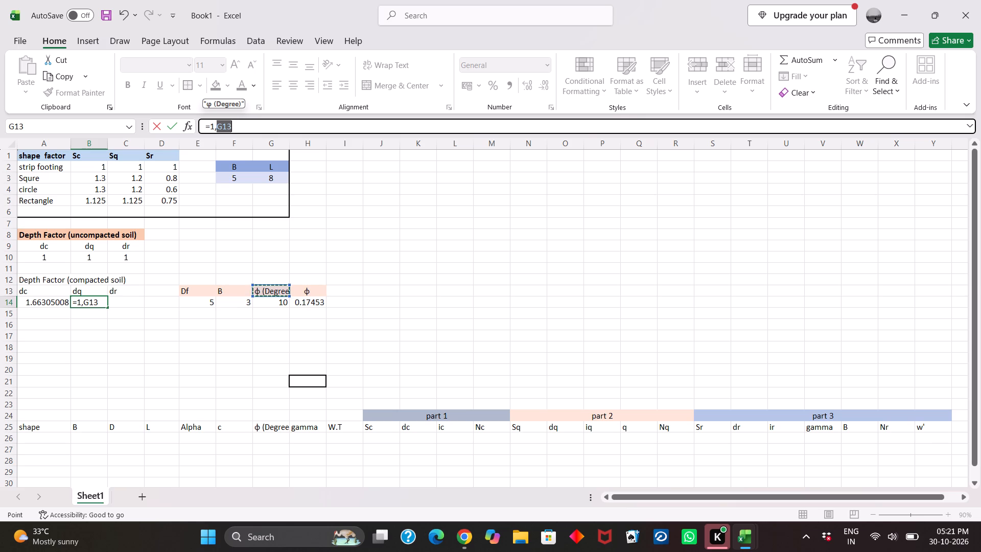
# Insert a less-than symbol after the comma in the B14 dq formula, and accept the suggested correction =1.
pyautogui.click(92, 38)
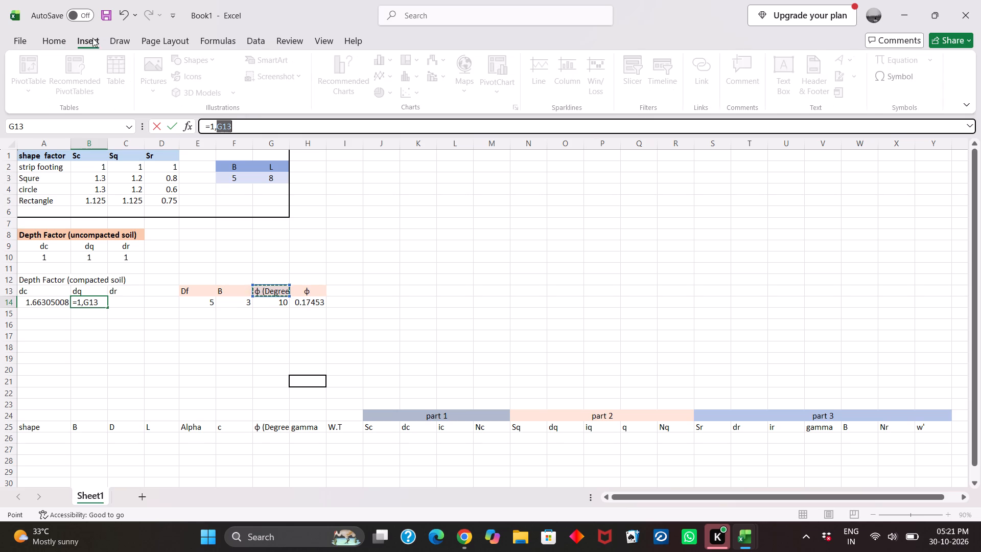
pyautogui.click(887, 70)
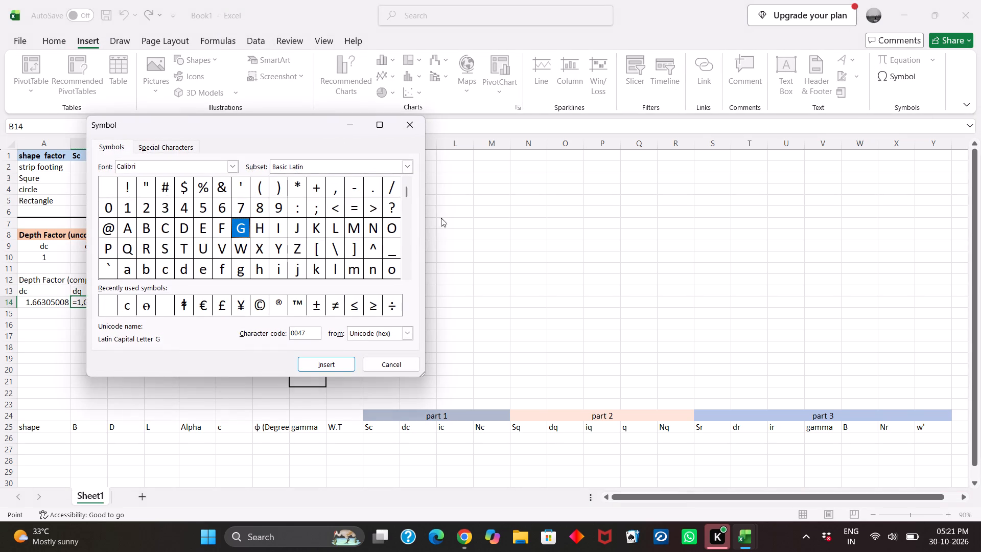
pyautogui.click(338, 205)
pyautogui.click(305, 367)
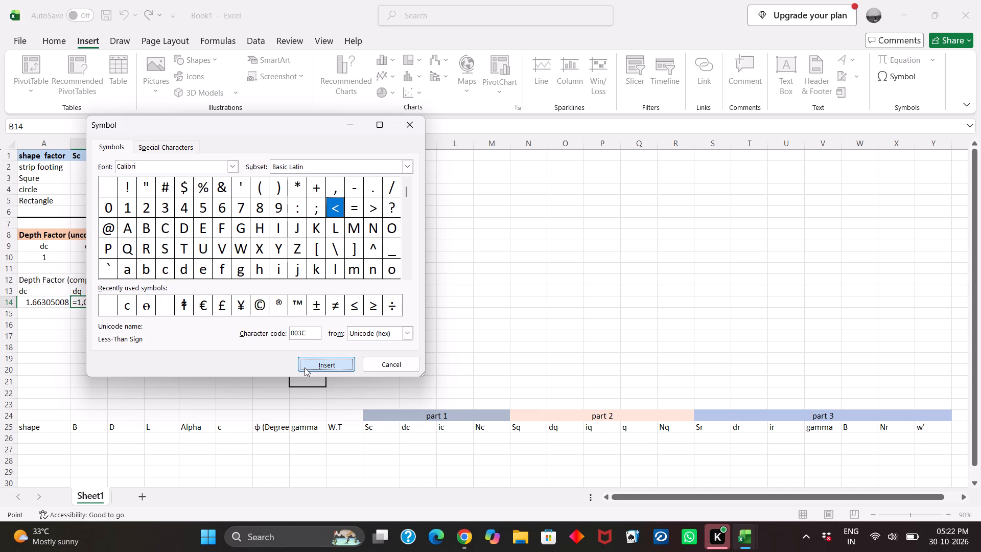
pyautogui.click(408, 119)
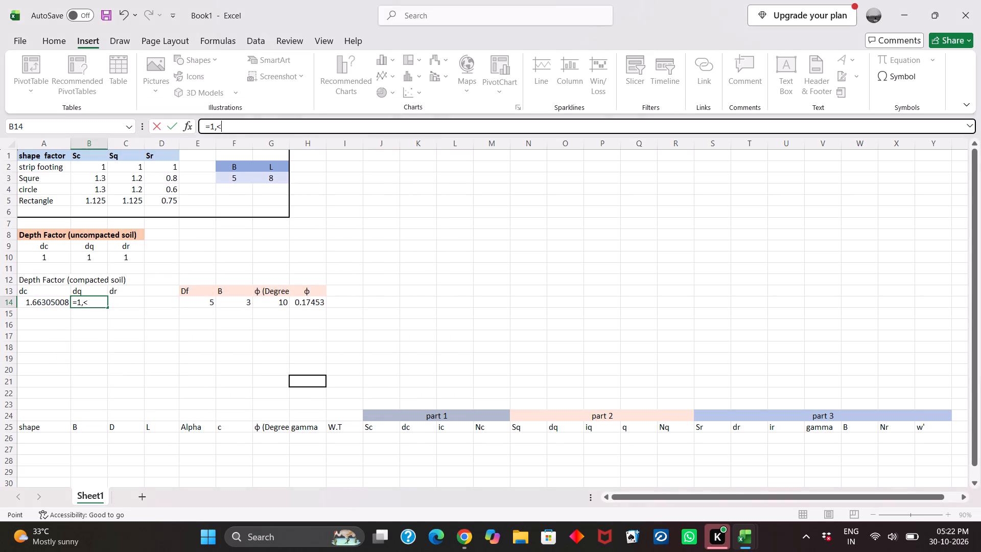
pyautogui.click(215, 123)
pyautogui.click(279, 291)
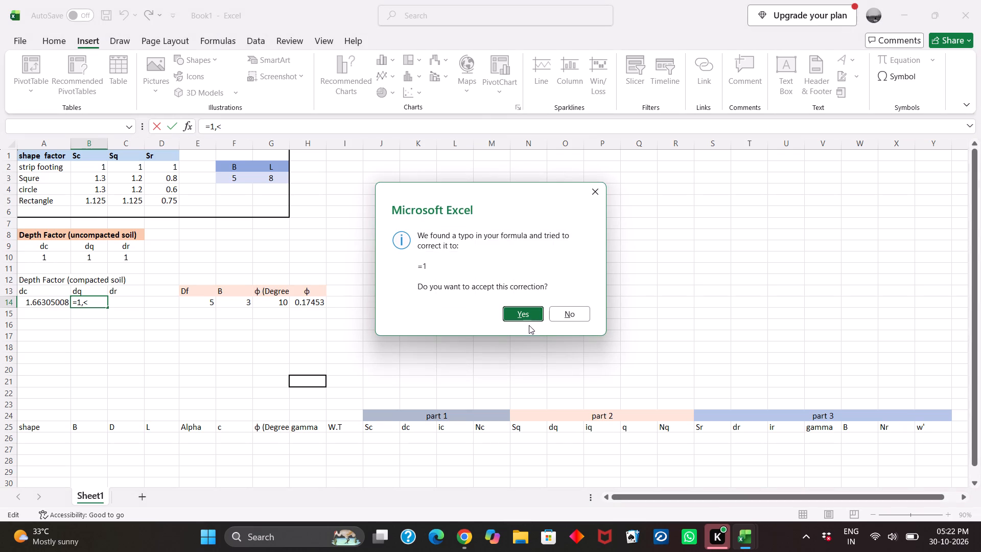
pyautogui.click(524, 310)
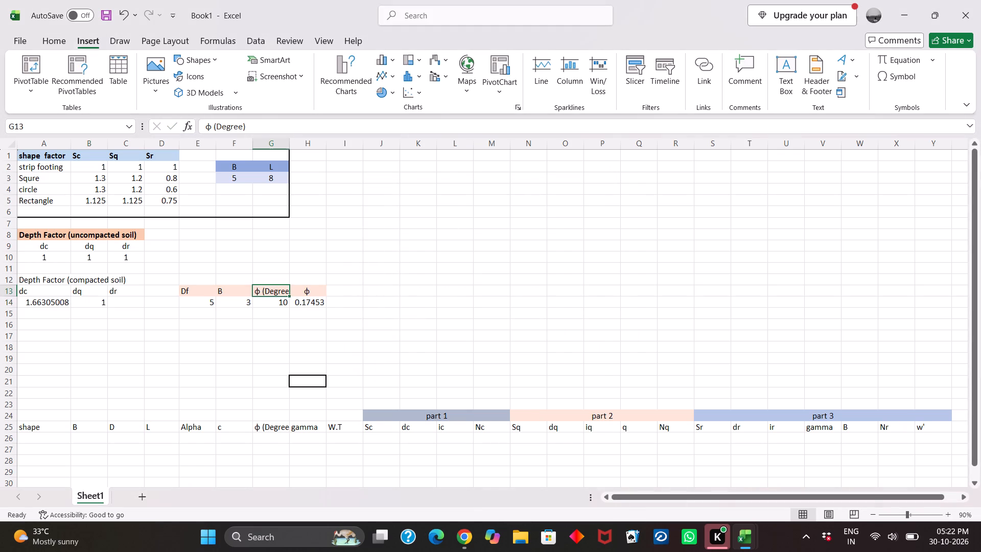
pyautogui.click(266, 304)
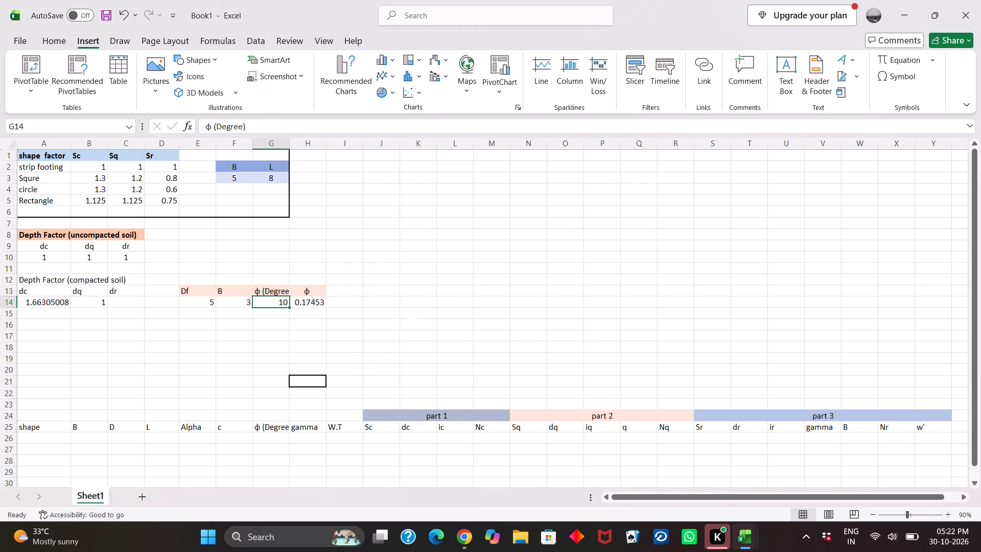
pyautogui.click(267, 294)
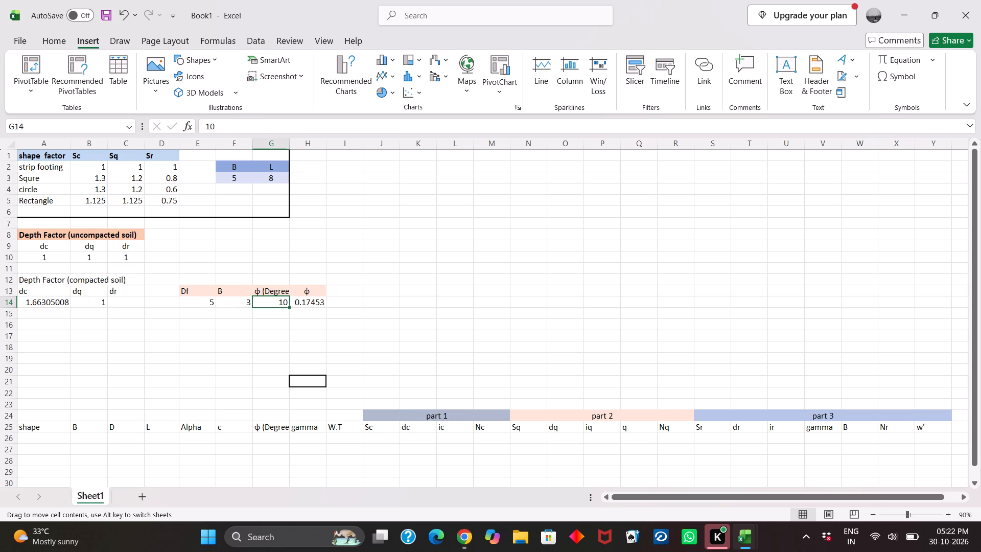
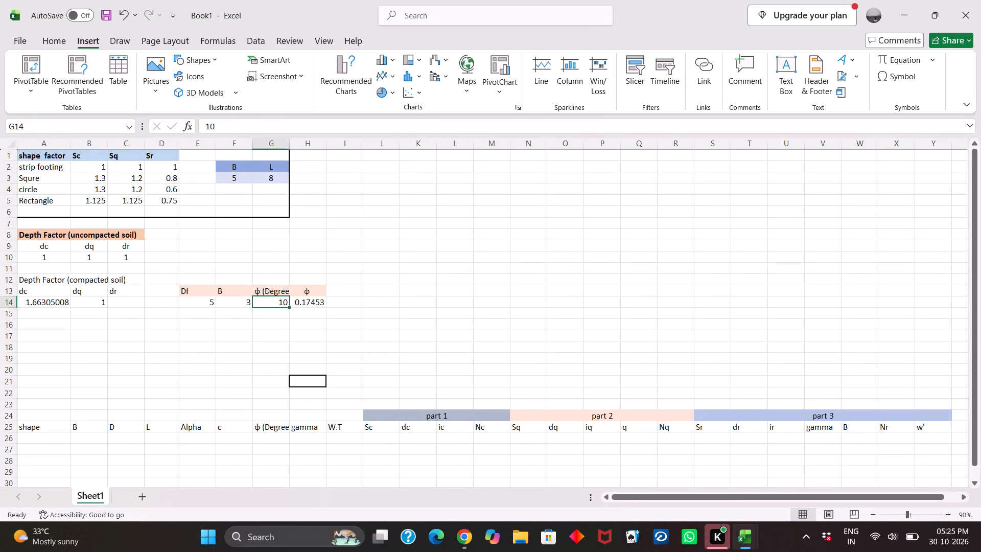
# Replace the 1 in the compacted soil dq formula in B14 with an IF function testing the φ (Degree) cell G13.
pyautogui.click(94, 303)
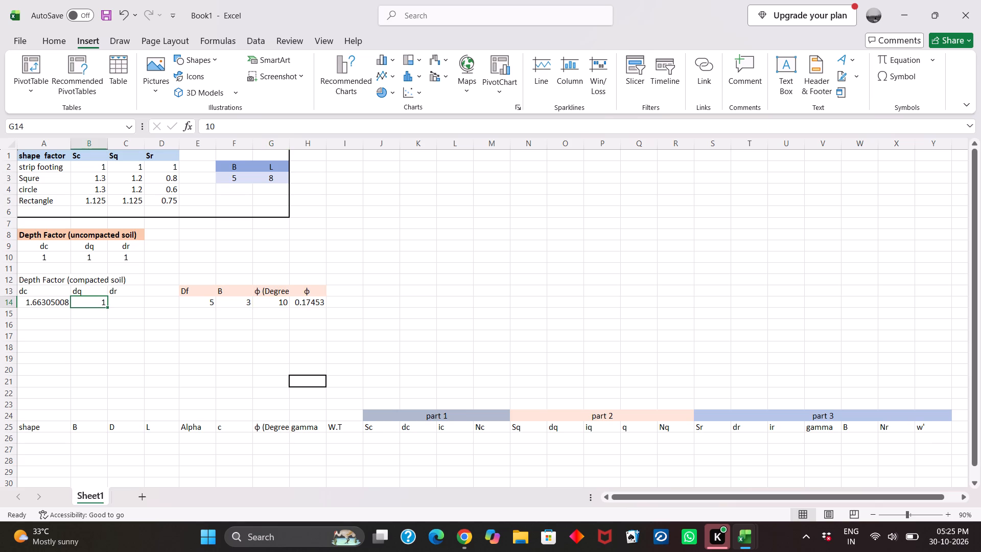
pyautogui.click(227, 130)
pyautogui.press('BackSpace')
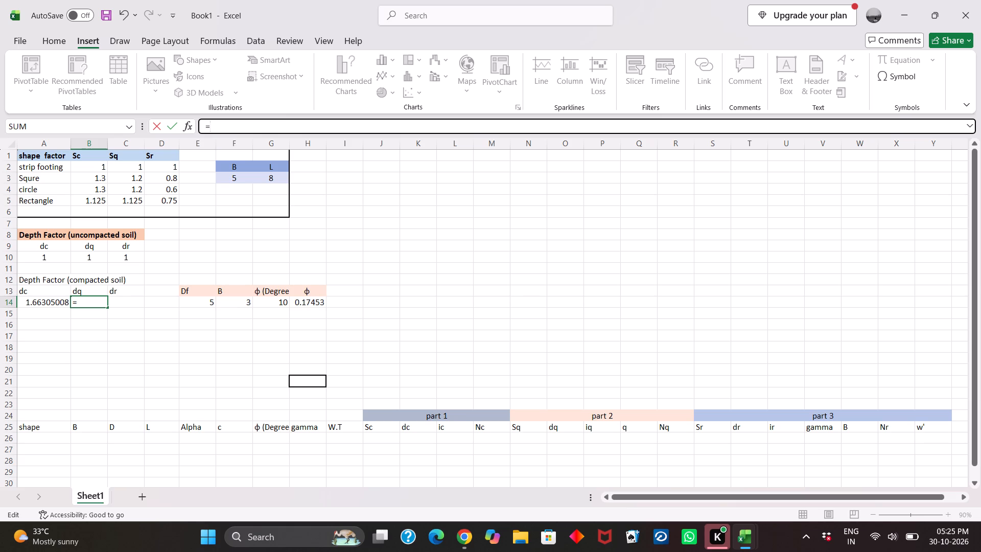
pyautogui.write('if')
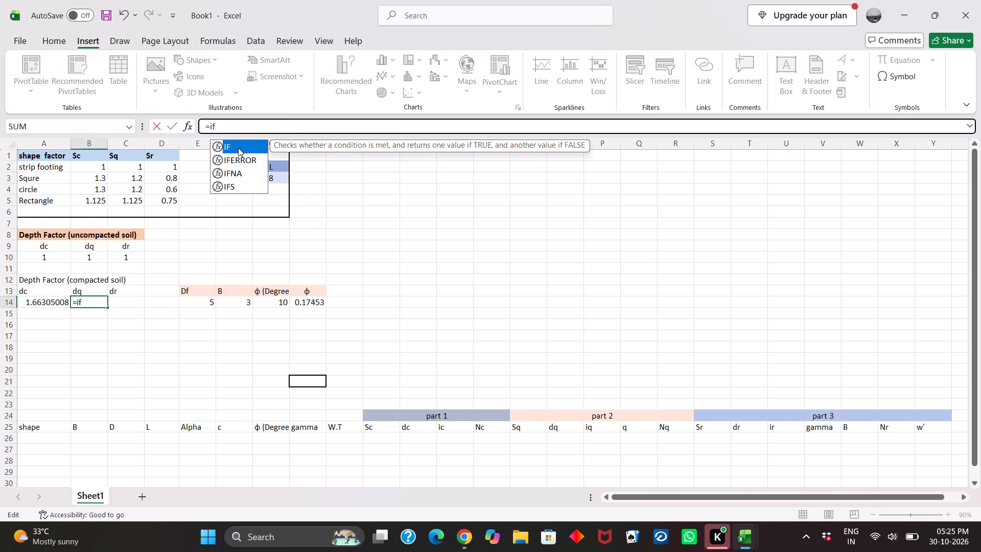
pyautogui.doubleClick(238, 144)
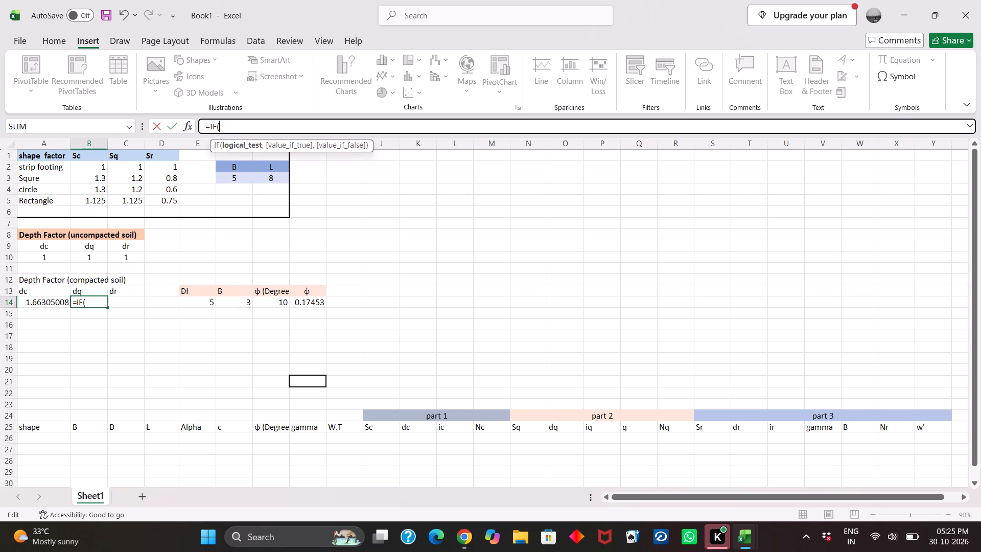
pyautogui.click(269, 291)
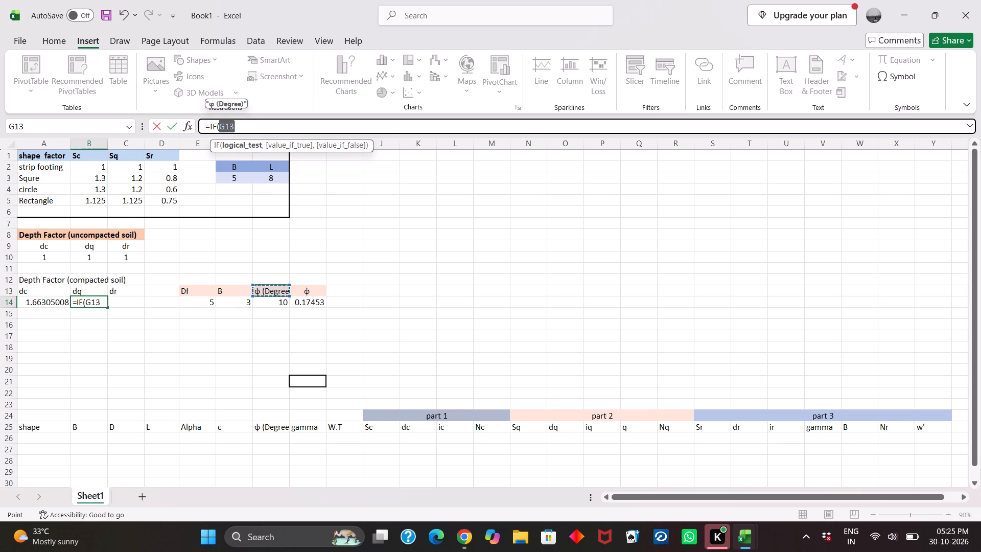
pyautogui.click(244, 128)
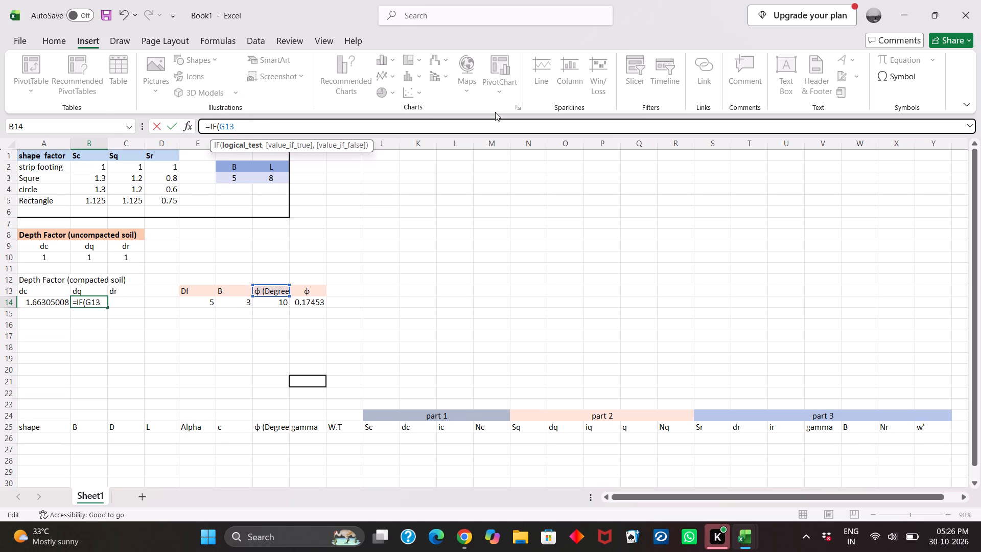
# Insert a less-than symbol after G13 and complete the B14 formula as =IF(G13<10,1).
pyautogui.click(896, 88)
pyautogui.click(898, 82)
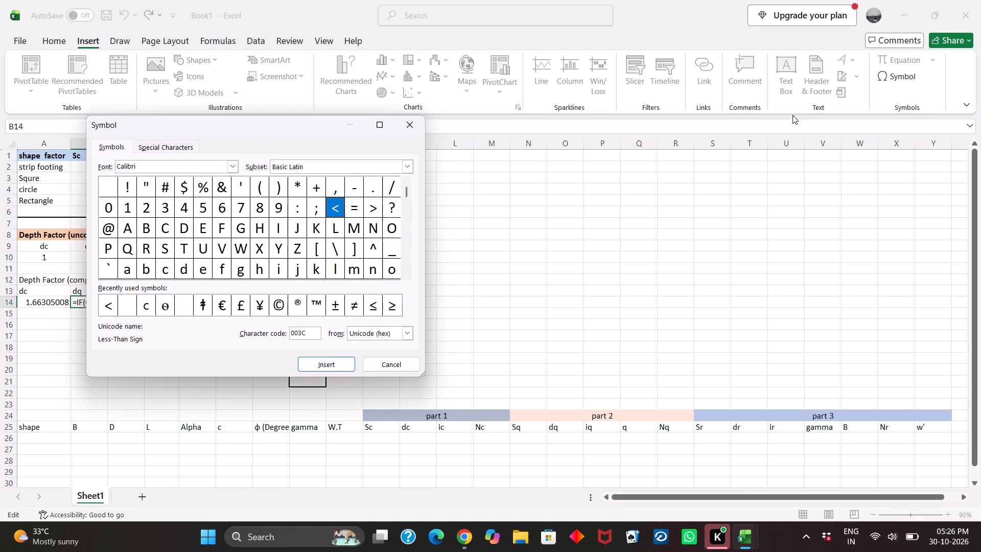
pyautogui.click(337, 202)
pyautogui.click(316, 368)
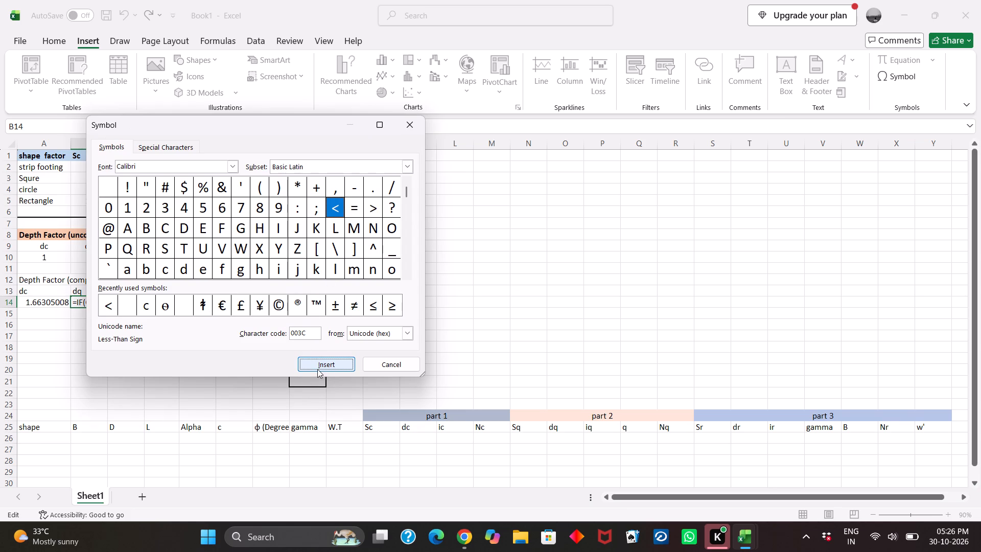
pyautogui.click(316, 360)
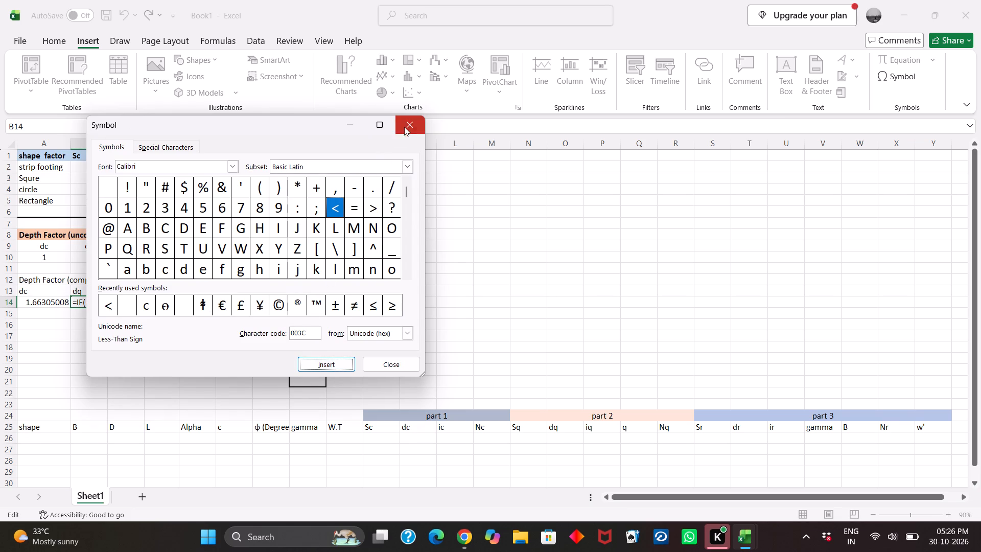
pyautogui.doubleClick(407, 124)
pyautogui.press('BackSpace')
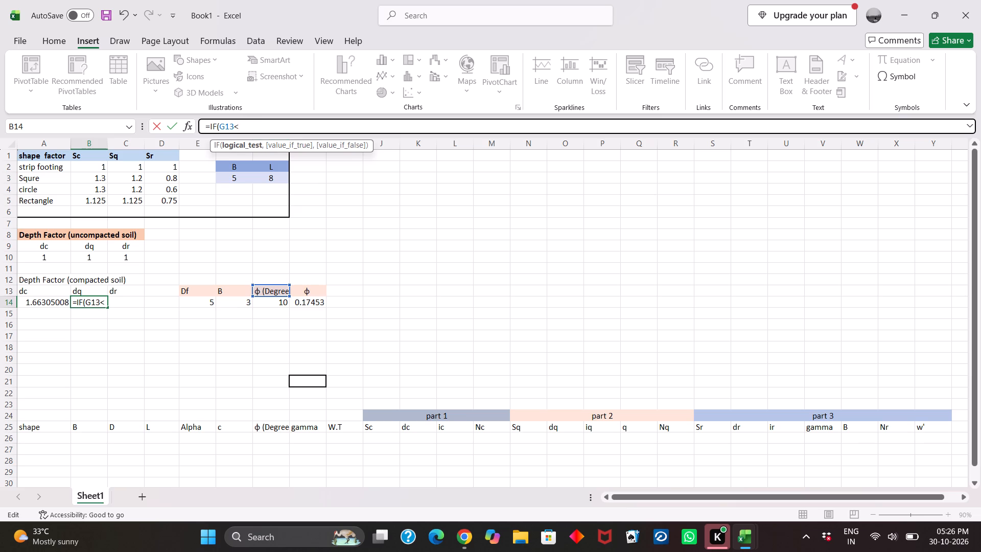
pyautogui.press('1')
pyautogui.press('0')
pyautogui.press(',')
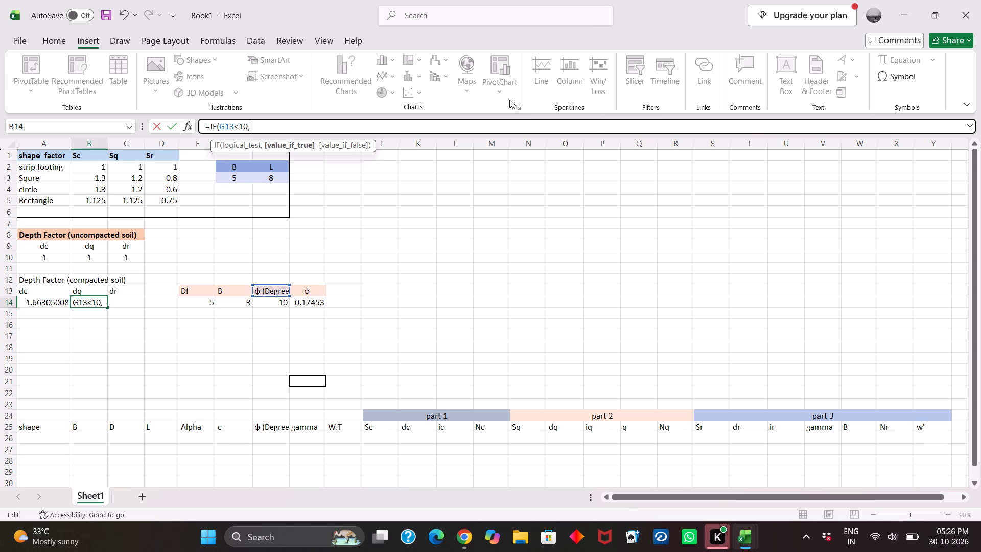
pyautogui.press('1')
pyautogui.hotkey('shift', ')')
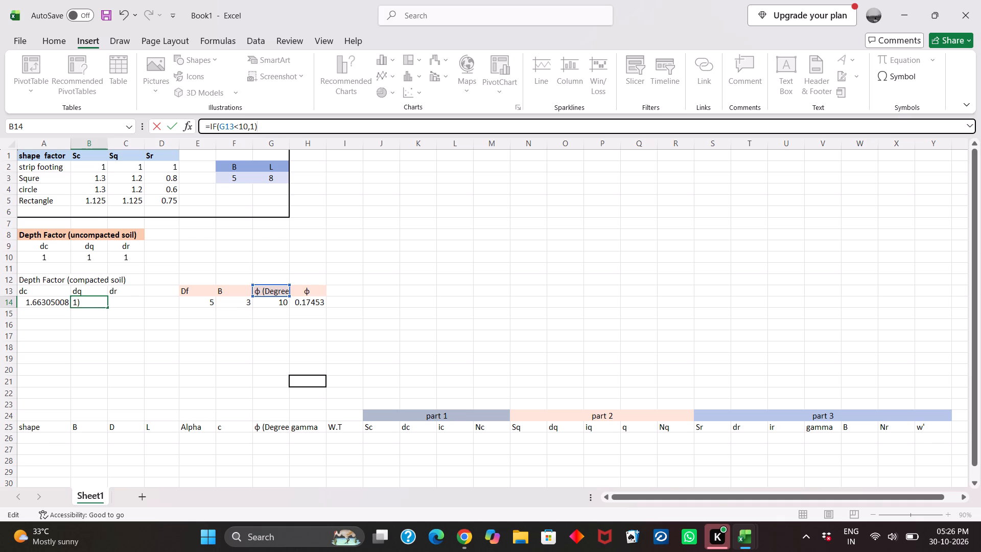
pyautogui.press('Return')
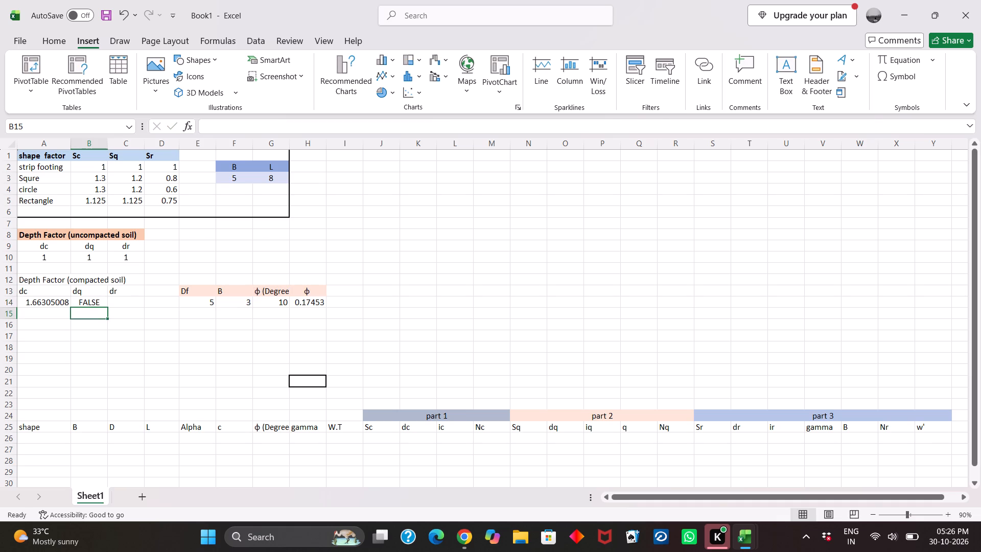
# Change the tested cell in the B14 dq formula to G14, making it =IF(G14<10,1).
pyautogui.click(89, 302)
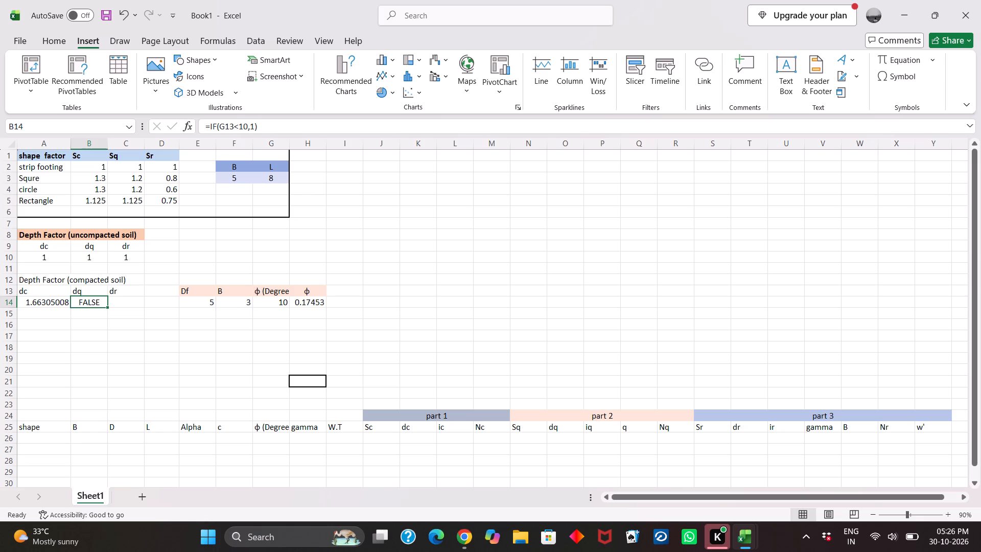
pyautogui.click(232, 125)
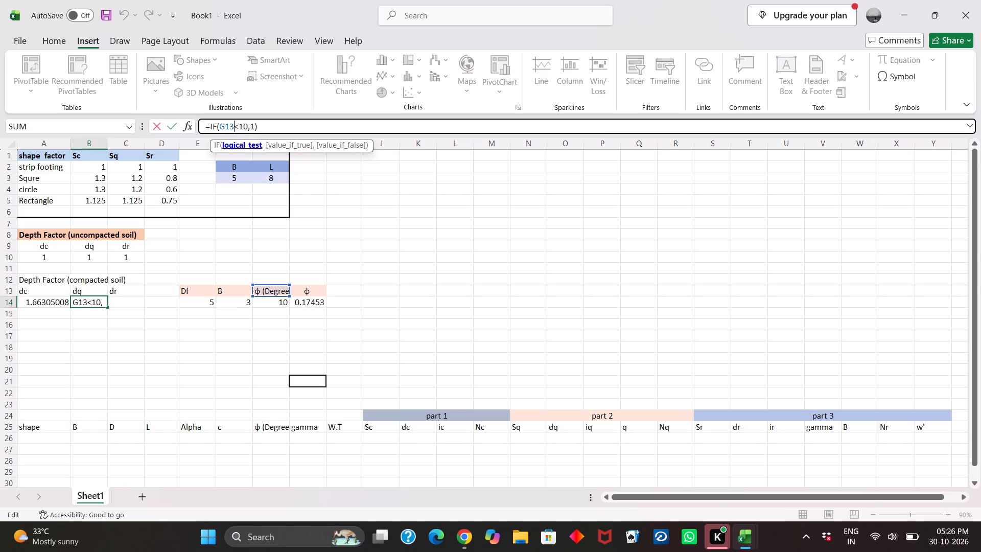
pyautogui.click(267, 302)
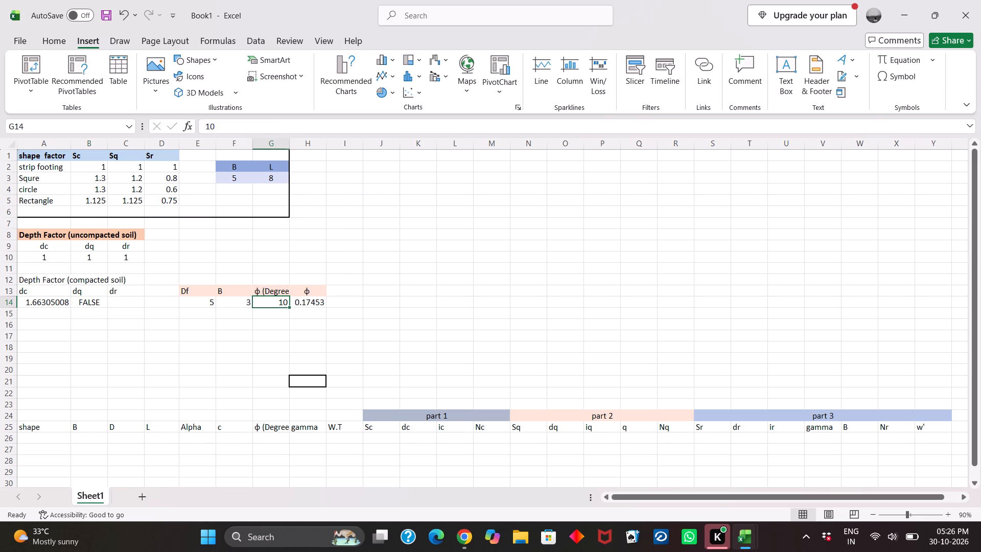
pyautogui.click(81, 306)
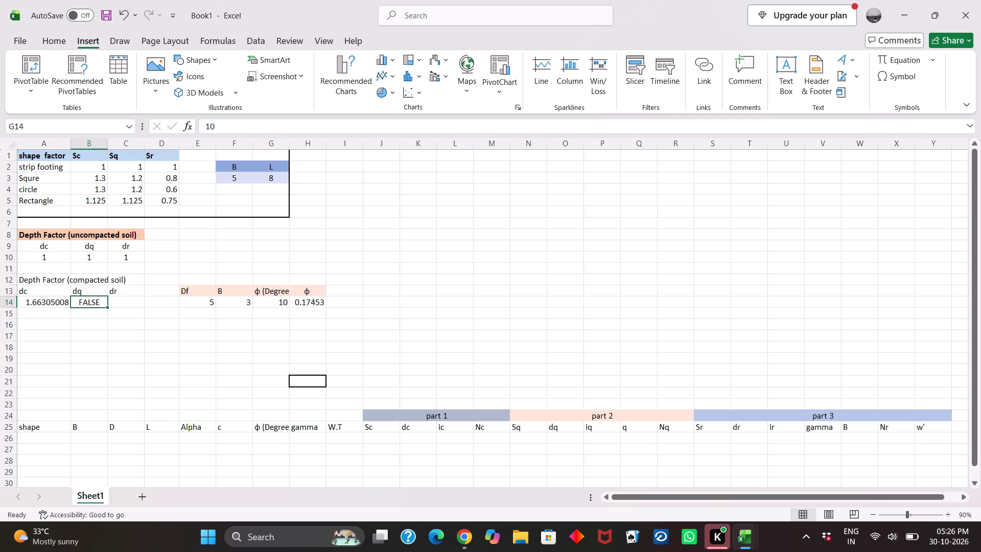
pyautogui.click(232, 125)
pyautogui.click(232, 125)
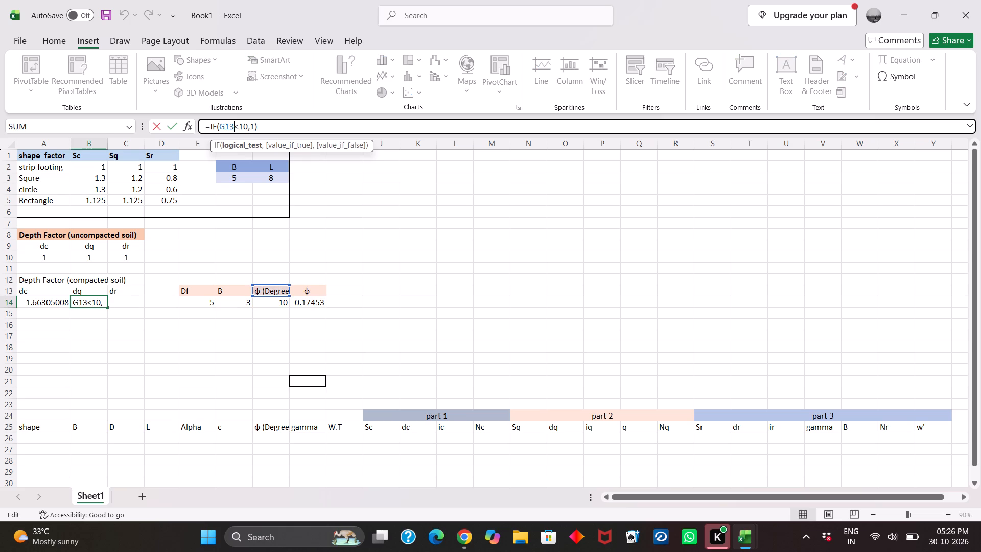
pyautogui.click(265, 303)
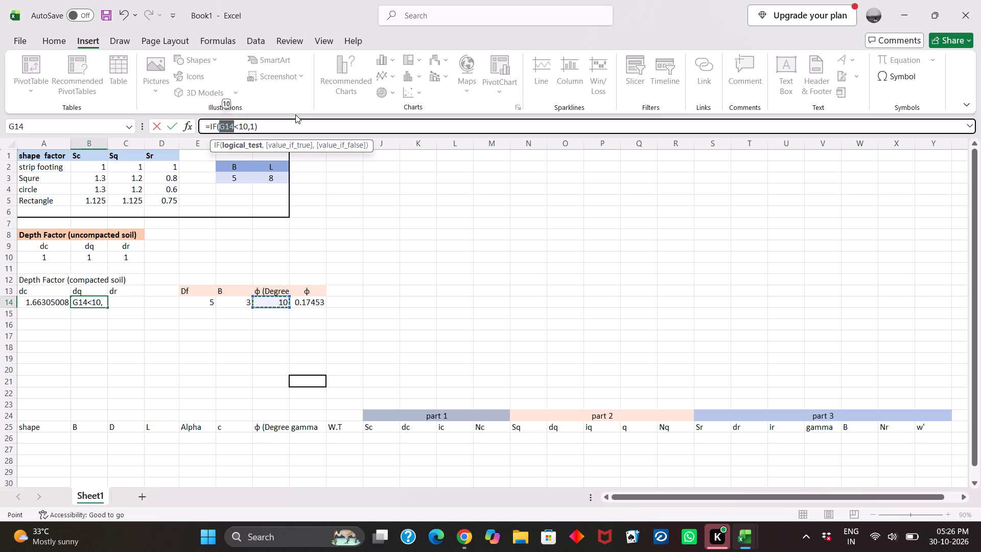
pyautogui.click(268, 125)
pyautogui.press('Return')
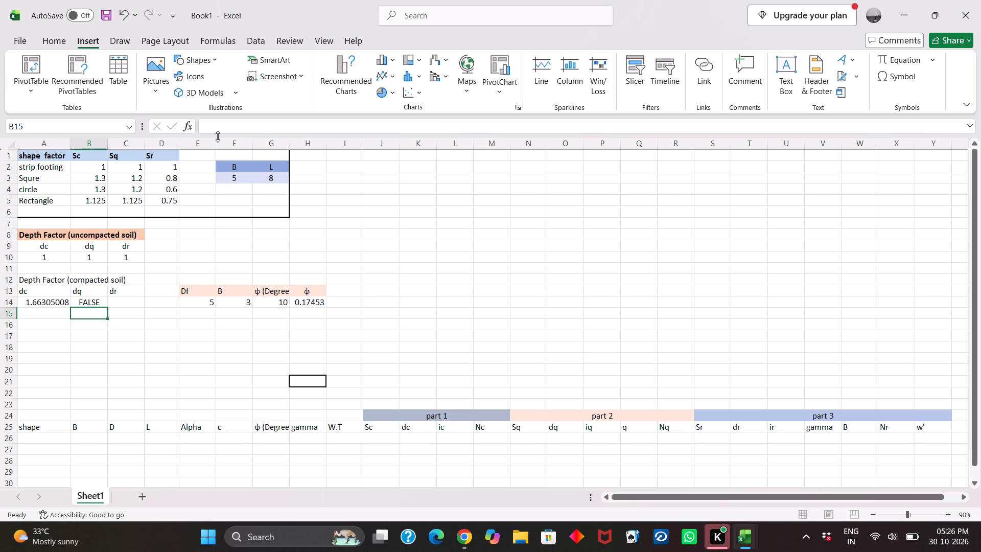
# Extend the dq formula in B14 with the false-case value 1+0.1(E14/F14), using the Df and B cells.
pyautogui.click(90, 302)
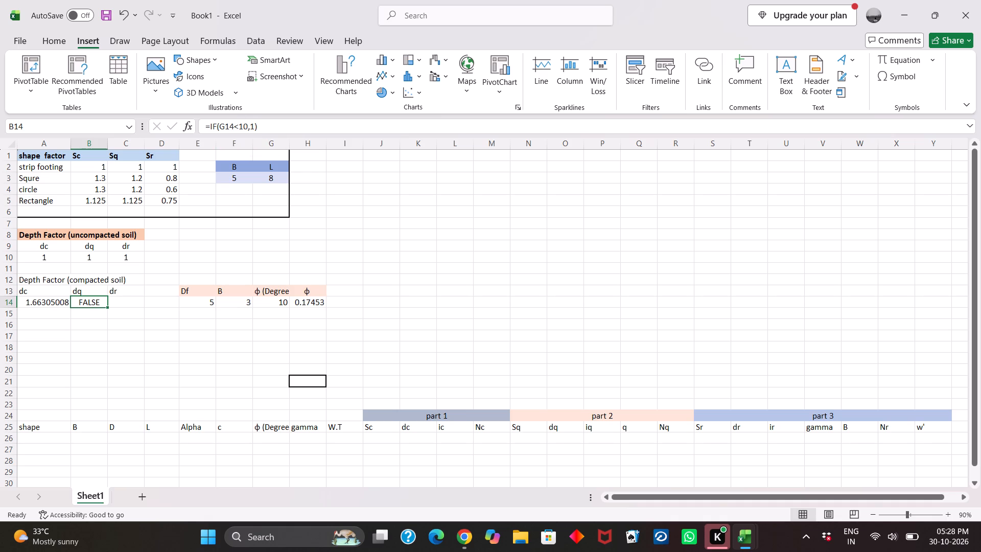
pyautogui.click(254, 126)
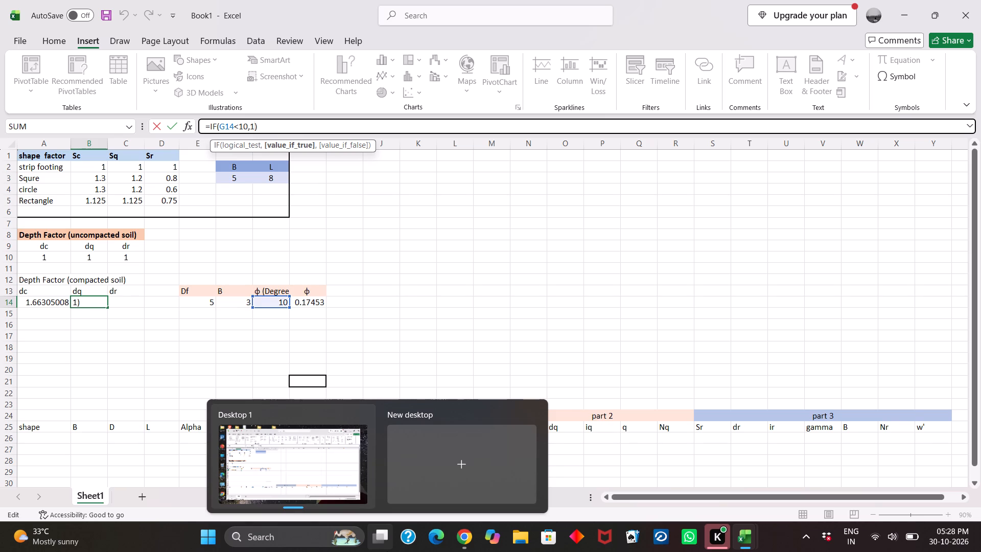
pyautogui.press(',')
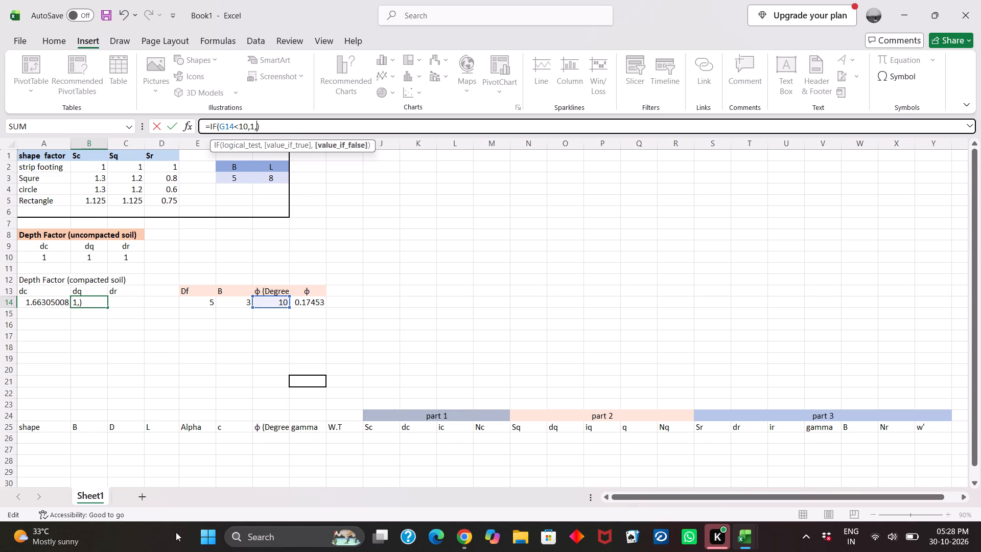
pyautogui.press('1')
pyautogui.press('=')
pyautogui.press('BackSpace')
pyautogui.hotkey('shift', '+')
pyautogui.write('0.1')
pyautogui.press('9')
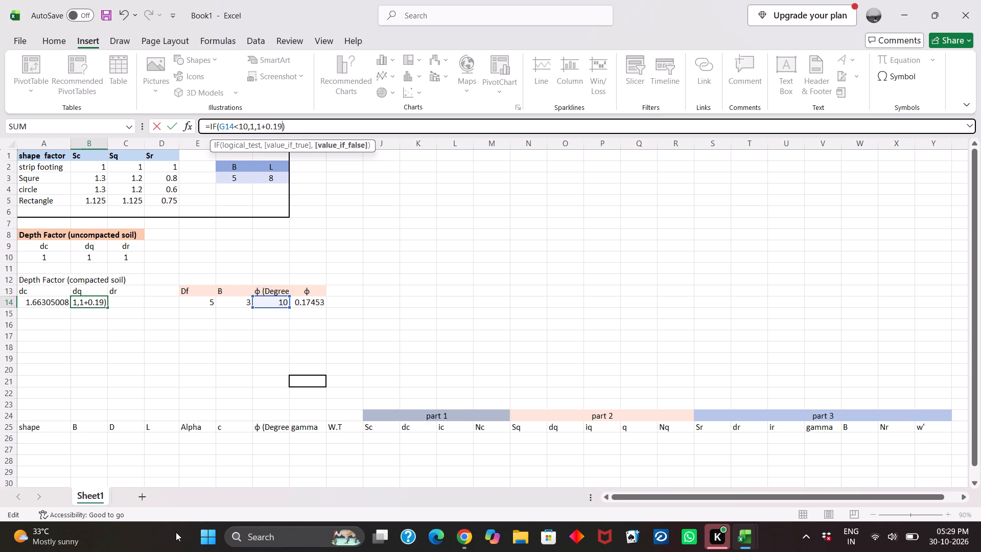
pyautogui.press('BackSpace')
pyautogui.hotkey('shift', '(')
pyautogui.click(195, 302)
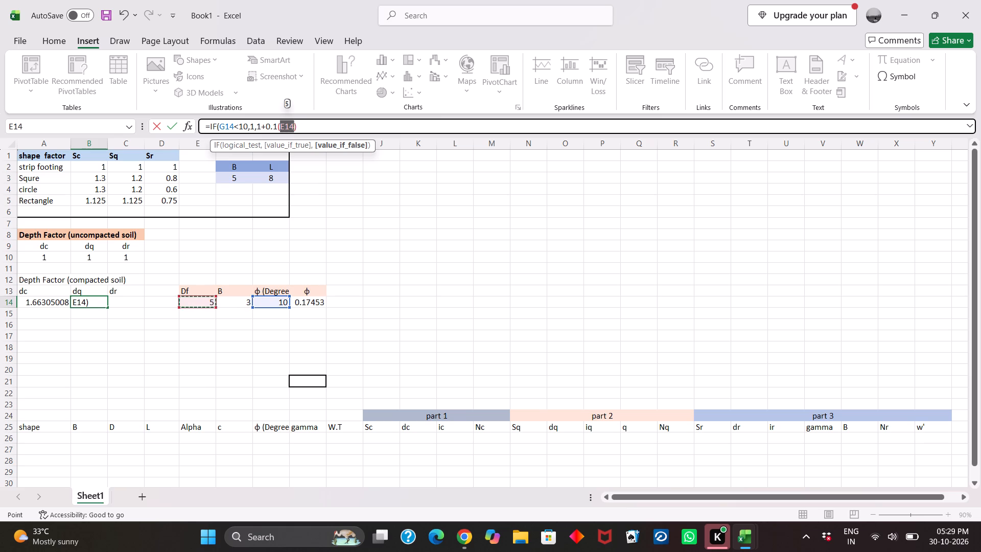
pyautogui.press('/')
pyautogui.click(230, 302)
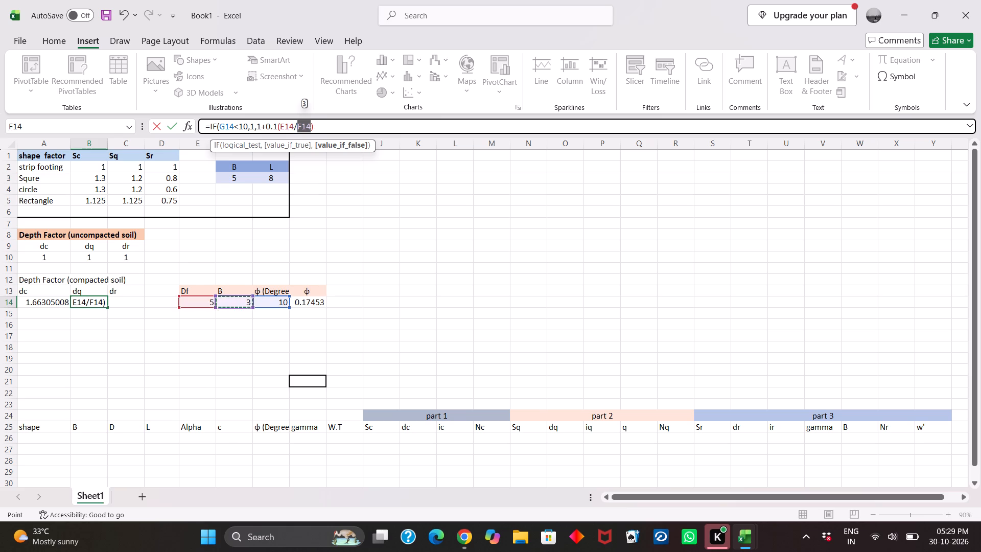
# Multiply the false-case term in B14 by TAN(45+(G14/2)) and accept the suggested correction =IF(G14<10,1,1+0.1*(E14/F14)*TAN(45+(G14/2))).
pyautogui.click(325, 127)
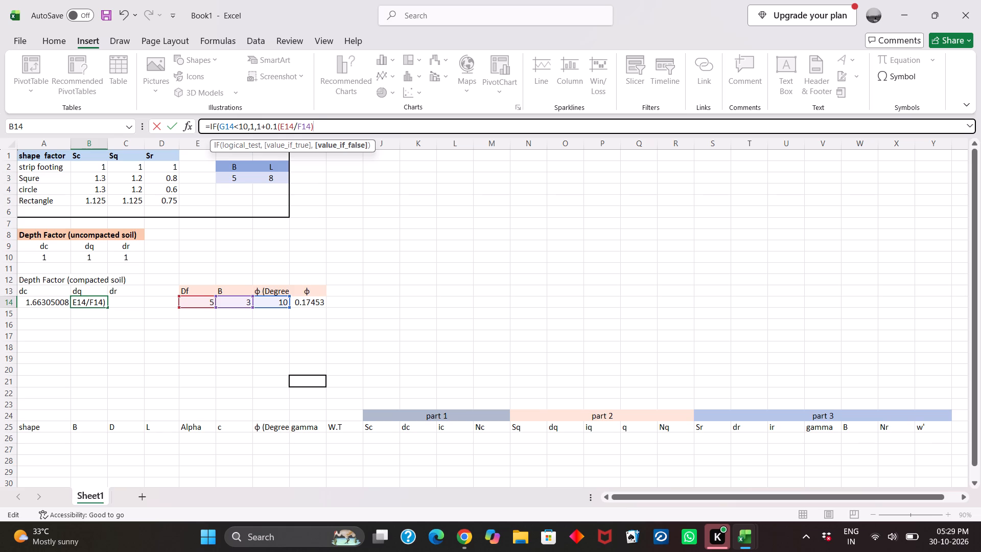
pyautogui.write('*tan')
pyautogui.doubleClick(344, 159)
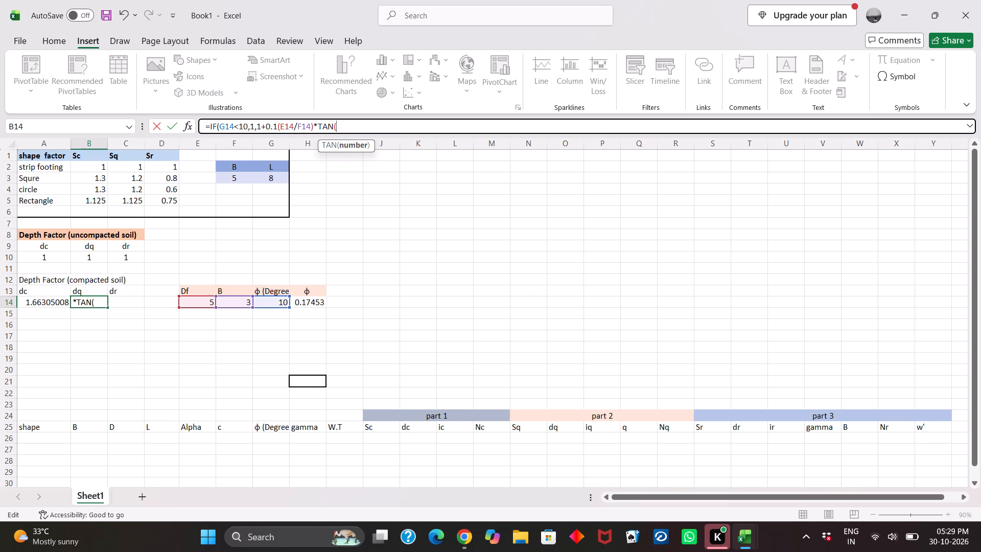
pyautogui.write('45')
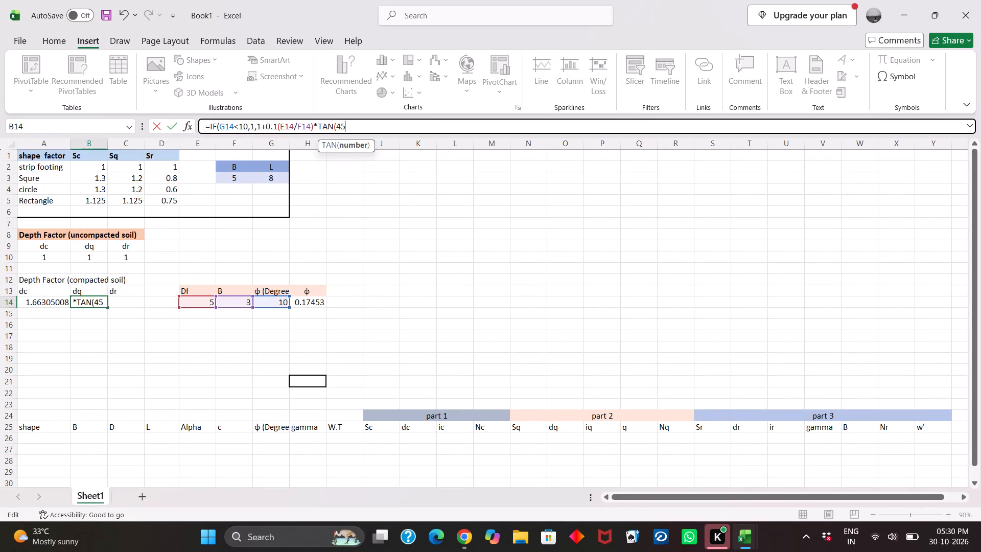
pyautogui.press('+')
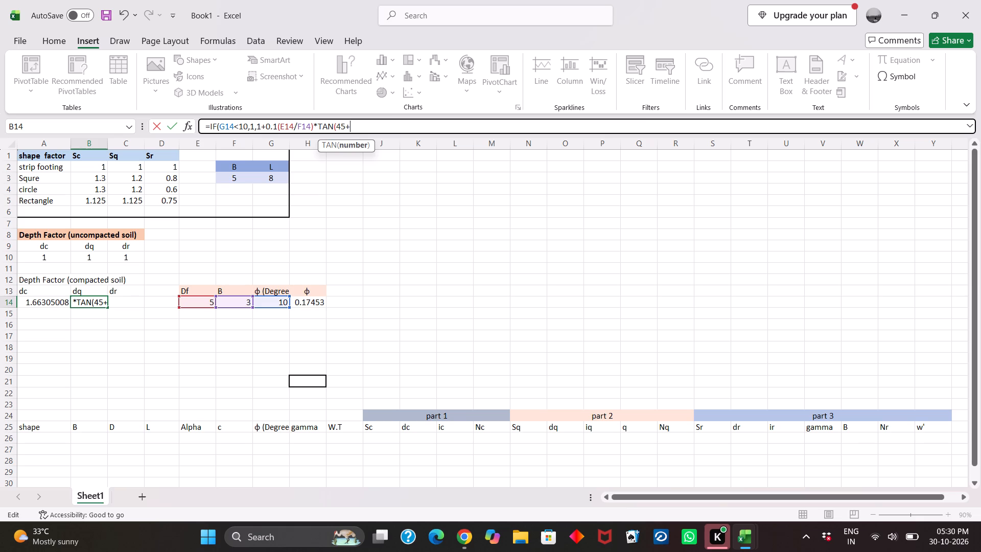
pyautogui.click(271, 304)
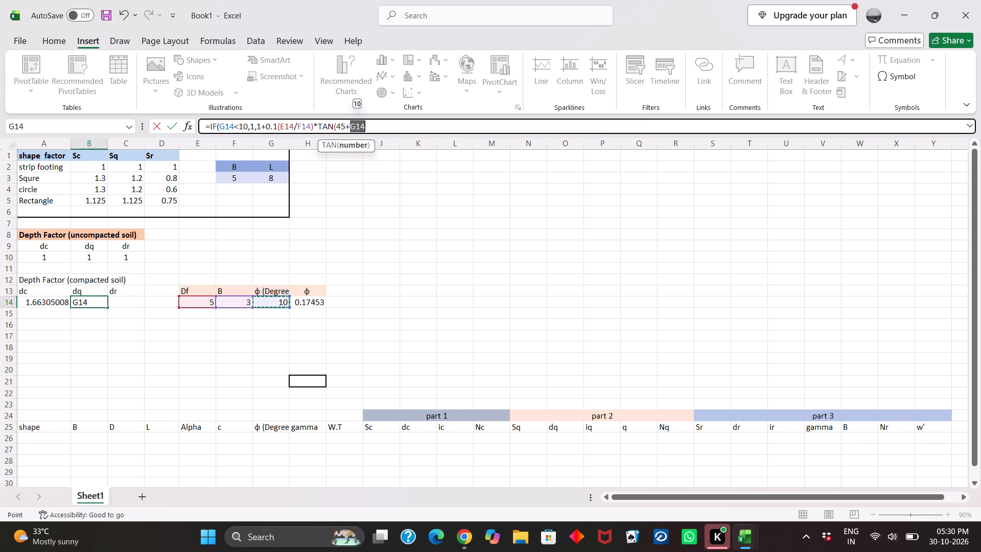
pyautogui.press('BackSpace')
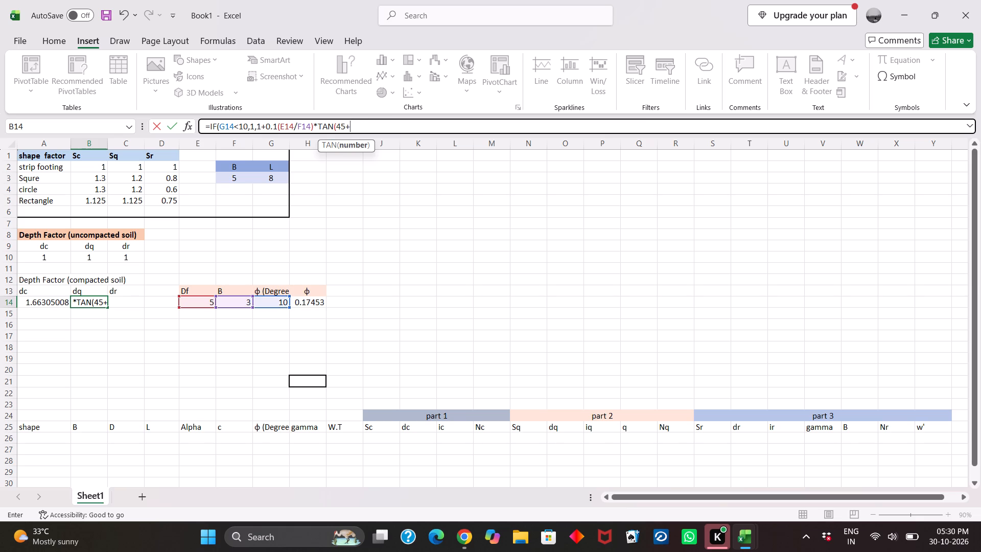
pyautogui.hotkey('shift', '(')
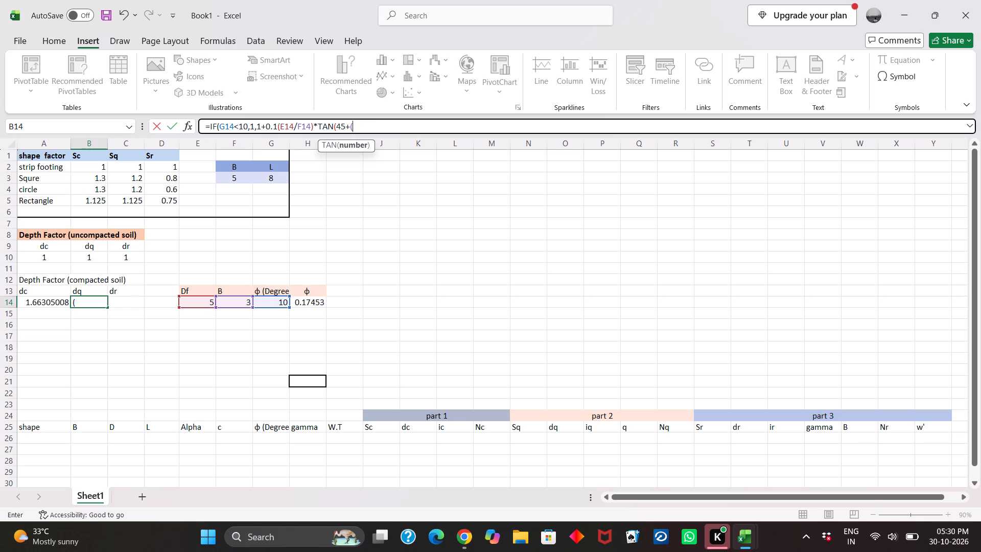
pyautogui.click(273, 304)
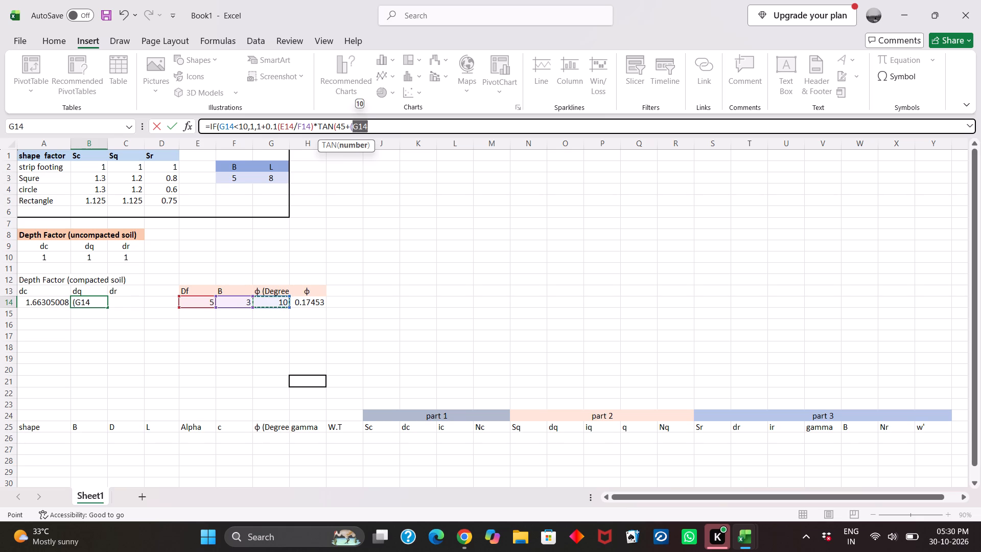
pyautogui.press('/')
pyautogui.press('2')
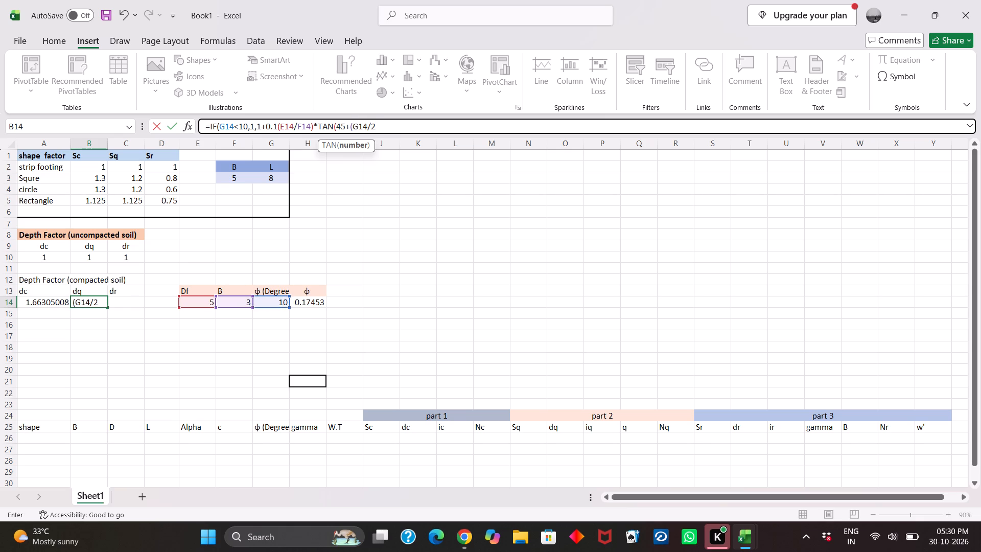
pyautogui.hotkey('shift', ')')
pyautogui.hotkey('shift', ')')
pyautogui.press('Return')
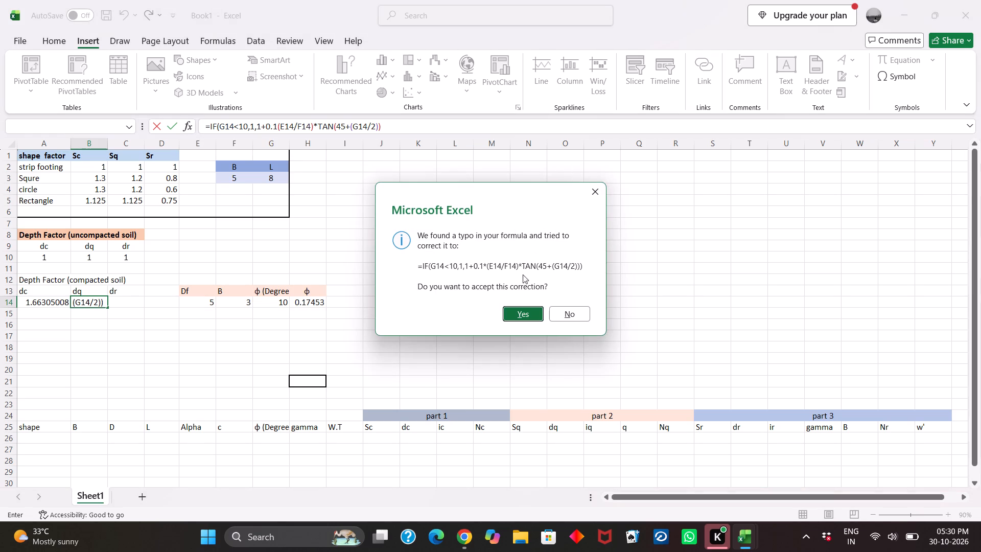
pyautogui.click(518, 310)
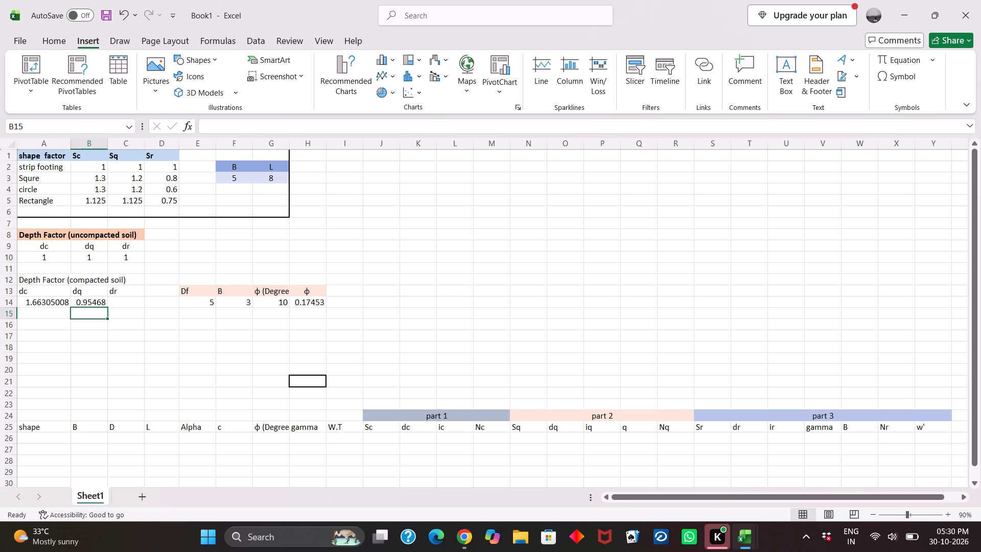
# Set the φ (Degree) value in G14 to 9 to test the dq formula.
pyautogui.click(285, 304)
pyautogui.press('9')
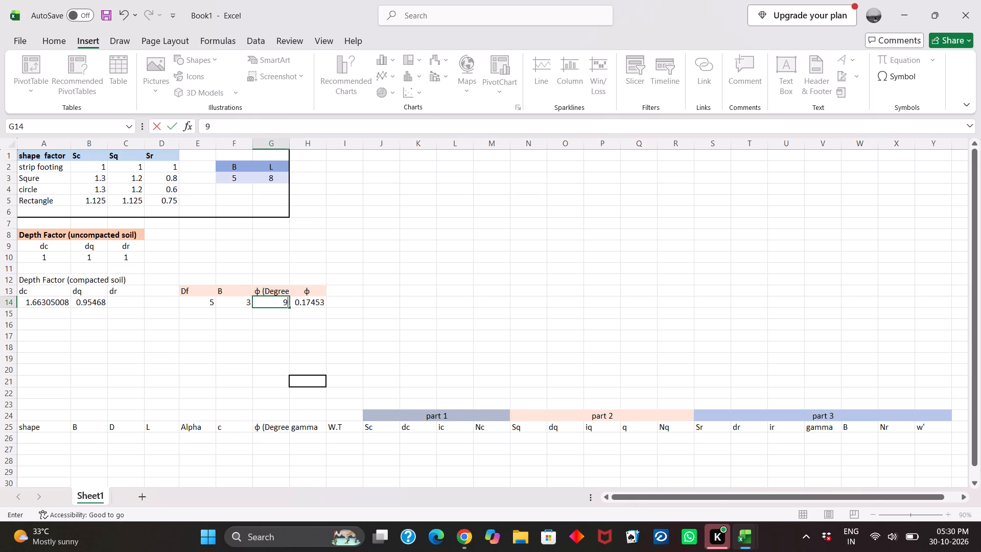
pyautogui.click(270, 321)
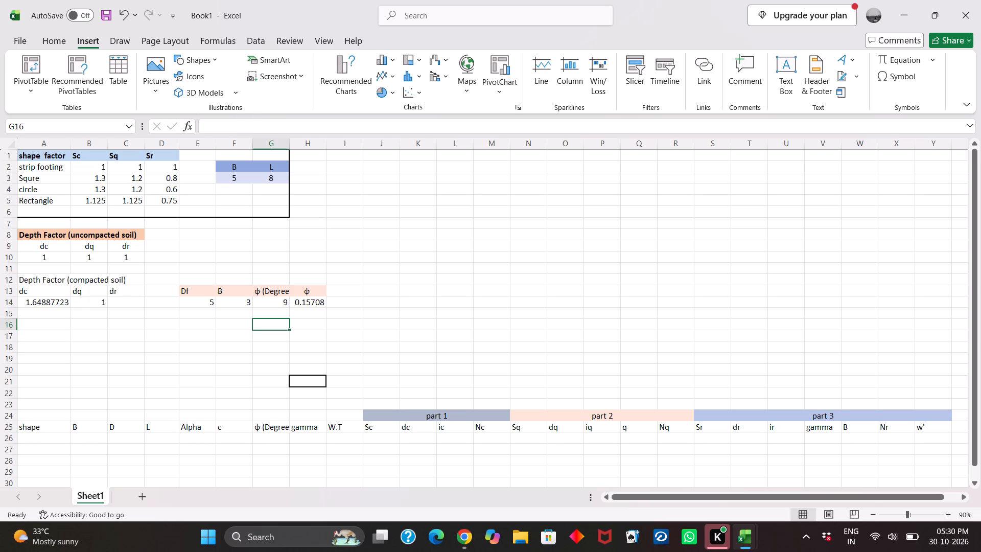
# Set the φ (Degree) value in G14 to 12.
pyautogui.click(275, 305)
pyautogui.press('1')
pyautogui.press('1')
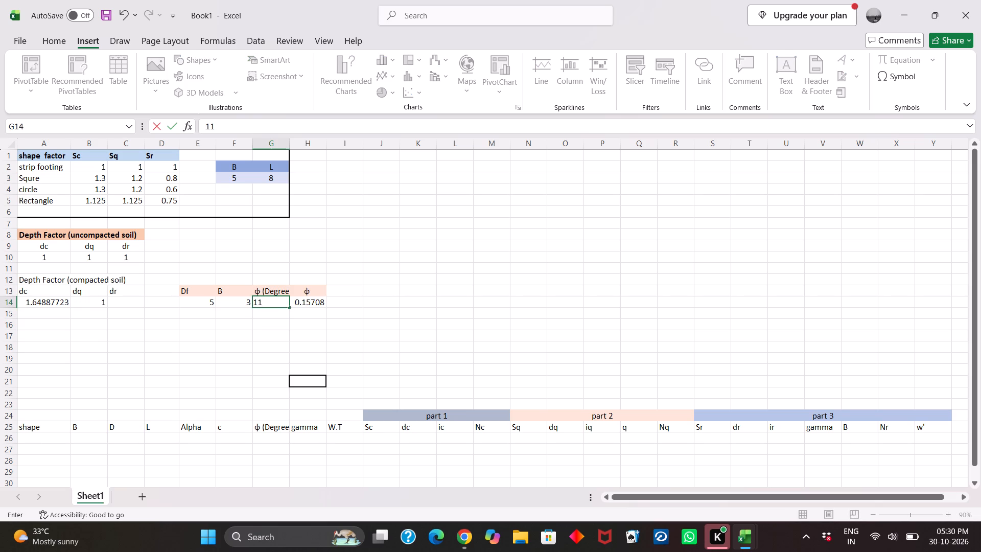
pyautogui.press('BackSpace')
pyautogui.press('2')
pyautogui.press('Return')
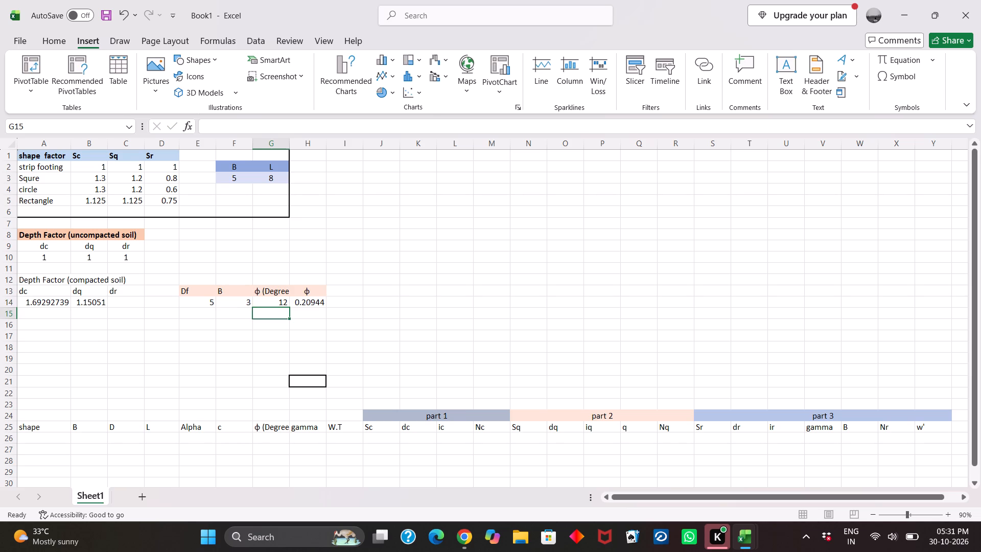
# Fill the compacted soil dq formula from B14 across into the dr cell C14 and inspect the copied formula.
pyautogui.click(97, 304)
pyautogui.moveTo(106, 306); pyautogui.dragTo(137, 306)
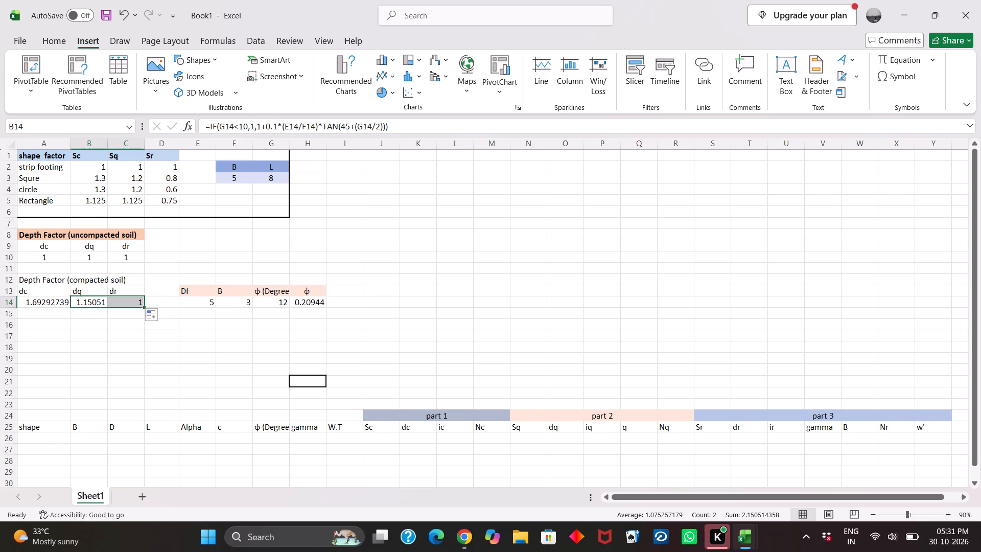
pyautogui.click(161, 316)
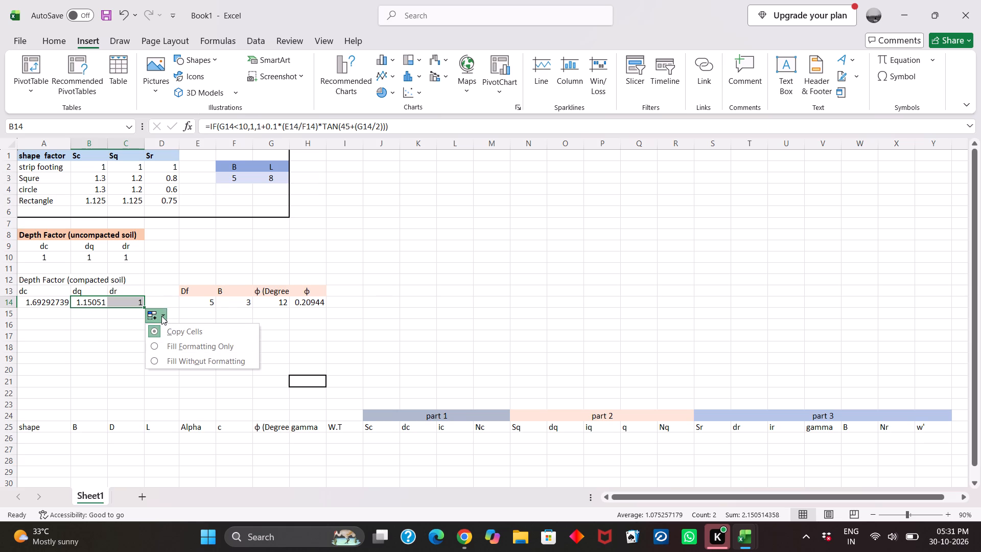
pyautogui.click(161, 316)
pyautogui.click(103, 336)
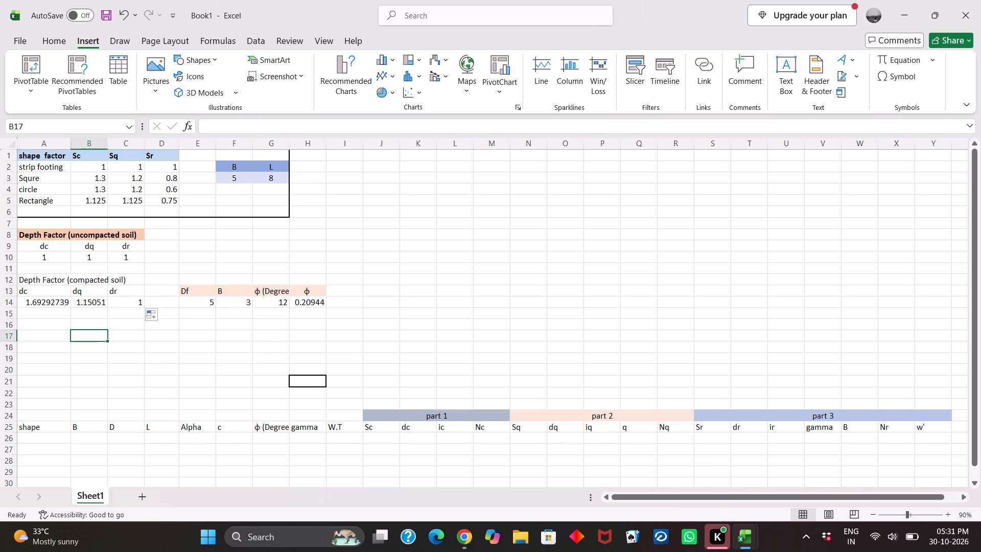
pyautogui.click(97, 305)
pyautogui.click(123, 304)
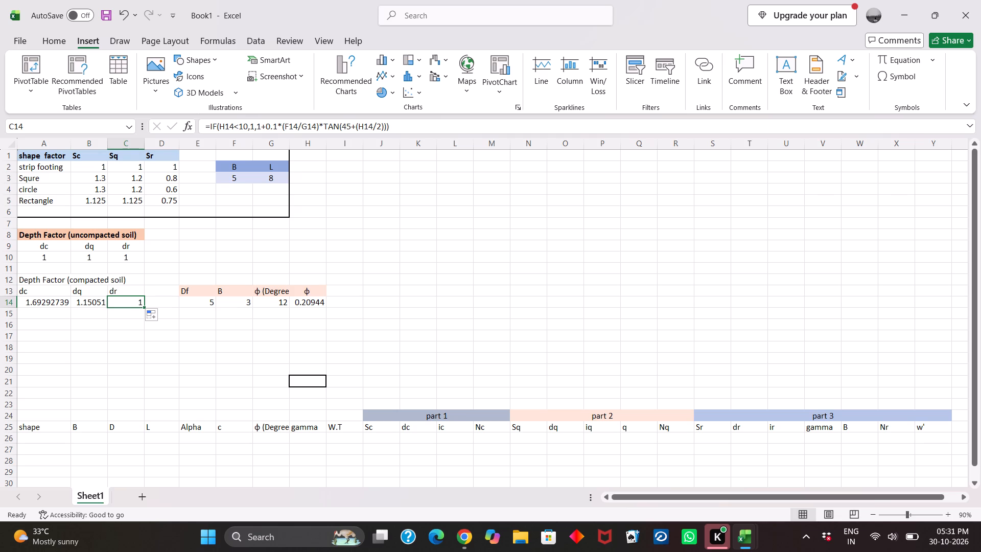
# Replace the compacted soil dr formula in C14 with =B14 so that it takes the dq value.
pyautogui.click(206, 373)
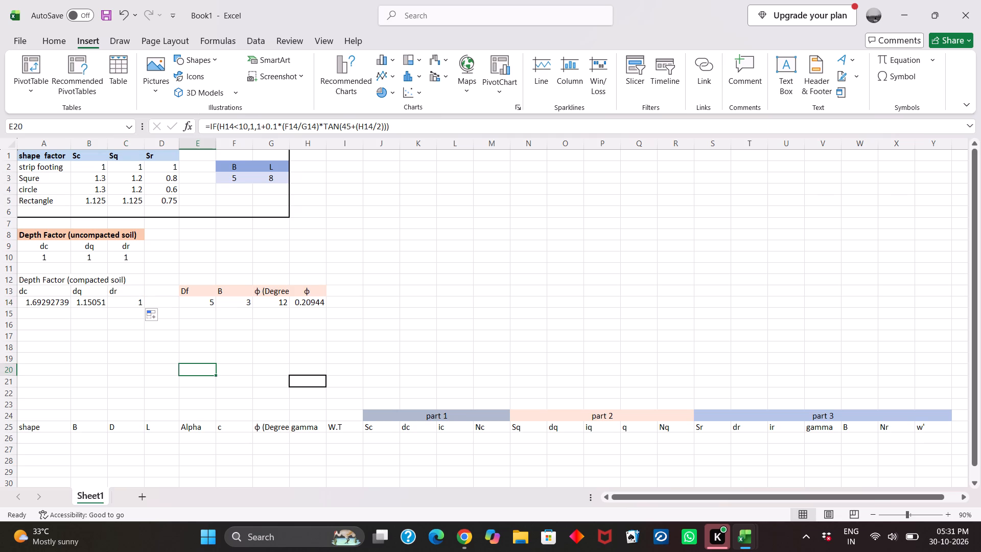
pyautogui.click(98, 303)
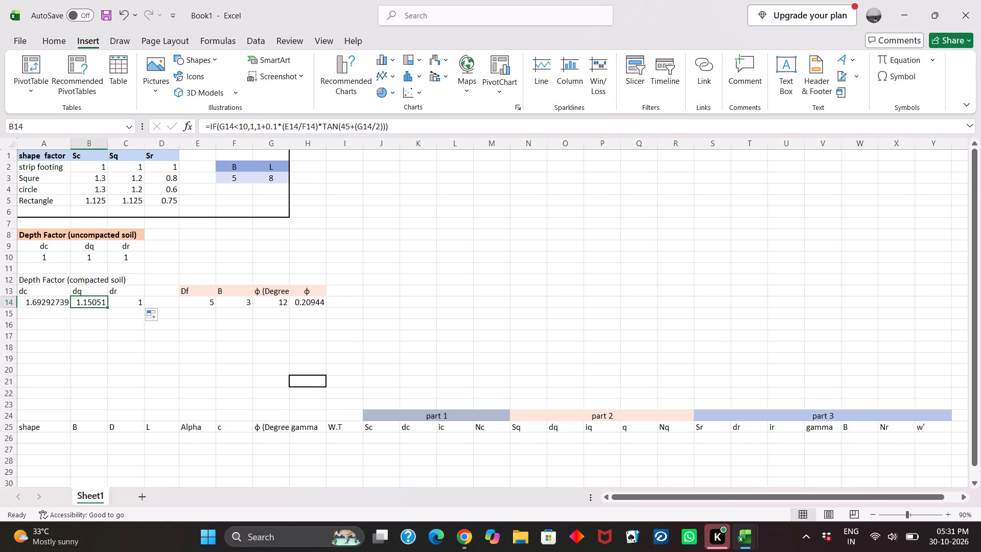
pyautogui.click(132, 305)
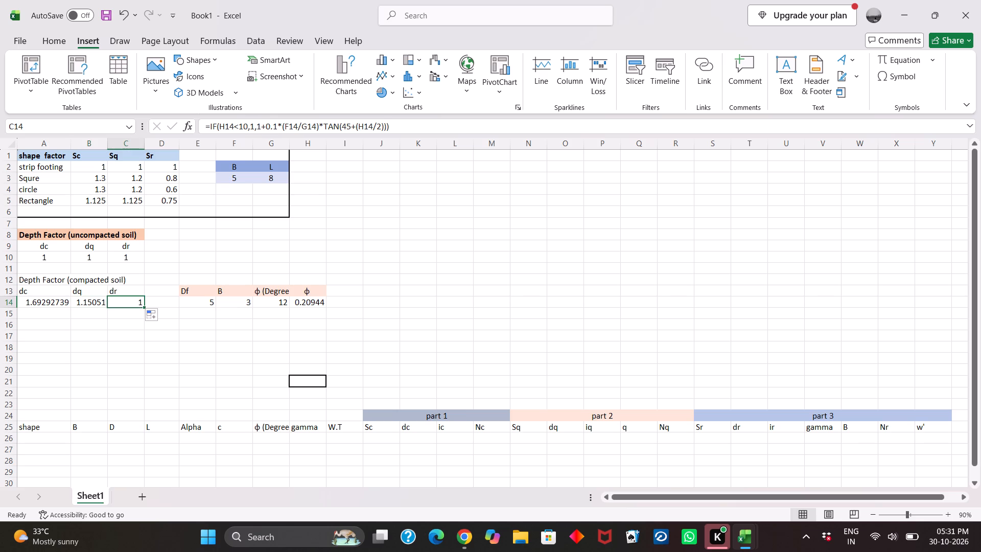
pyautogui.moveTo(399, 128); pyautogui.dragTo(176, 162)
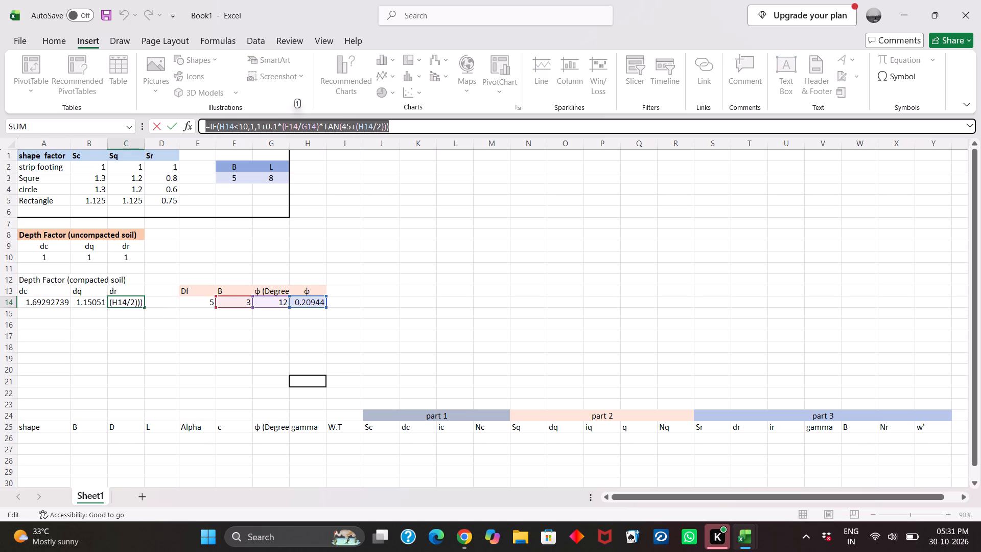
pyautogui.press('=')
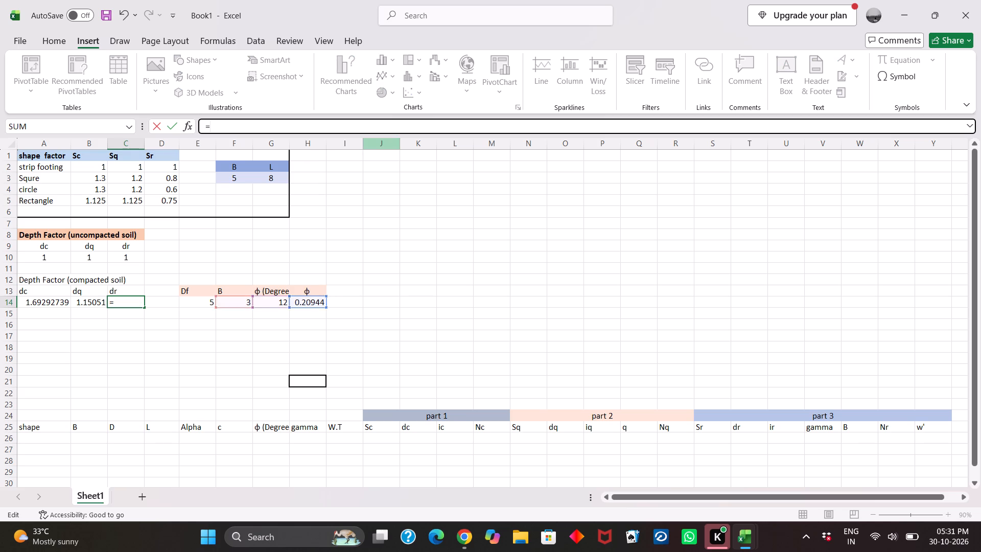
pyautogui.click(96, 304)
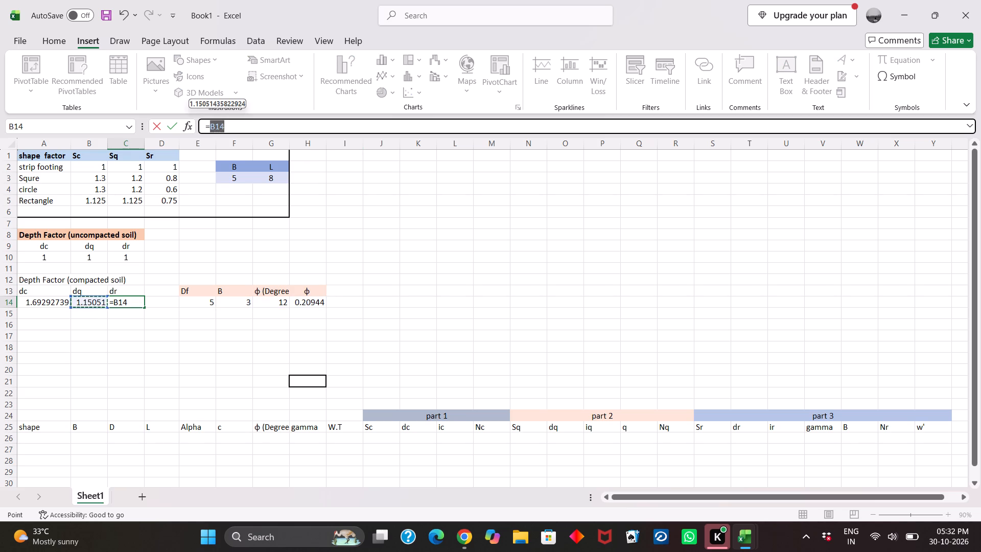
pyautogui.press('Return')
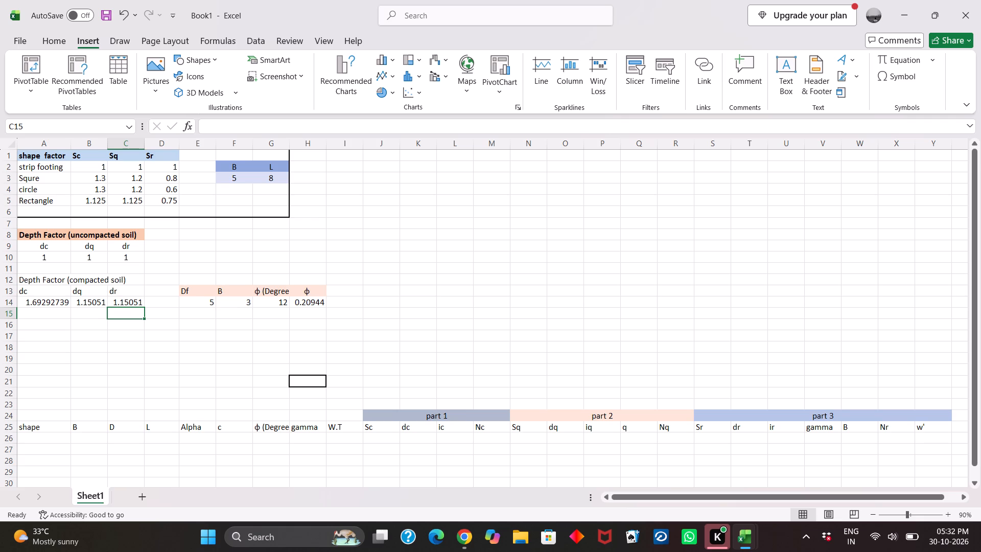
pyautogui.click(120, 300)
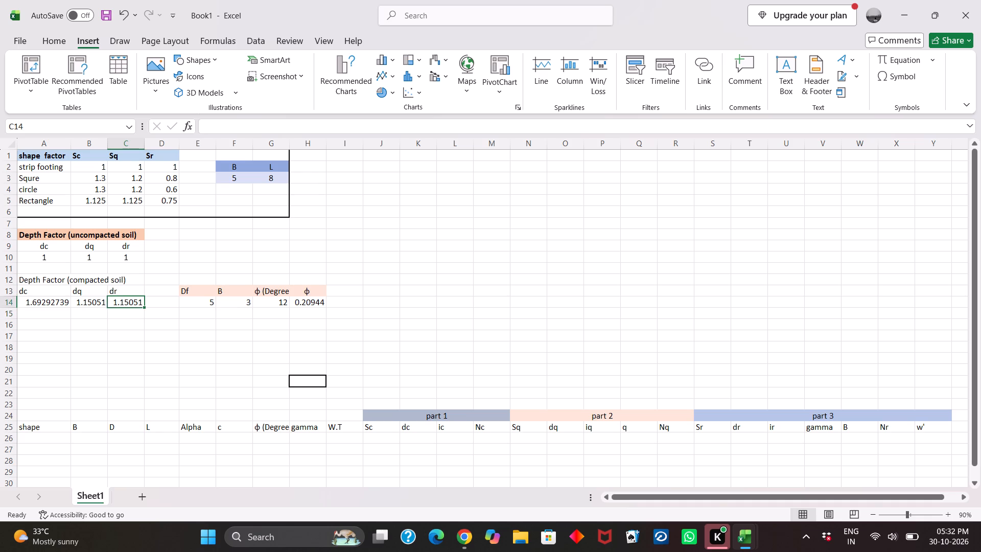
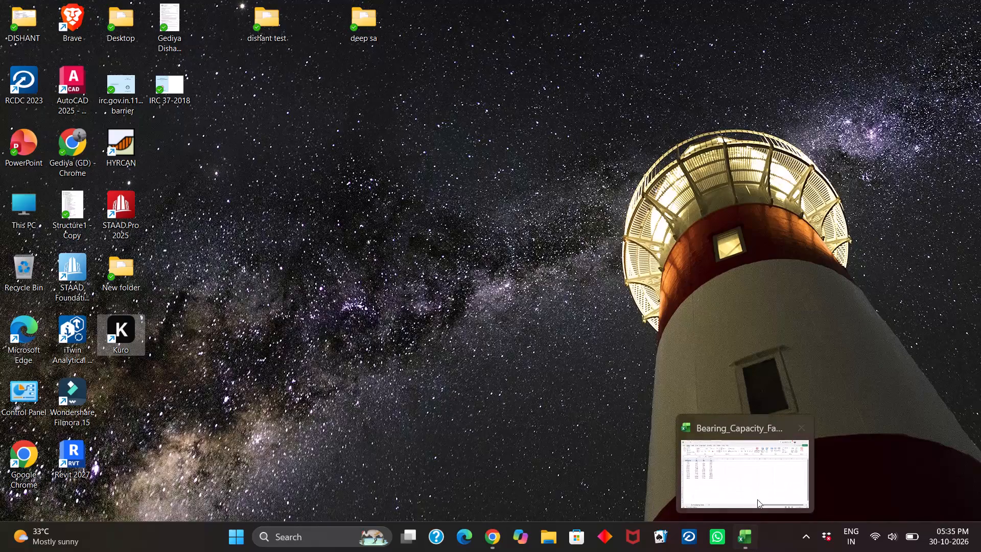
# Close the Bearing_Capacity_Factors_Table (2) workbook, saving its changes to the Downloads folder.
pyautogui.click(797, 434)
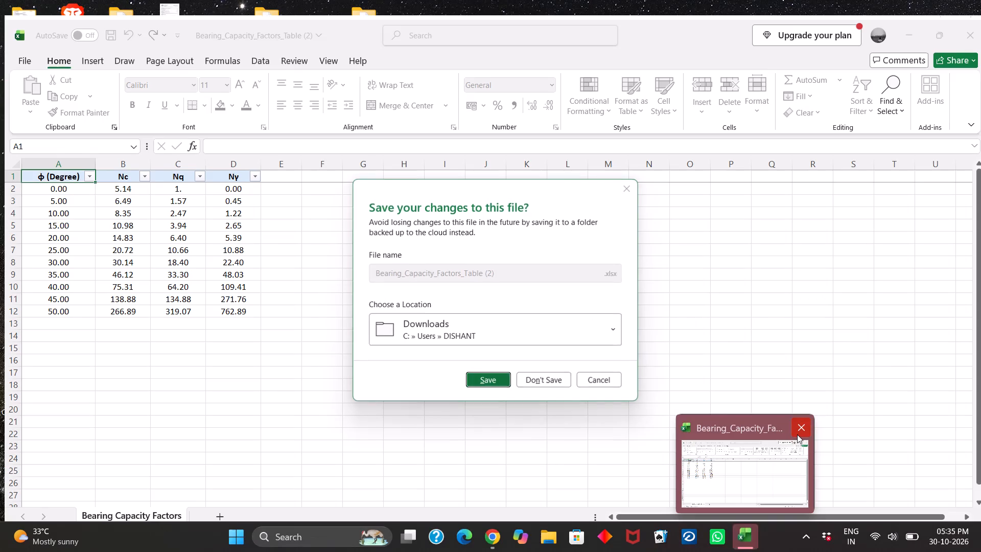
pyautogui.click(797, 434)
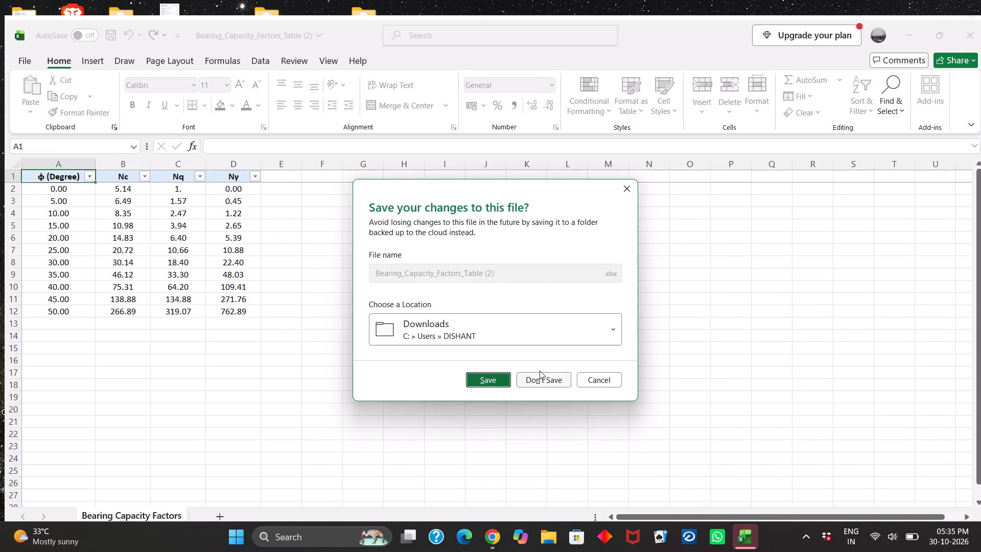
pyautogui.click(497, 382)
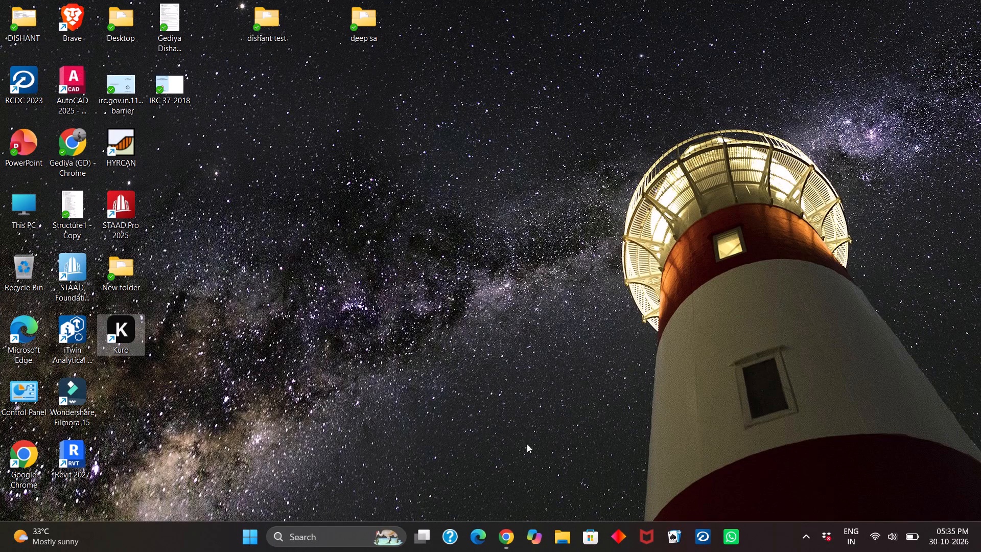
# Launch the Kuro application from the desktop.
pyautogui.doubleClick(121, 317)
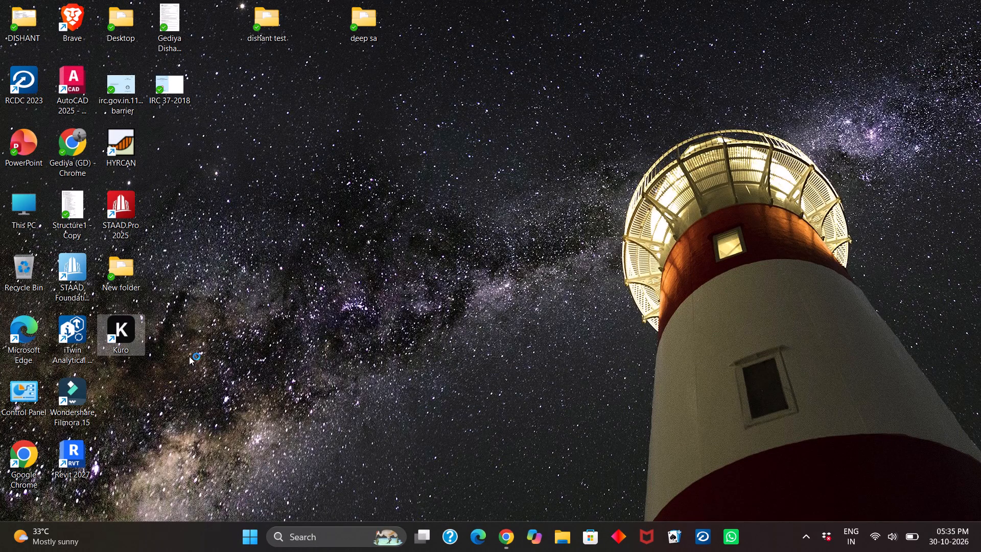